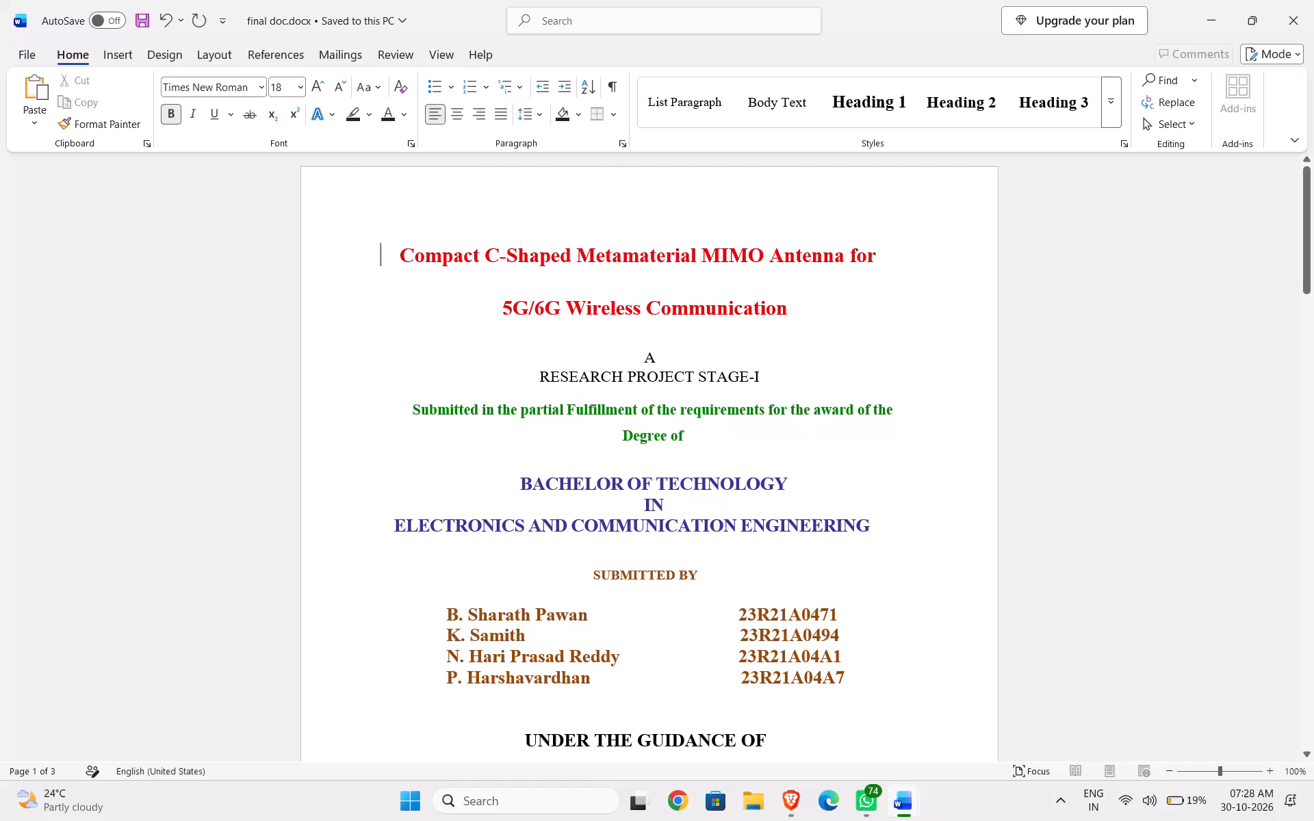
Look through the report's front matter, from the title page past the acknowledgement, table of contents and list of figures to Chapter 1.
{"action": "scroll", "coordinate": [841, 438], "scroll_direction": "down", "scroll_amount": 18}
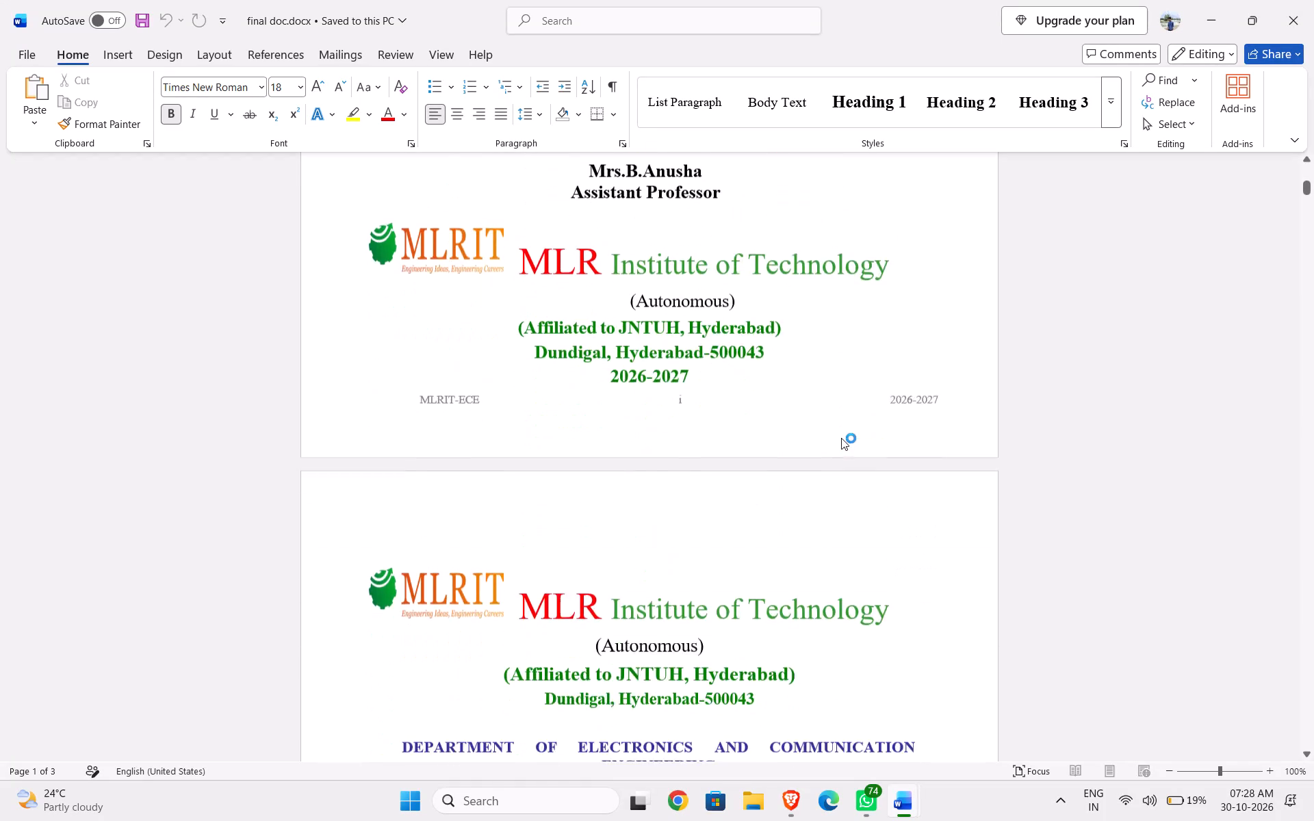
{"action": "scroll", "coordinate": [841, 438], "scroll_direction": "down", "scroll_amount": 20}
{"action": "scroll", "coordinate": [841, 438], "scroll_direction": "down", "scroll_amount": 18}
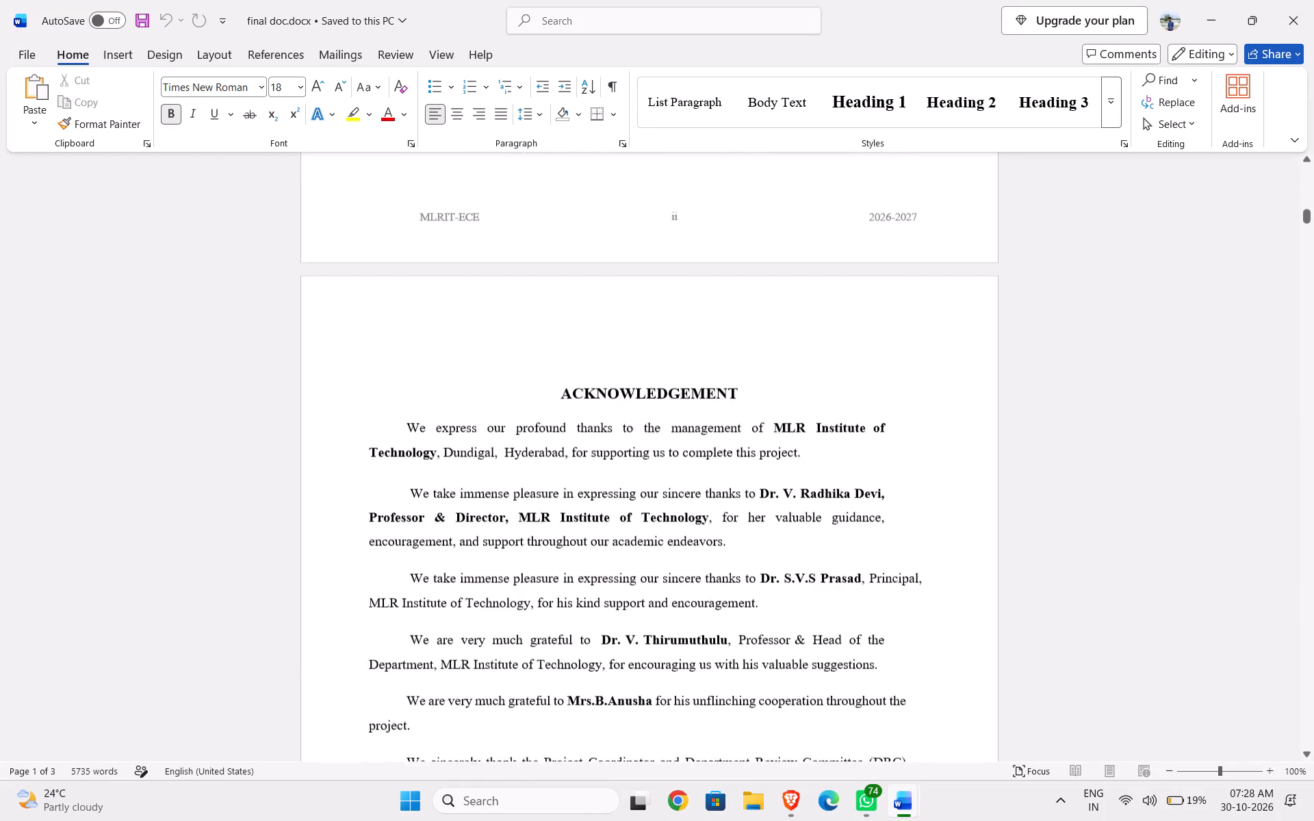
{"action": "scroll", "coordinate": [841, 438], "scroll_direction": "down", "scroll_amount": 20}
{"action": "scroll", "coordinate": [841, 438], "scroll_direction": "down", "scroll_amount": 18}
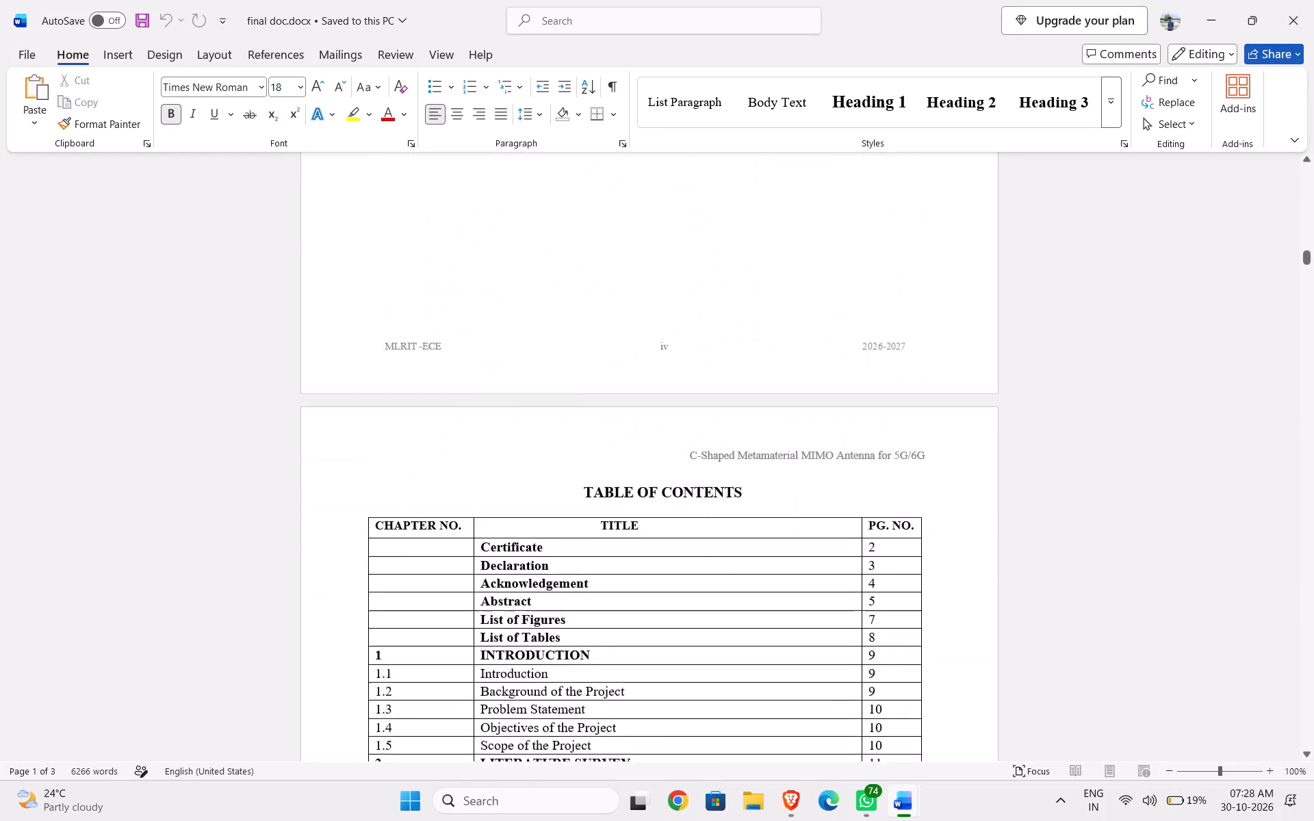
{"action": "scroll", "coordinate": [841, 438], "scroll_direction": "down", "scroll_amount": 20}
{"action": "scroll", "coordinate": [841, 438], "scroll_direction": "down", "scroll_amount": 17}
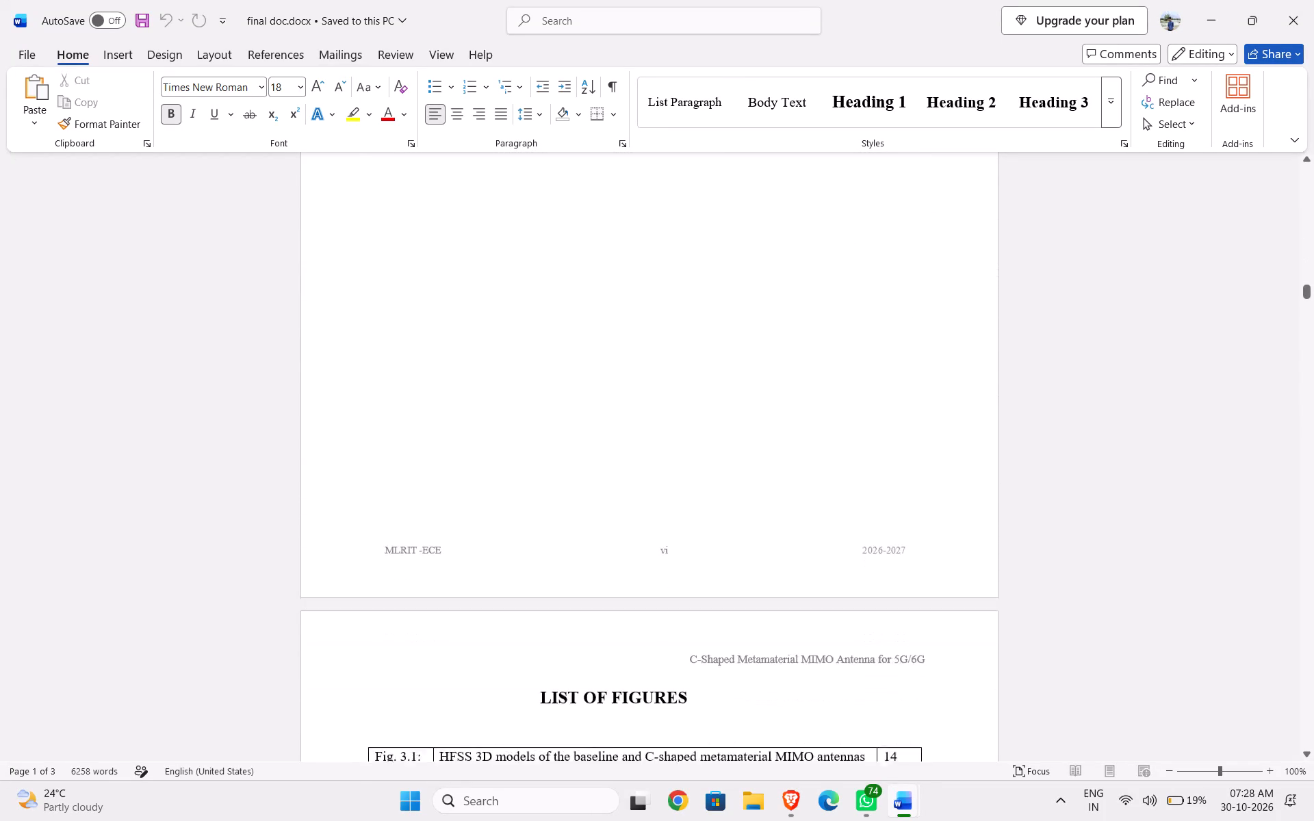
{"action": "scroll", "coordinate": [841, 438], "scroll_direction": "down", "scroll_amount": 20}
{"action": "scroll", "coordinate": [841, 438], "scroll_direction": "down", "scroll_amount": 17}
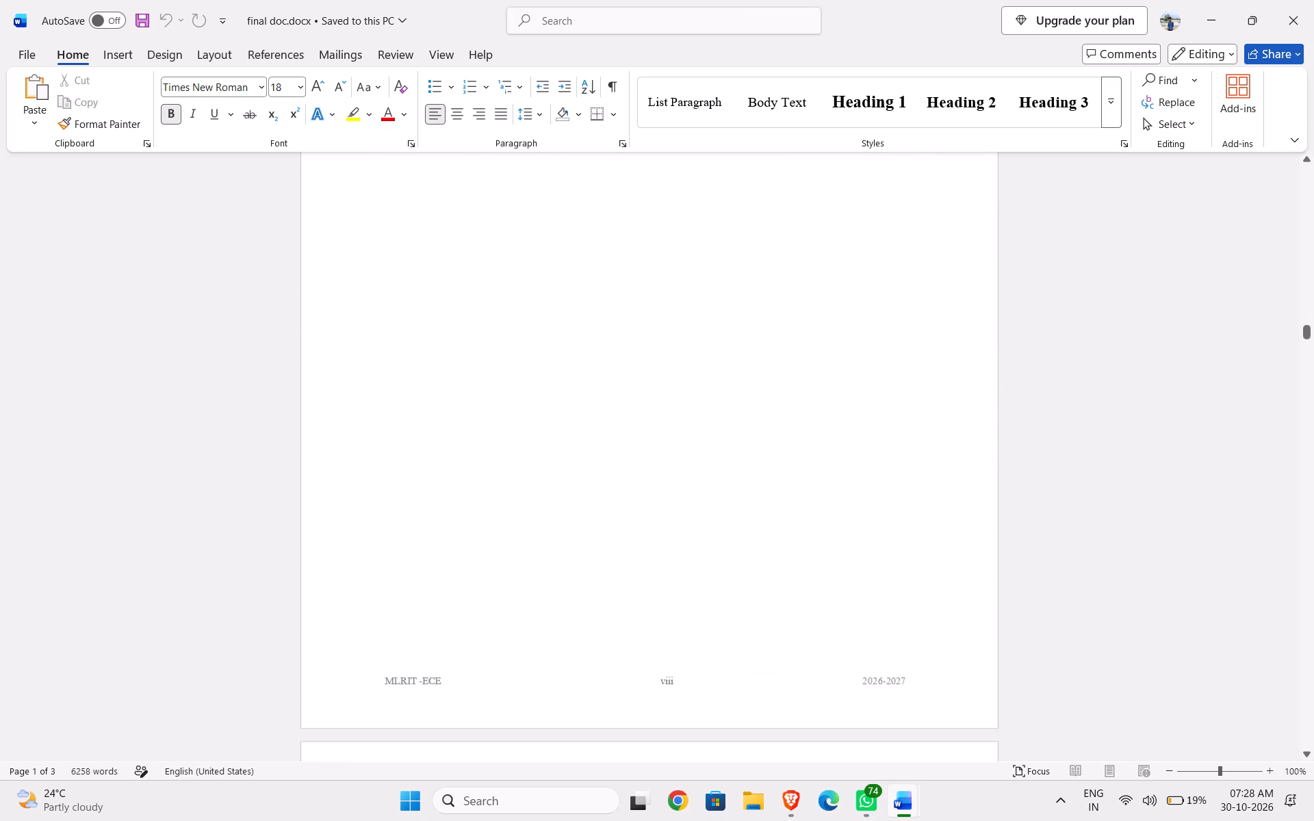
{"action": "scroll", "coordinate": [841, 438], "scroll_direction": "down", "scroll_amount": 14}
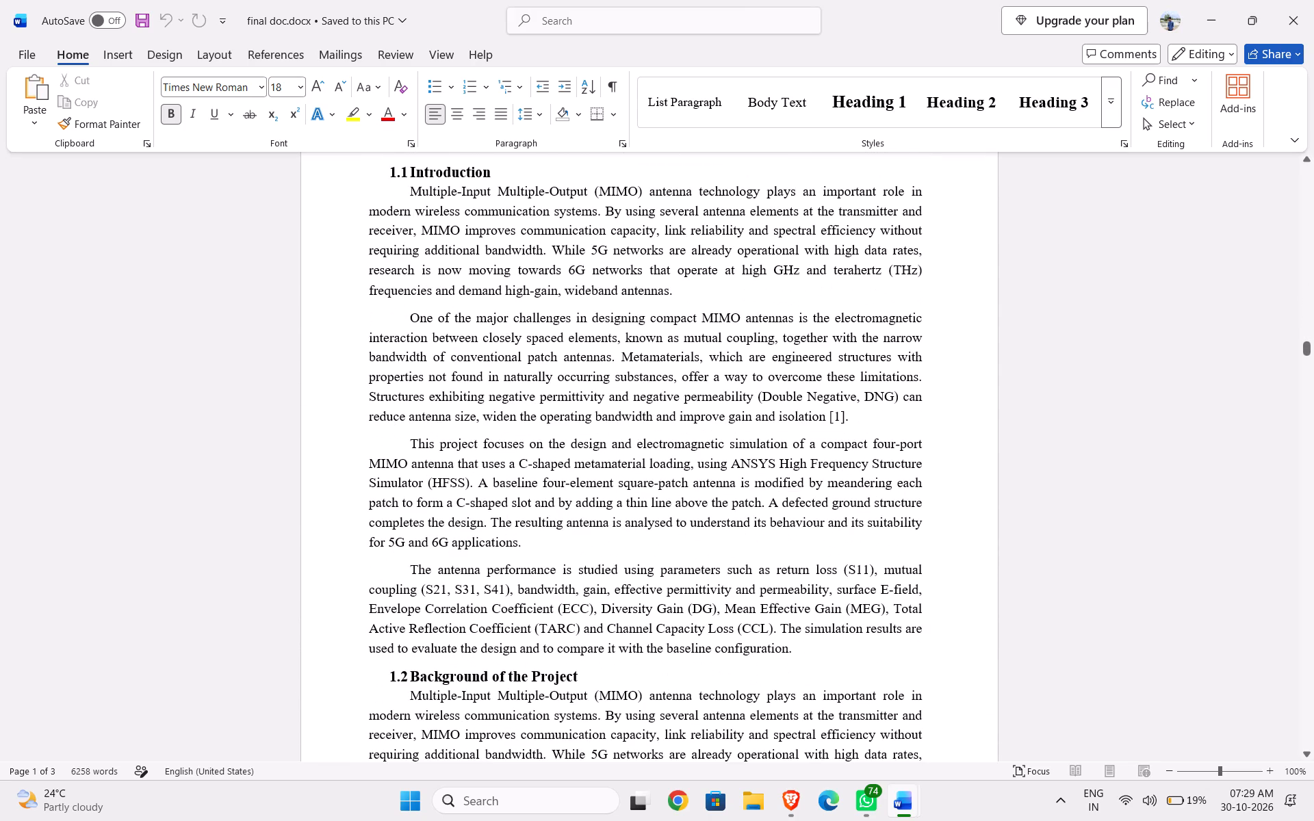
Read through Chapter 1, from the introduction and project background to the problem statement, objectives and scope.
{"action": "scroll", "coordinate": [841, 438], "scroll_direction": "down", "scroll_amount": 8}
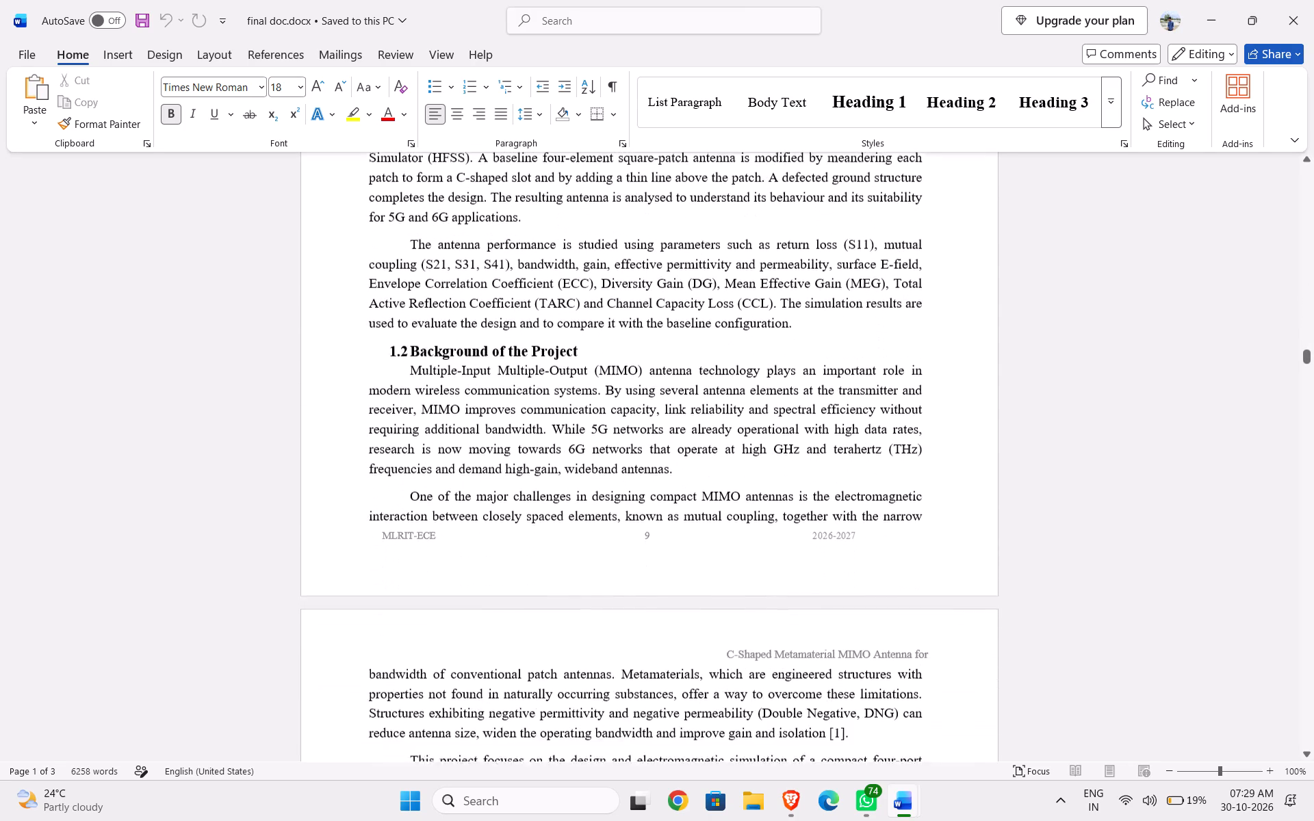
{"action": "scroll", "coordinate": [841, 438], "scroll_direction": "down", "scroll_amount": 12}
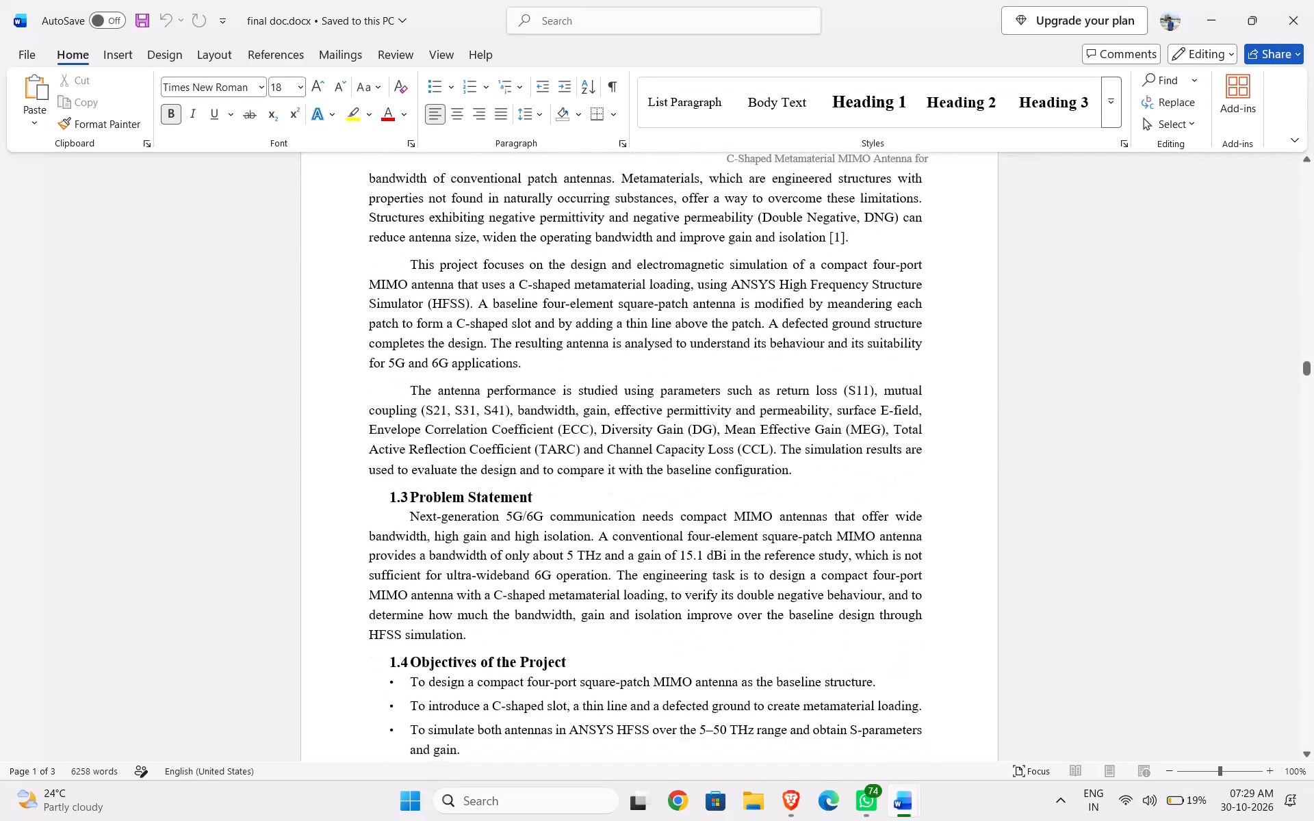
{"action": "scroll", "coordinate": [841, 438], "scroll_direction": "down", "scroll_amount": 10}
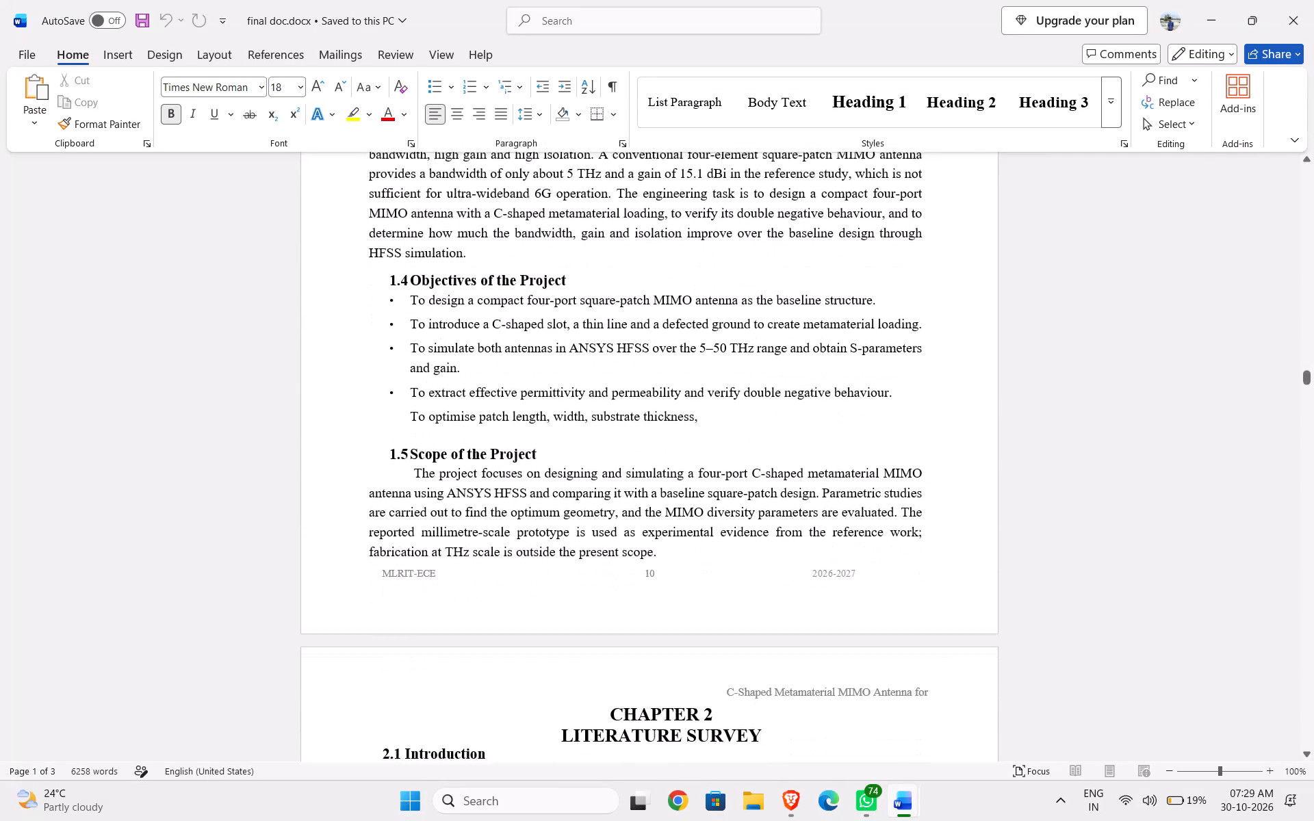
Examine Chapter 2, Literature Survey, down to section 2.4, returning to the related works in section 2.3.
{"action": "scroll", "coordinate": [841, 438], "scroll_direction": "down", "scroll_amount": 7}
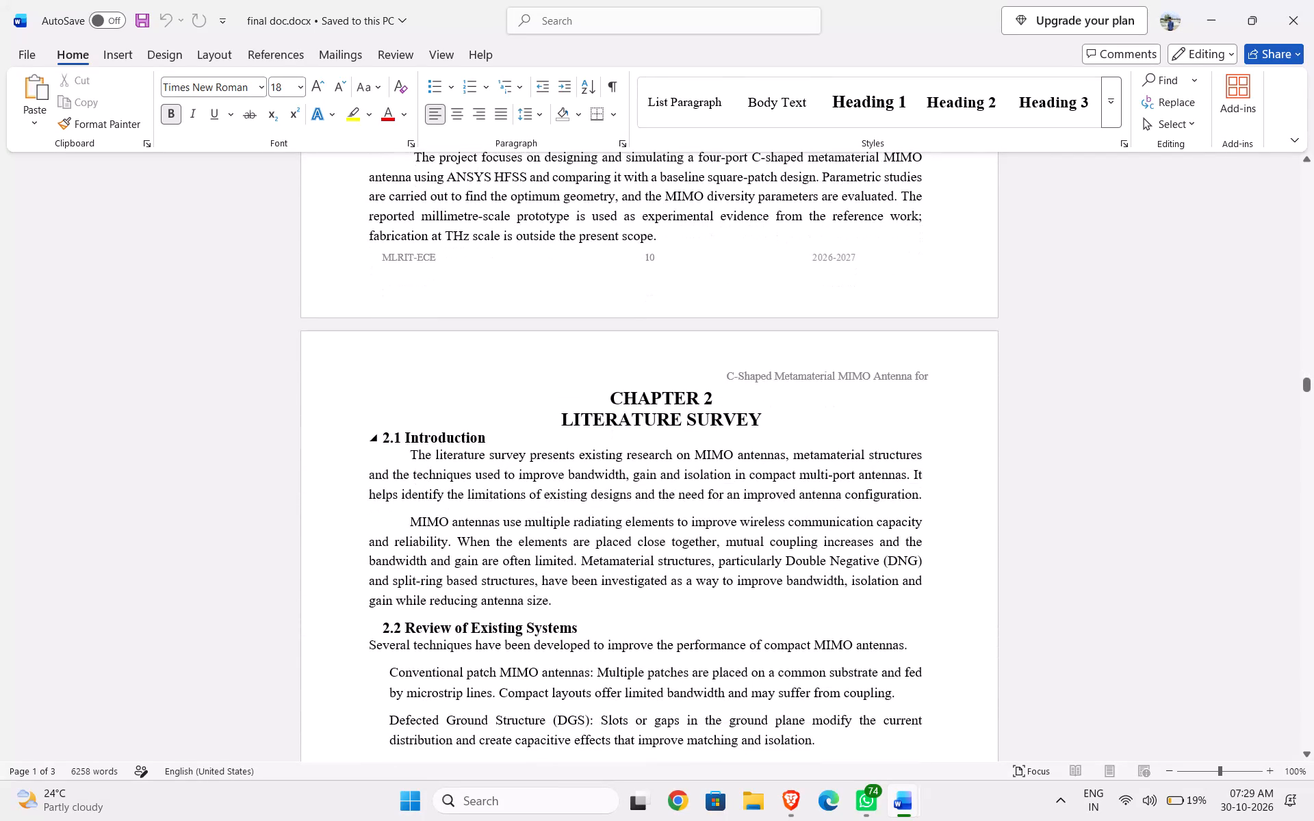
{"action": "scroll", "coordinate": [841, 438], "scroll_direction": "down", "scroll_amount": 10}
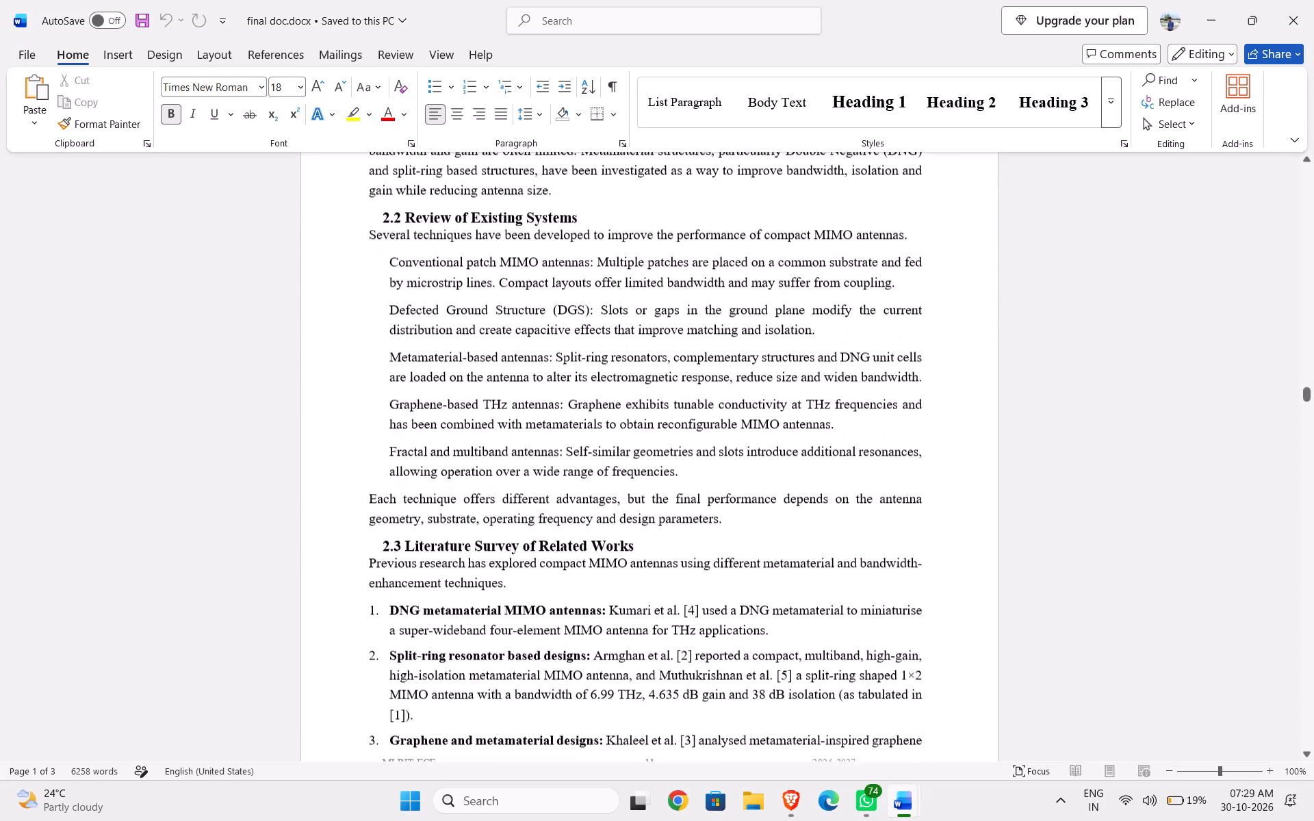
{"action": "scroll", "coordinate": [841, 438], "scroll_direction": "down", "scroll_amount": 13}
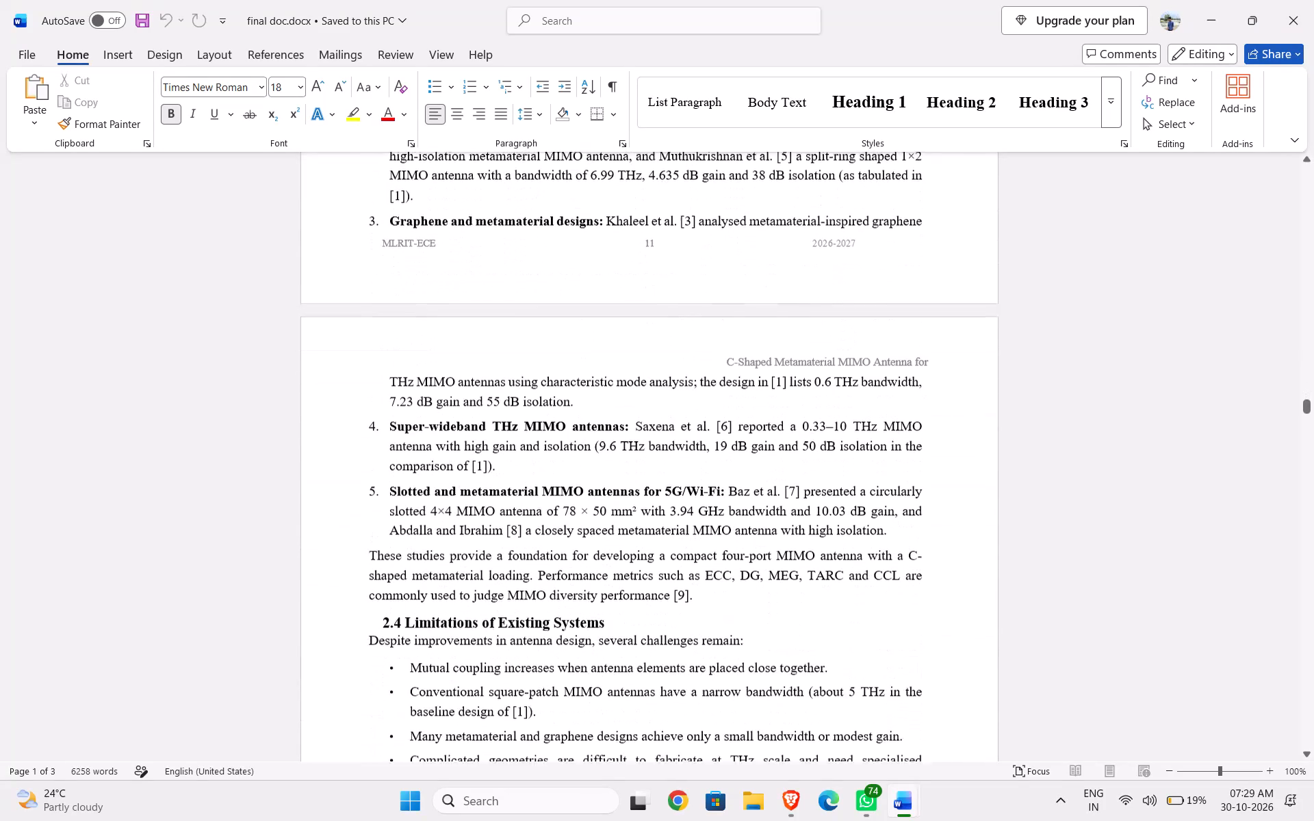
{"action": "scroll", "coordinate": [841, 438], "scroll_direction": "down", "scroll_amount": 2}
{"action": "scroll", "coordinate": [841, 438], "scroll_direction": "up", "scroll_amount": 4}
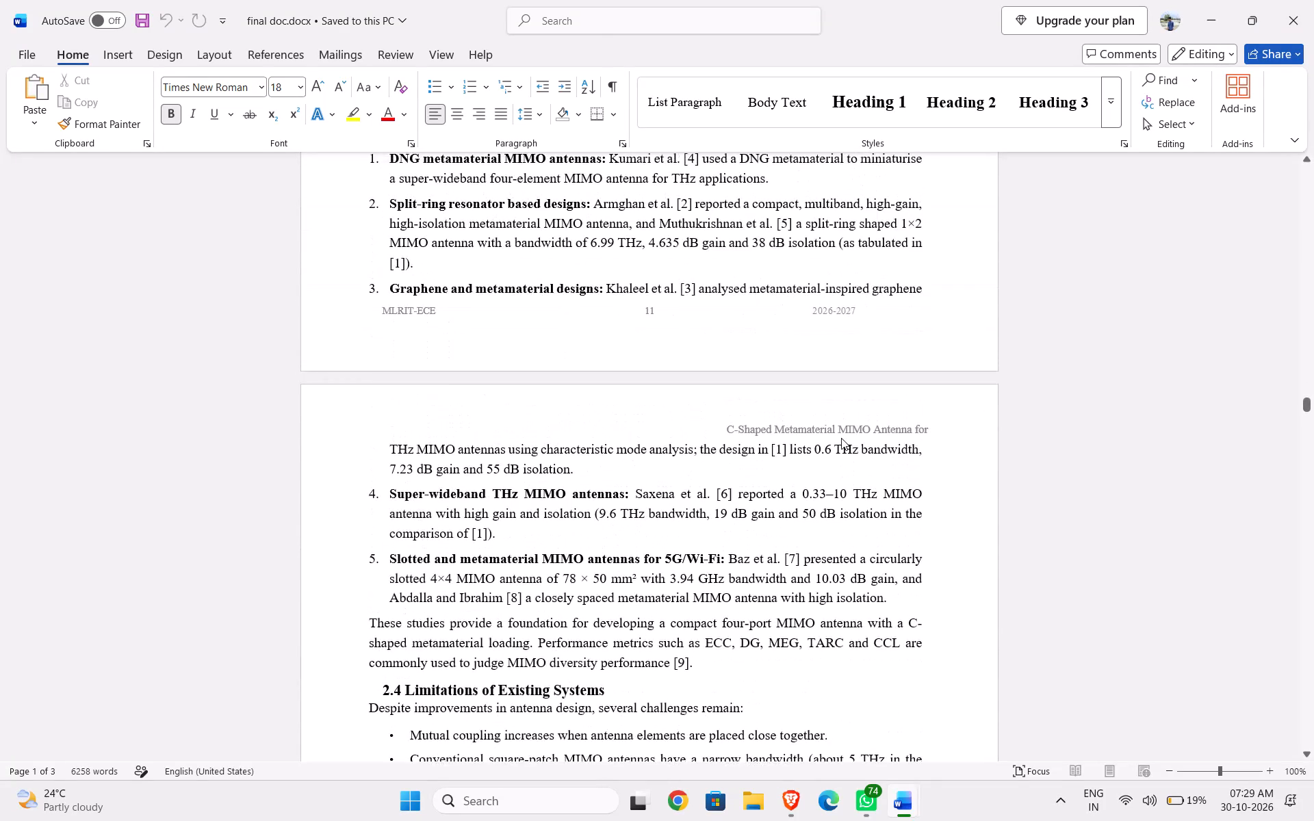
{"action": "scroll", "coordinate": [841, 438], "scroll_direction": "up", "scroll_amount": 3}
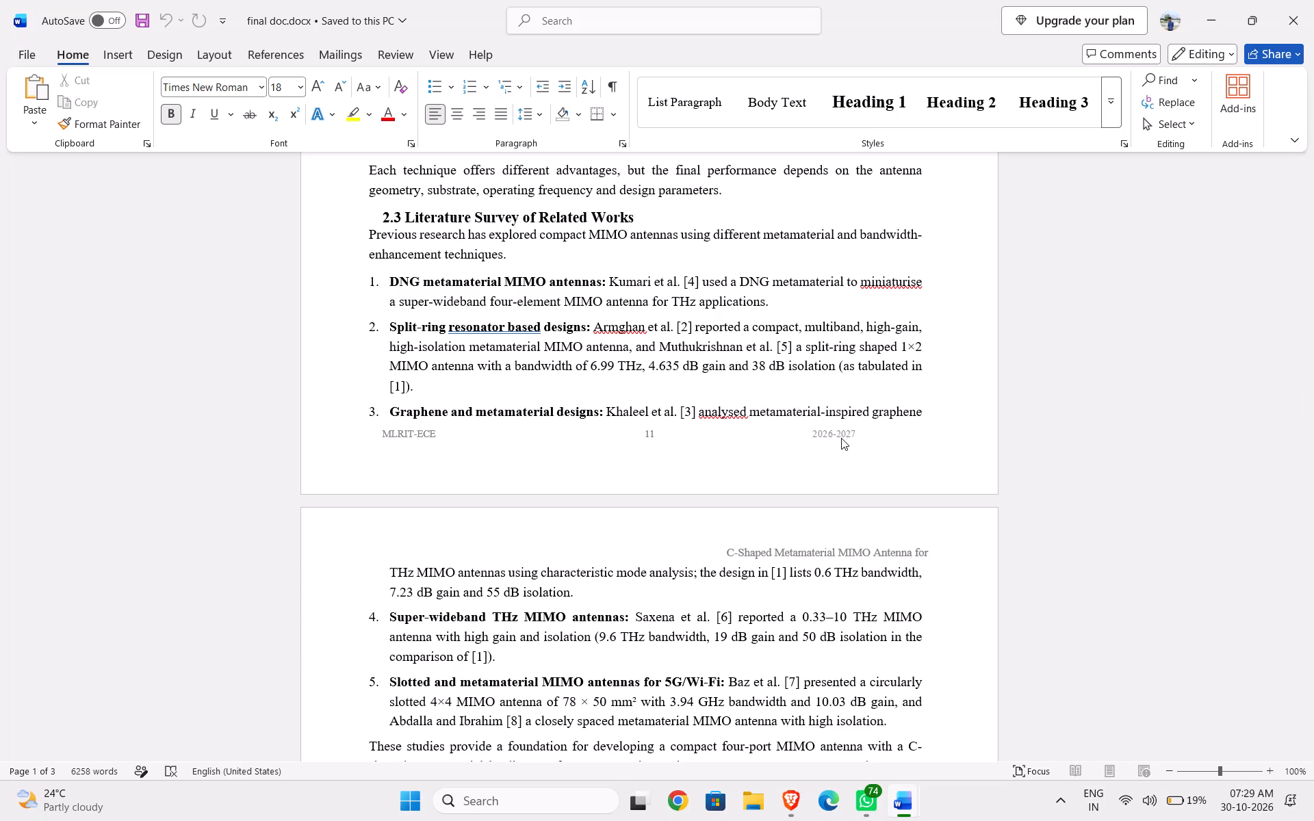
Read through Chapter 2 of the report from section 2.3 Literature Survey to the end of 2.6 Proposed System Overview.
{"action": "scroll", "coordinate": [841, 438], "scroll_direction": "down", "scroll_amount": 2}
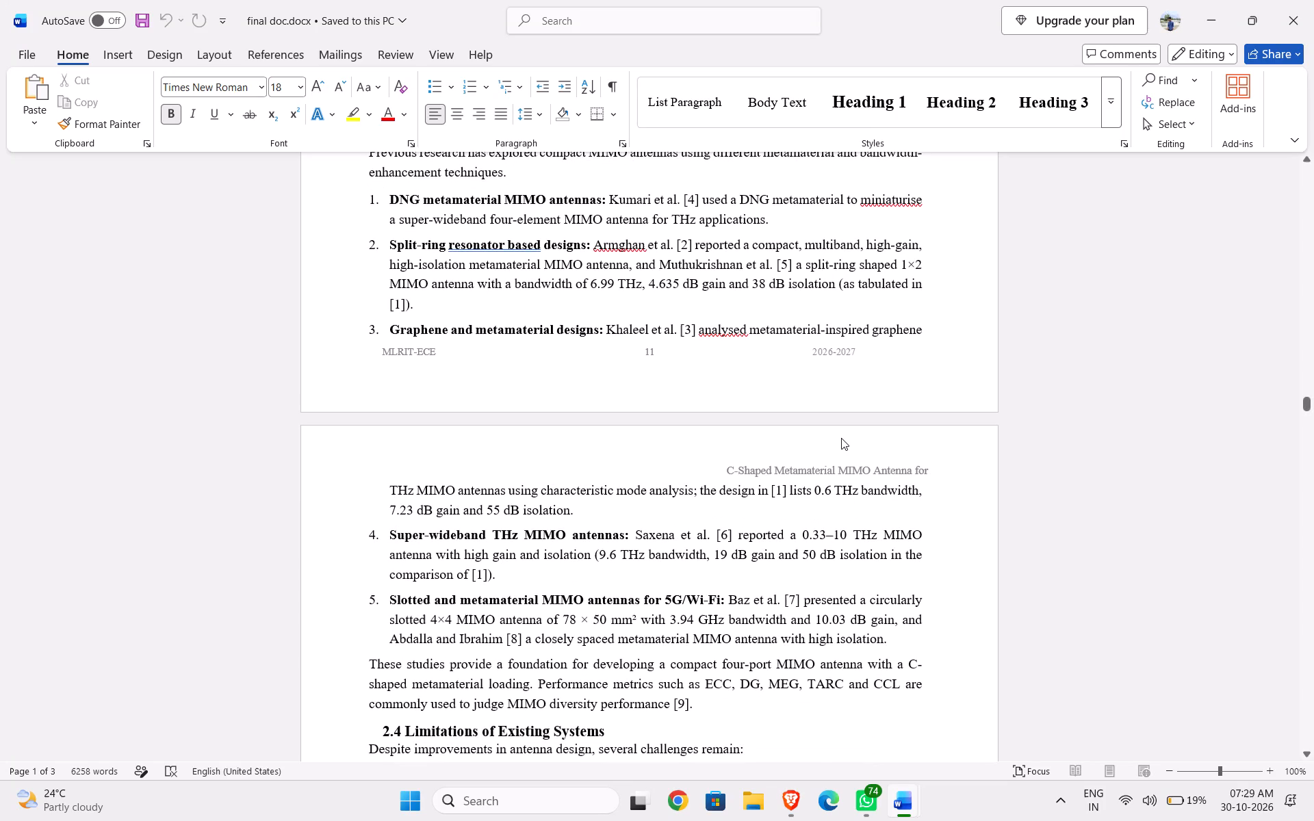
{"action": "scroll", "coordinate": [841, 438], "scroll_direction": "down", "scroll_amount": 6}
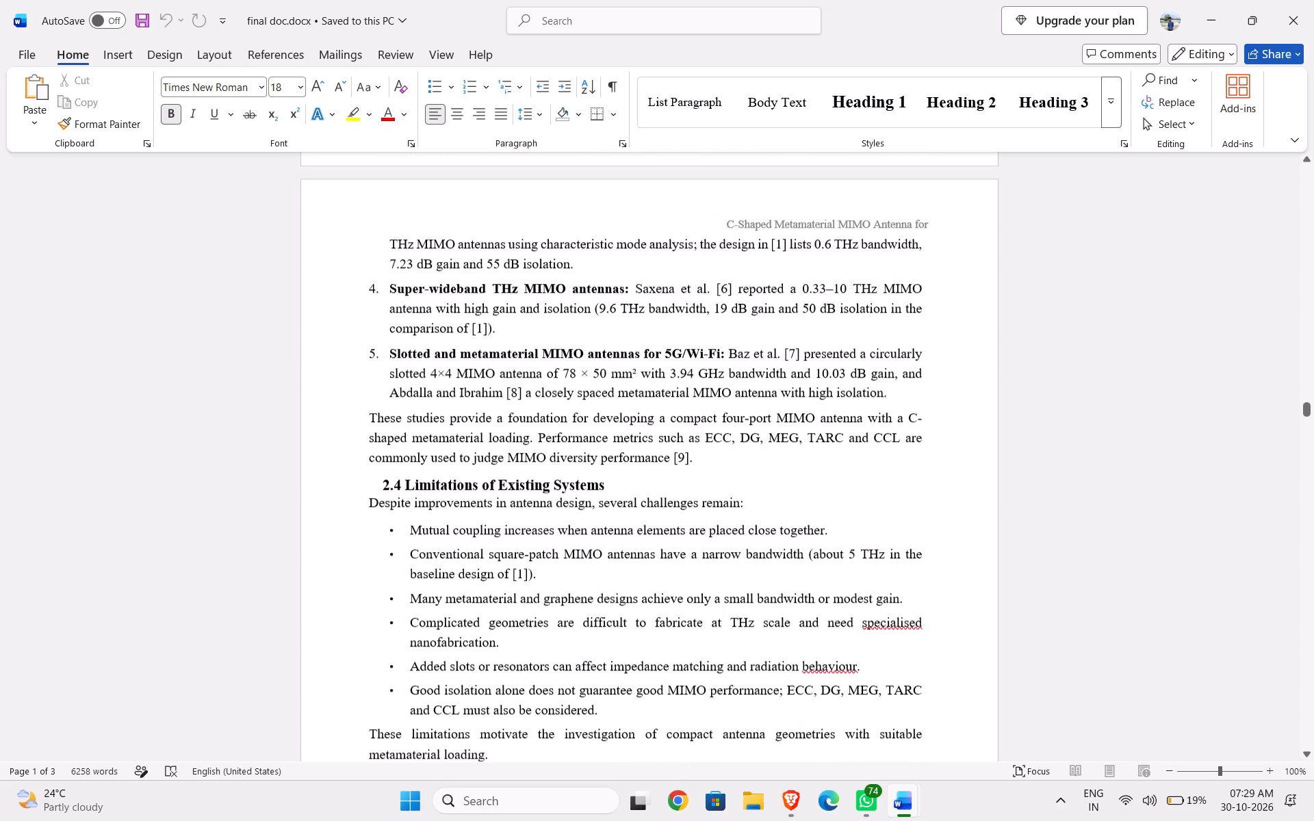
{"action": "scroll", "coordinate": [841, 438], "scroll_direction": "down", "scroll_amount": 1}
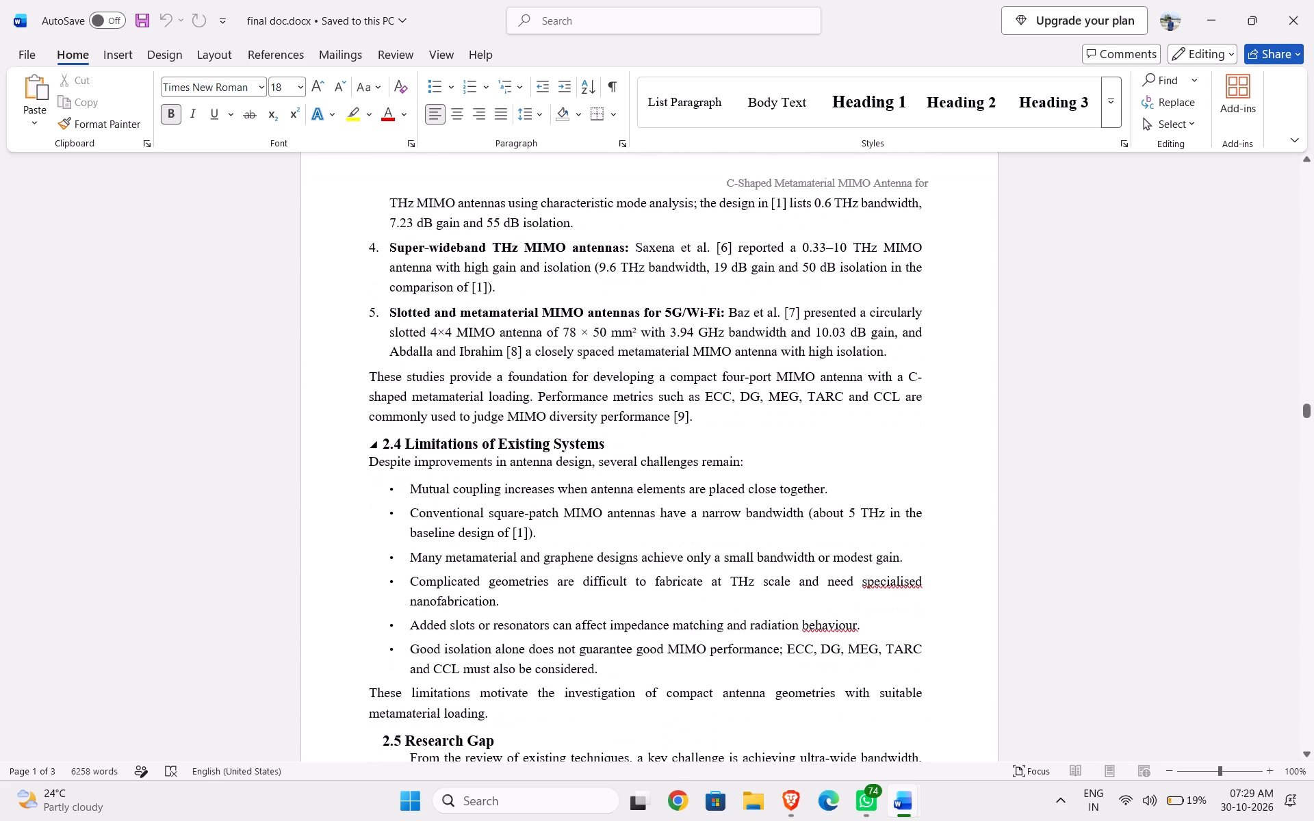
{"action": "scroll", "coordinate": [841, 438], "scroll_direction": "down", "scroll_amount": 2}
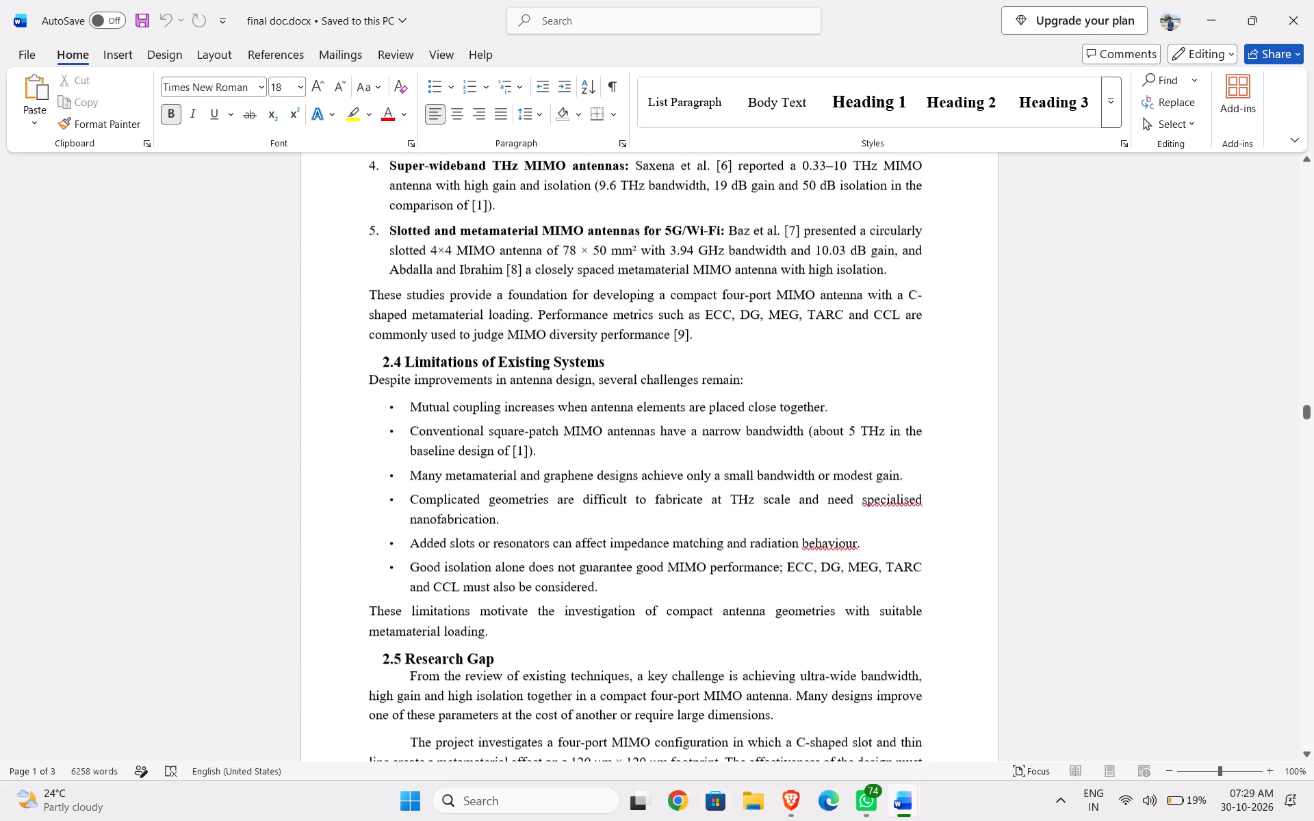
{"action": "scroll", "coordinate": [841, 438], "scroll_direction": "down", "scroll_amount": 1}
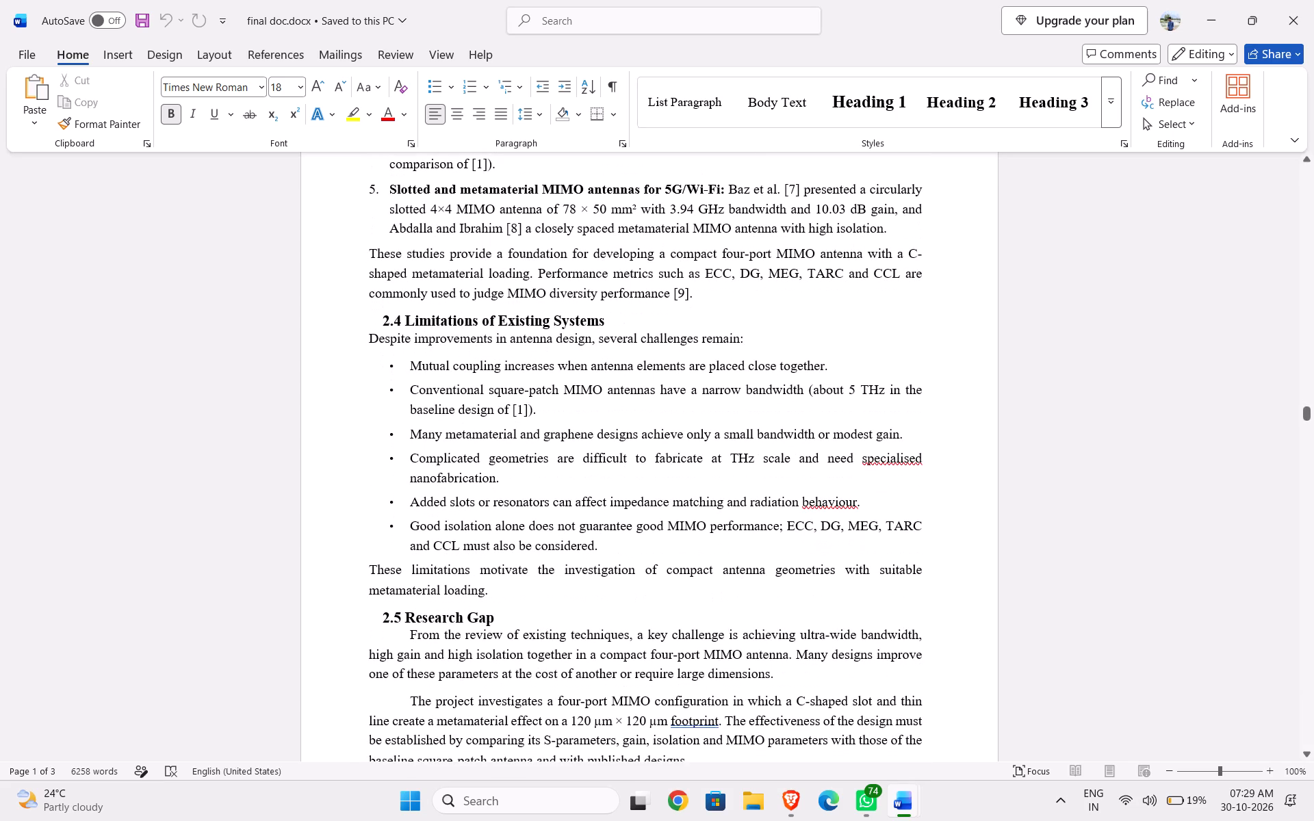
{"action": "scroll", "coordinate": [841, 438], "scroll_direction": "down", "scroll_amount": 2}
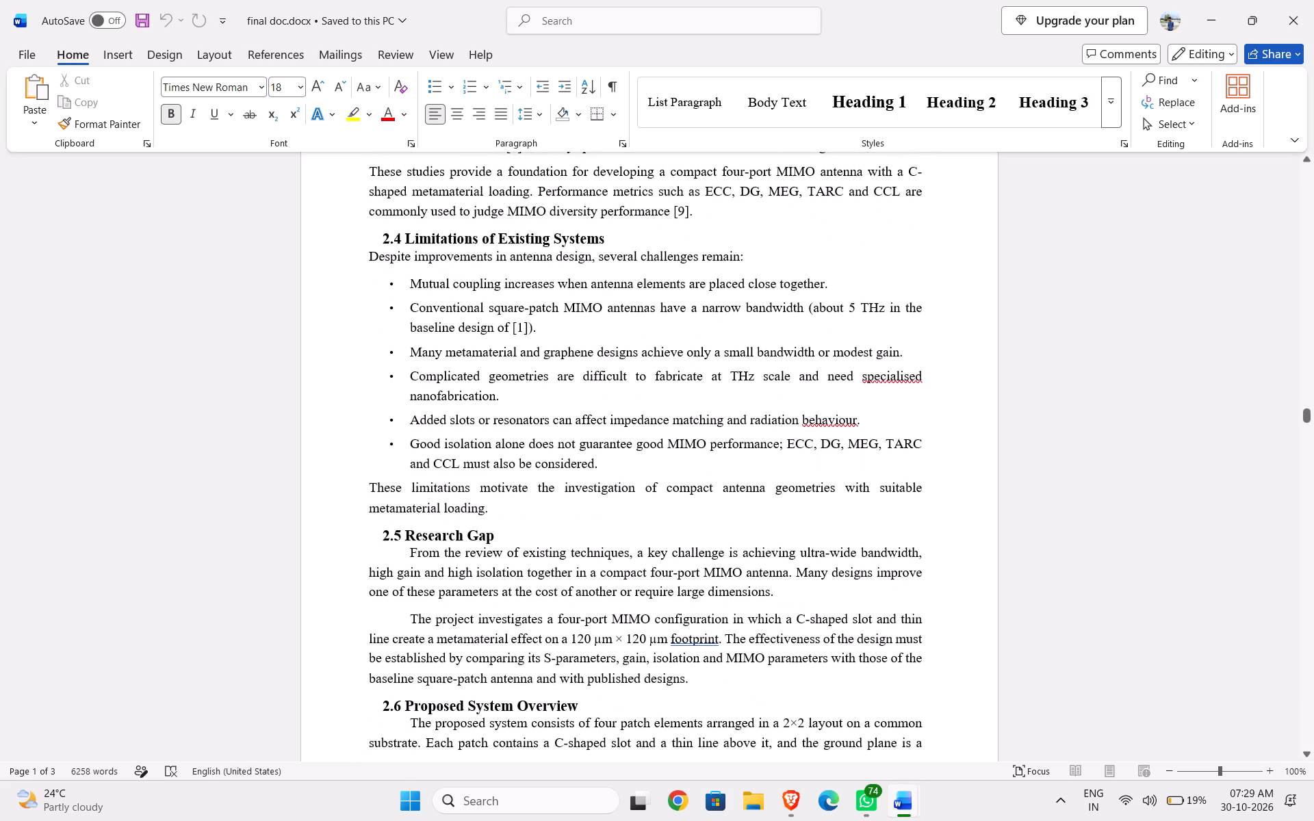
{"action": "scroll", "coordinate": [841, 438], "scroll_direction": "down", "scroll_amount": 10}
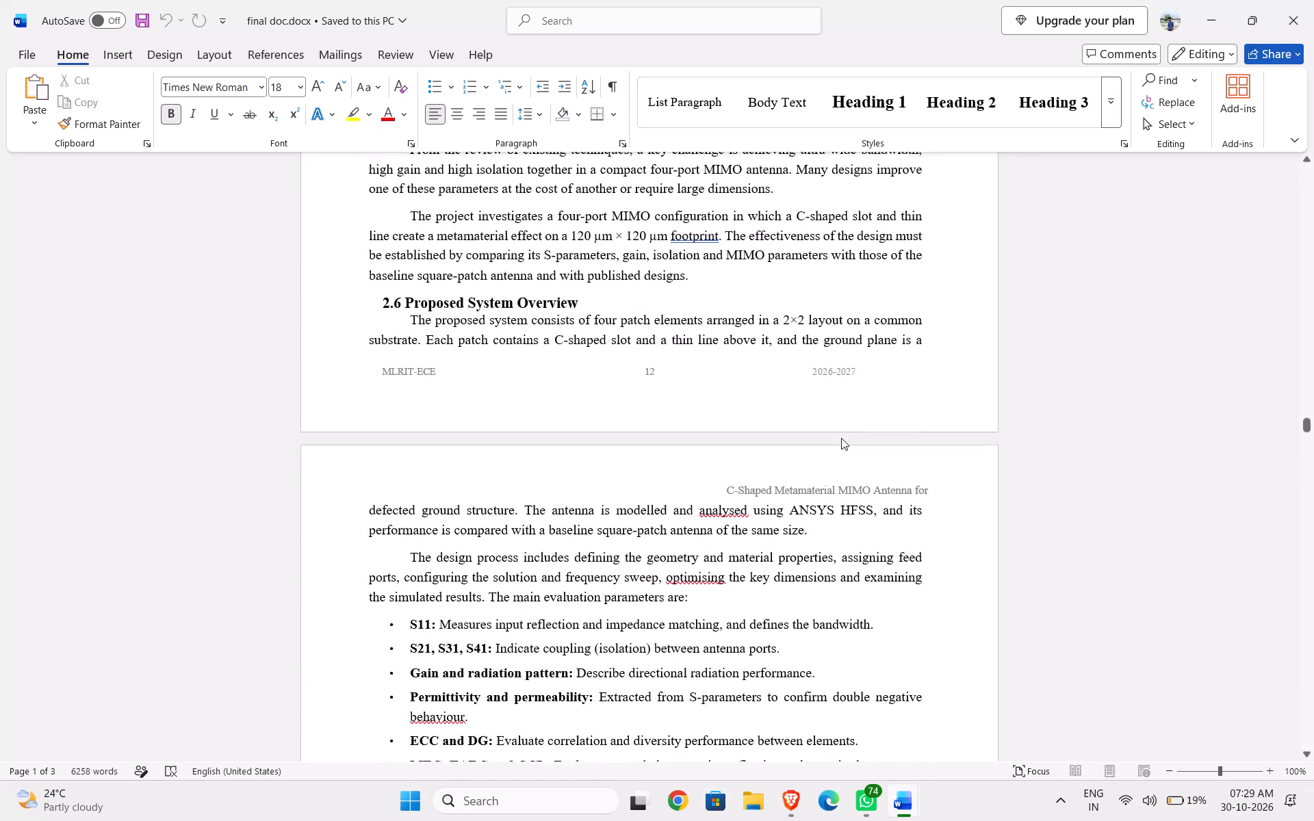
{"action": "scroll", "coordinate": [841, 438], "scroll_direction": "down", "scroll_amount": 5}
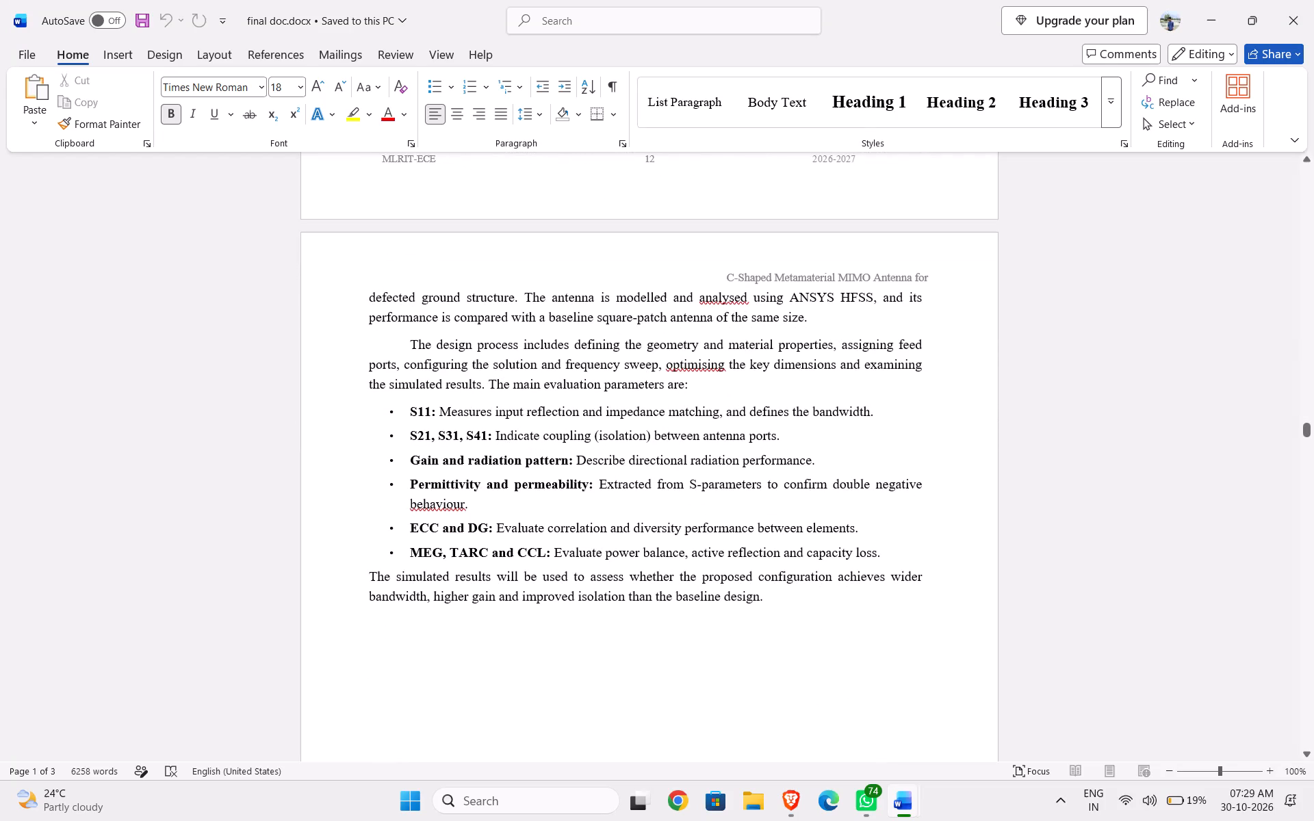
{"action": "scroll", "coordinate": [841, 438], "scroll_direction": "down", "scroll_amount": 3}
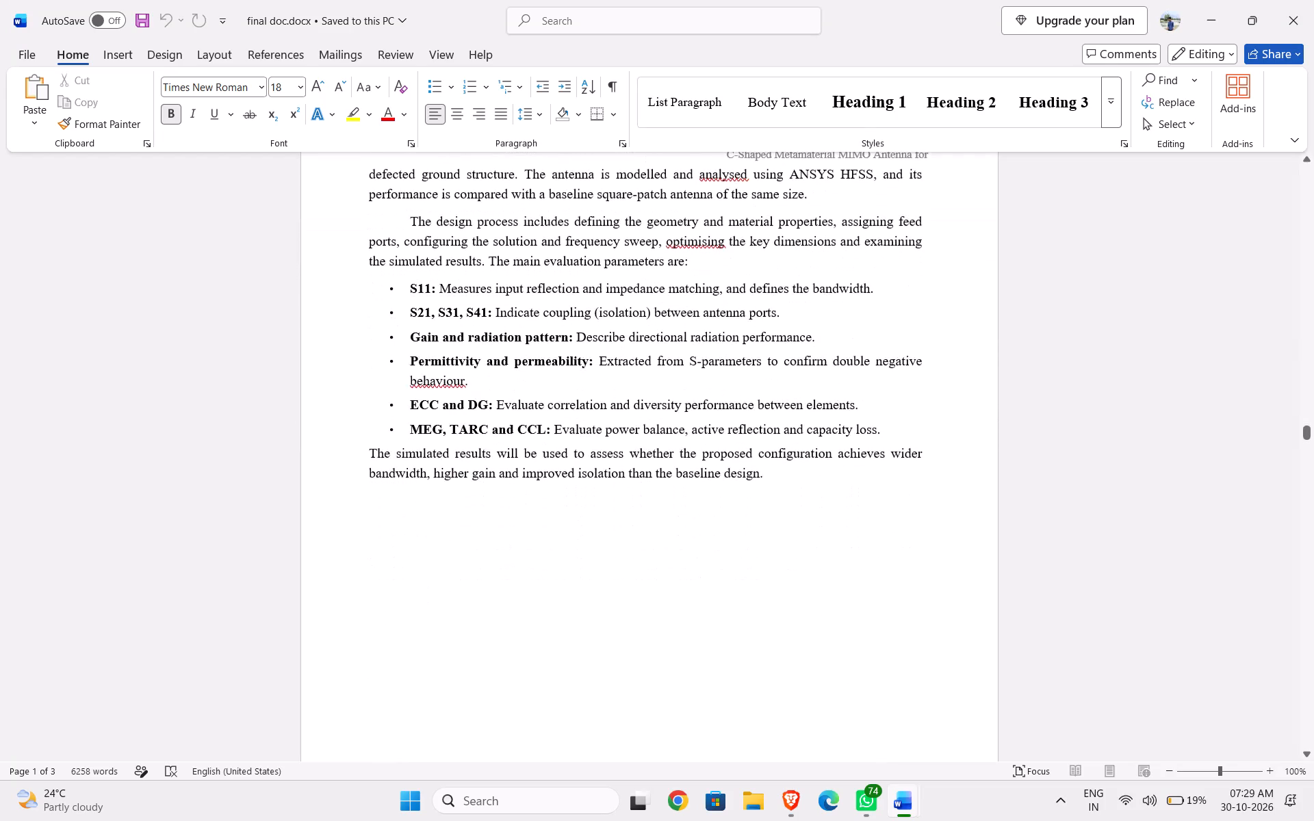
Examine the antenna figures Fig. 3.1 and Fig. 3.2 at the start of Chapter 3, System Design and Methodology.
{"action": "scroll", "coordinate": [841, 438], "scroll_direction": "down", "scroll_amount": 20}
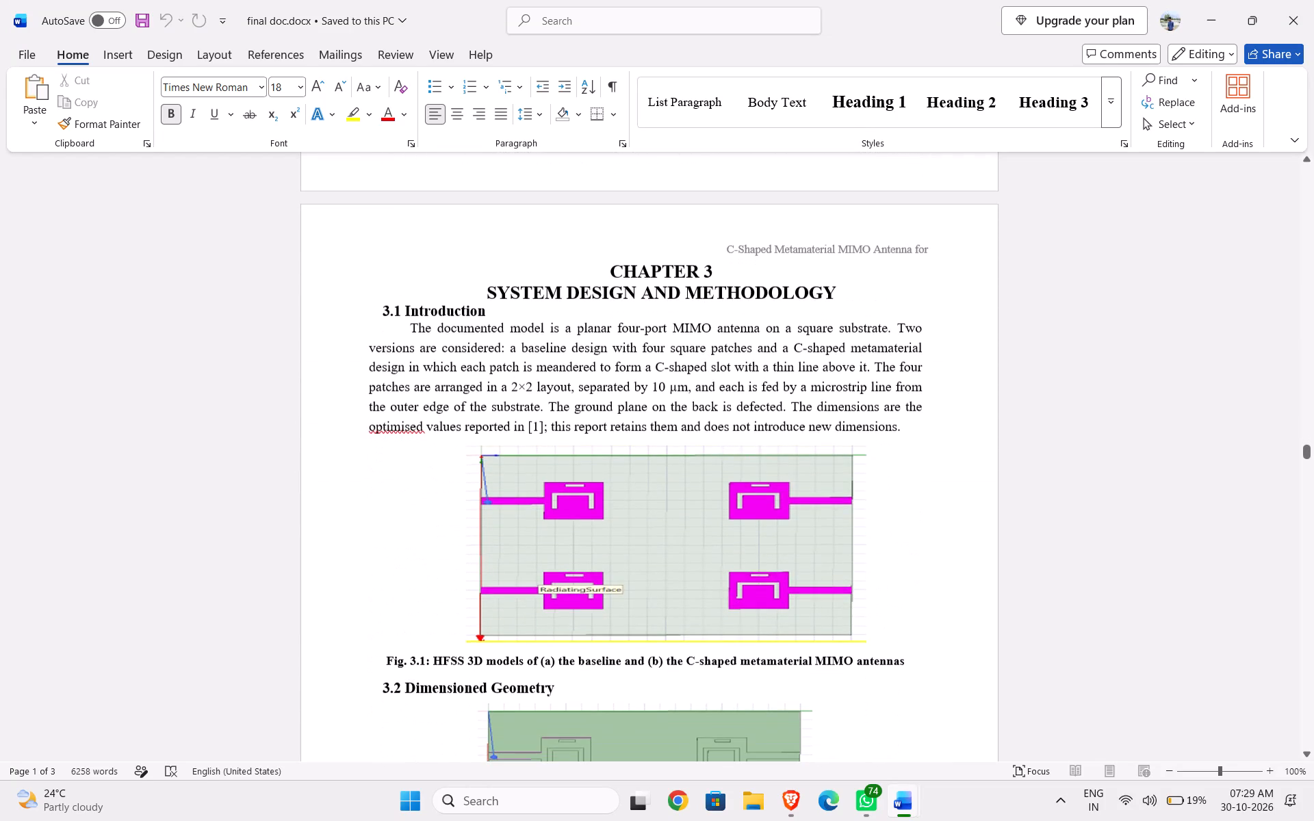
{"action": "scroll", "coordinate": [841, 438], "scroll_direction": "down", "scroll_amount": 5}
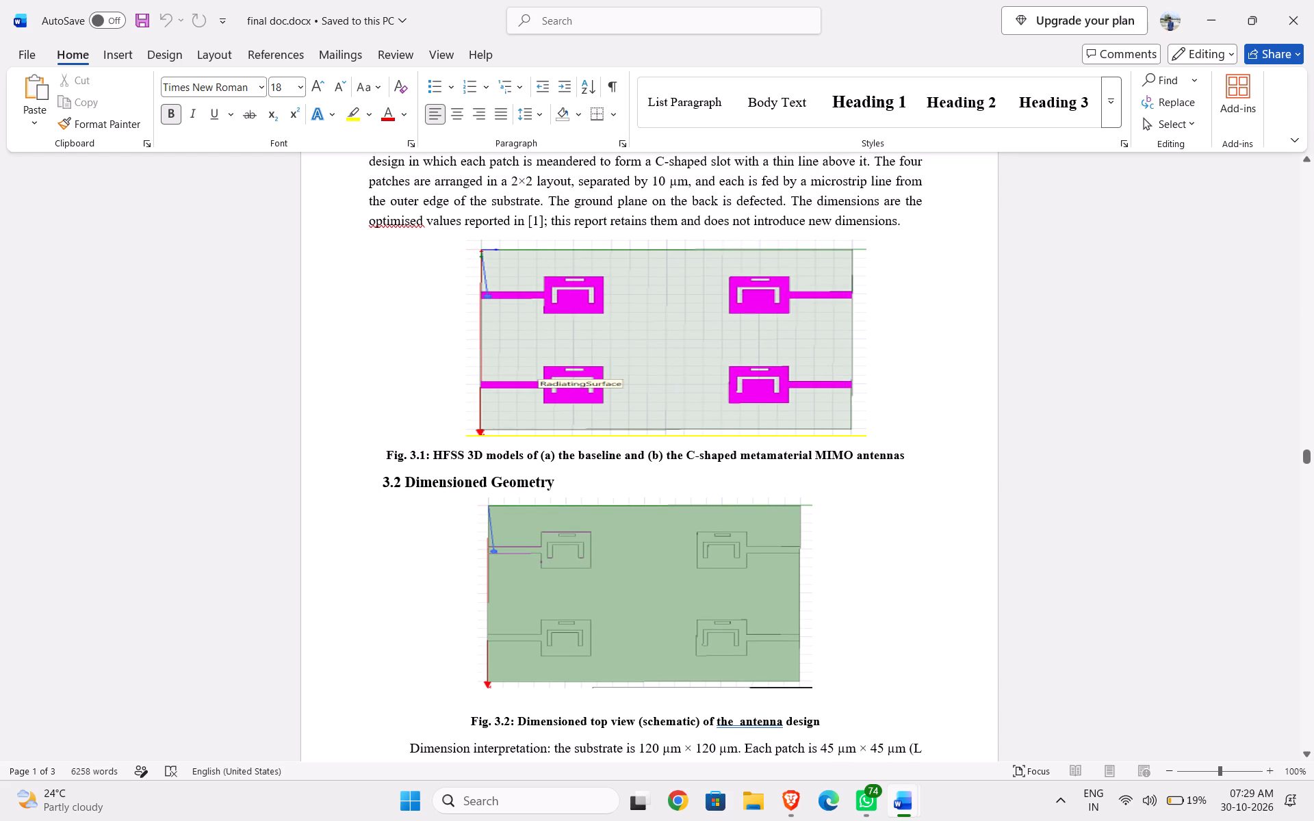
{"action": "scroll", "coordinate": [712, 375], "scroll_direction": "down", "scroll_amount": 5}
{"action": "scroll", "coordinate": [712, 375], "scroll_direction": "up", "scroll_amount": 7}
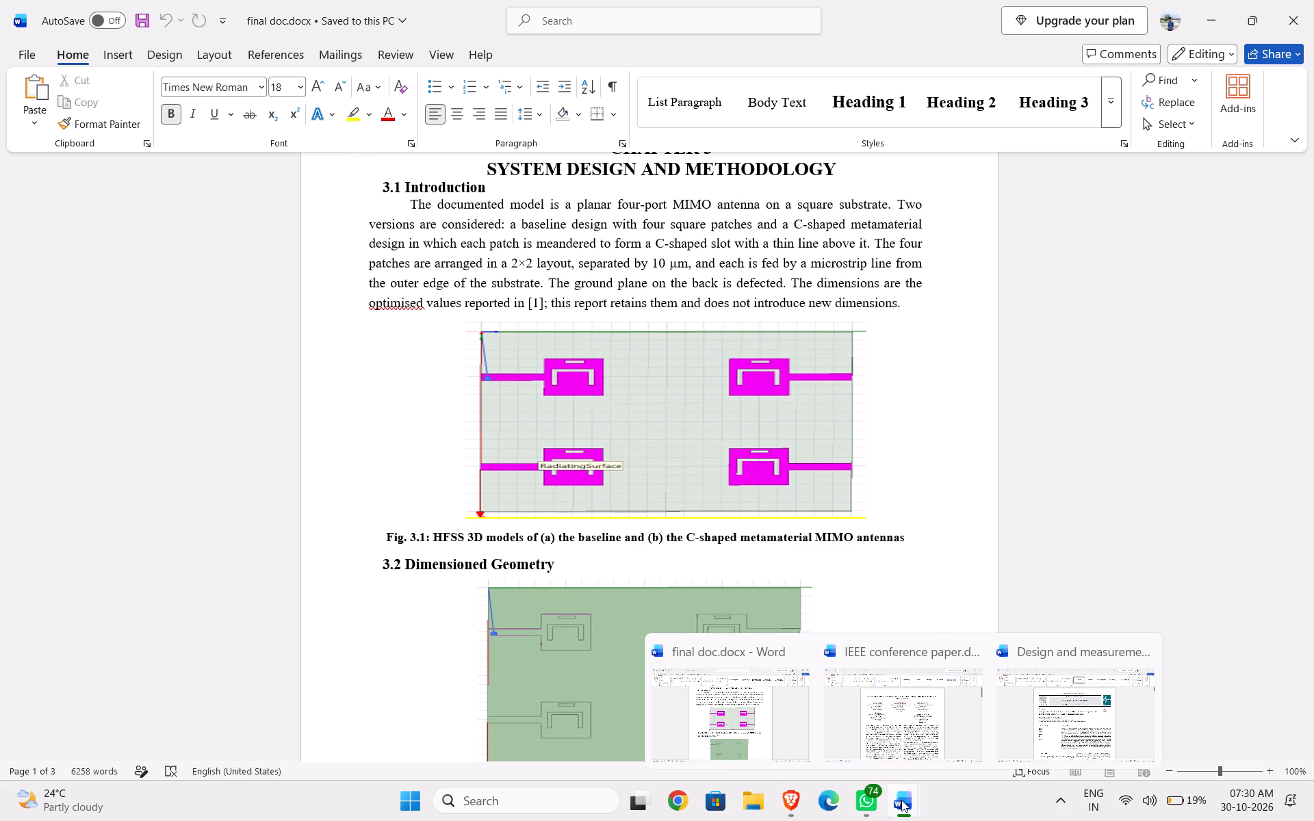
Switch to the "Design and measurement of a compact MIMO antenna" article document and copy its Fig. 1 image of the antenna views.
{"action": "left_click", "coordinate": [1091, 713]}
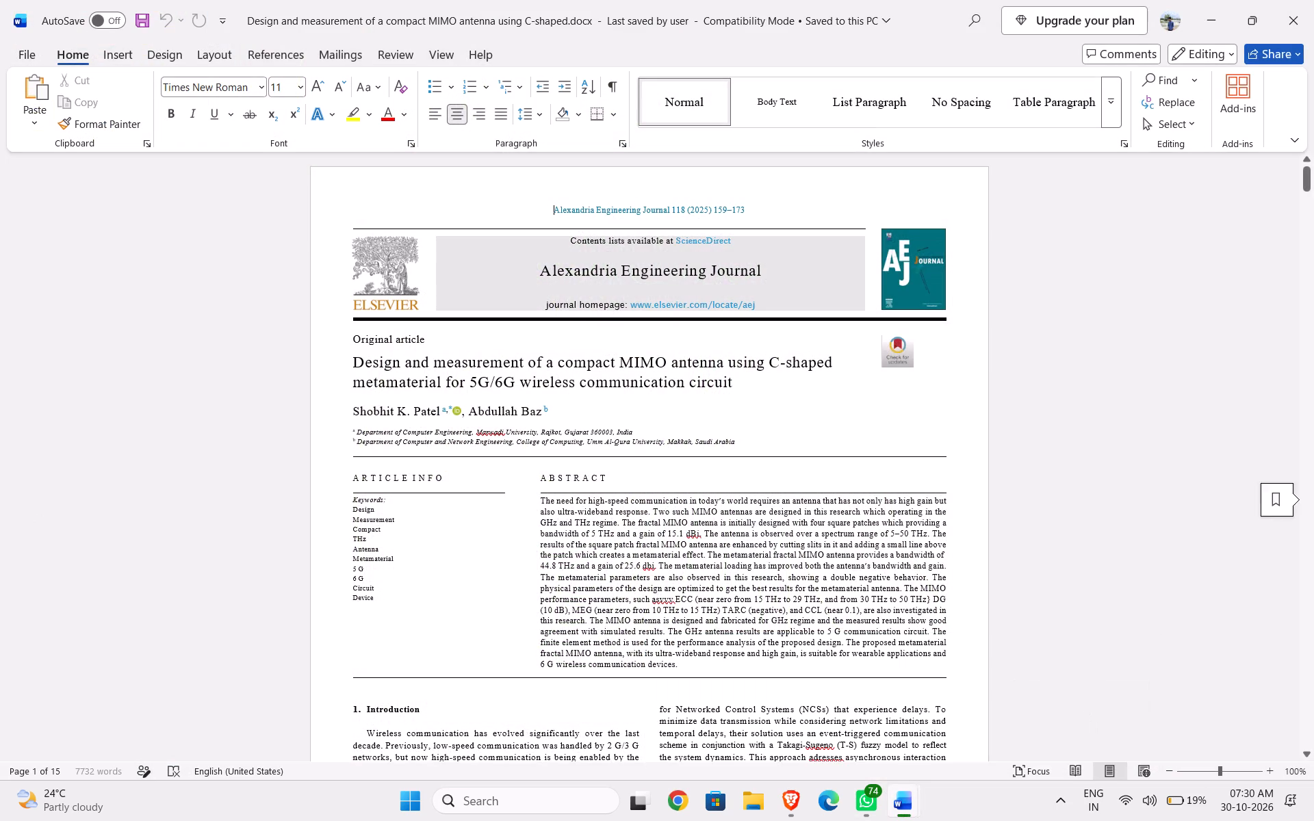
{"action": "scroll", "coordinate": [793, 557], "scroll_direction": "down", "scroll_amount": 20}
{"action": "scroll", "coordinate": [793, 557], "scroll_direction": "down", "scroll_amount": 6}
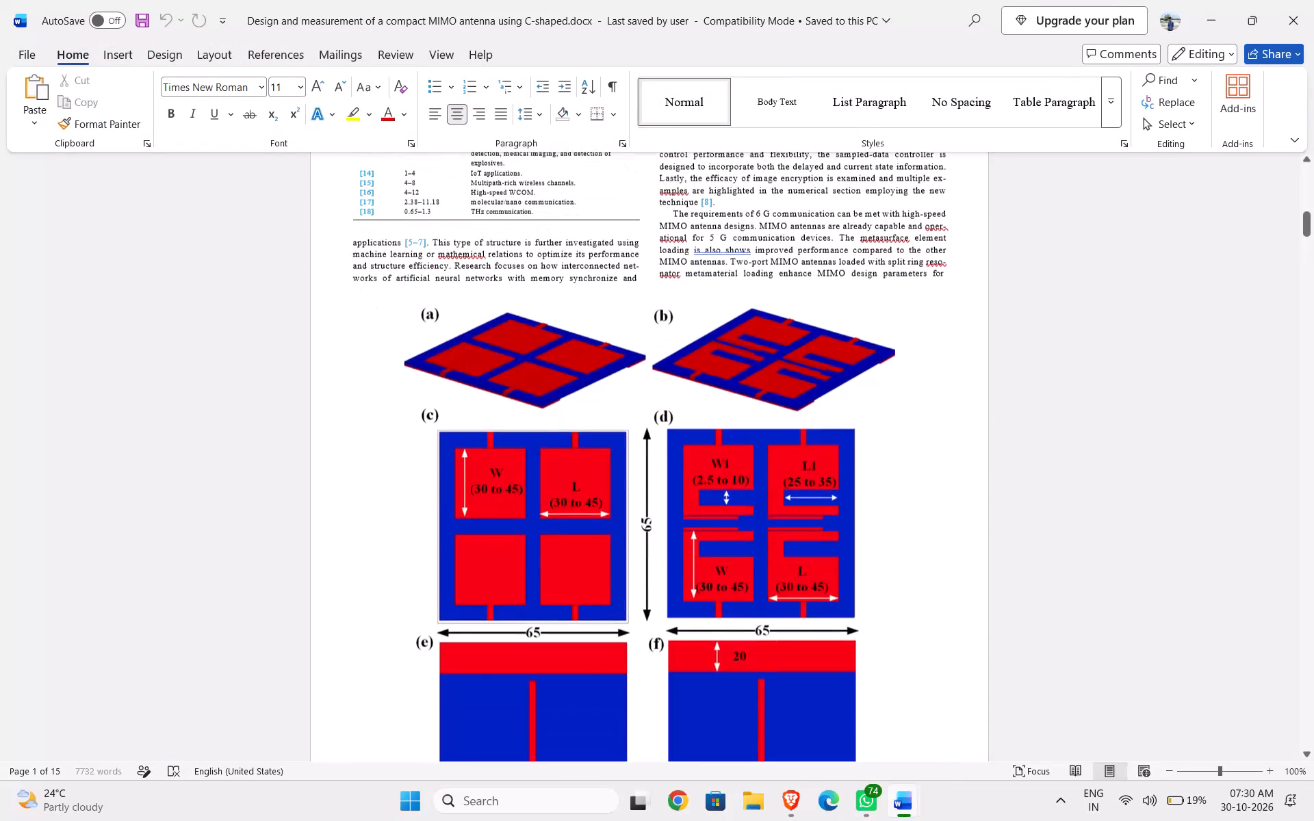
{"action": "scroll", "coordinate": [793, 557], "scroll_direction": "down", "scroll_amount": 8}
{"action": "scroll", "coordinate": [793, 557], "scroll_direction": "up", "scroll_amount": 4}
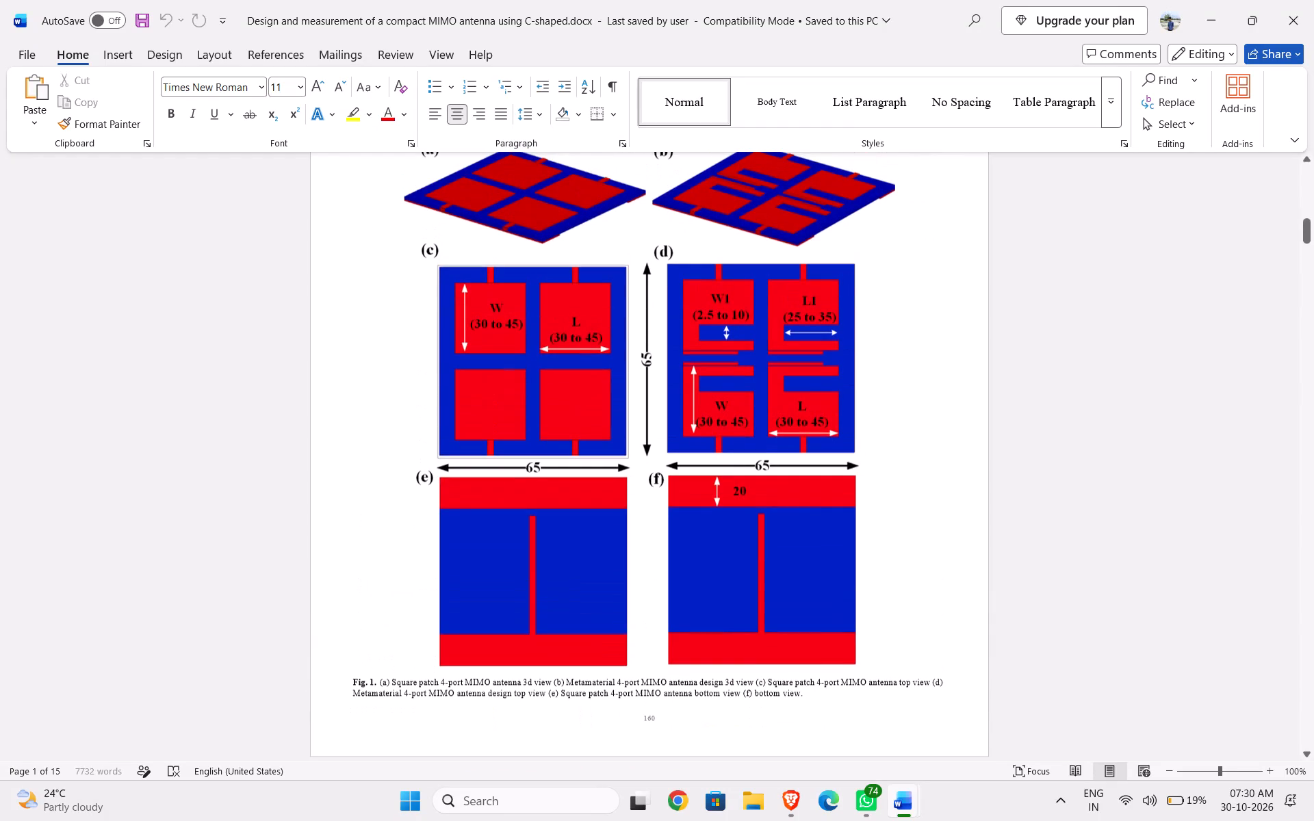
{"action": "scroll", "coordinate": [793, 557], "scroll_direction": "up", "scroll_amount": 4}
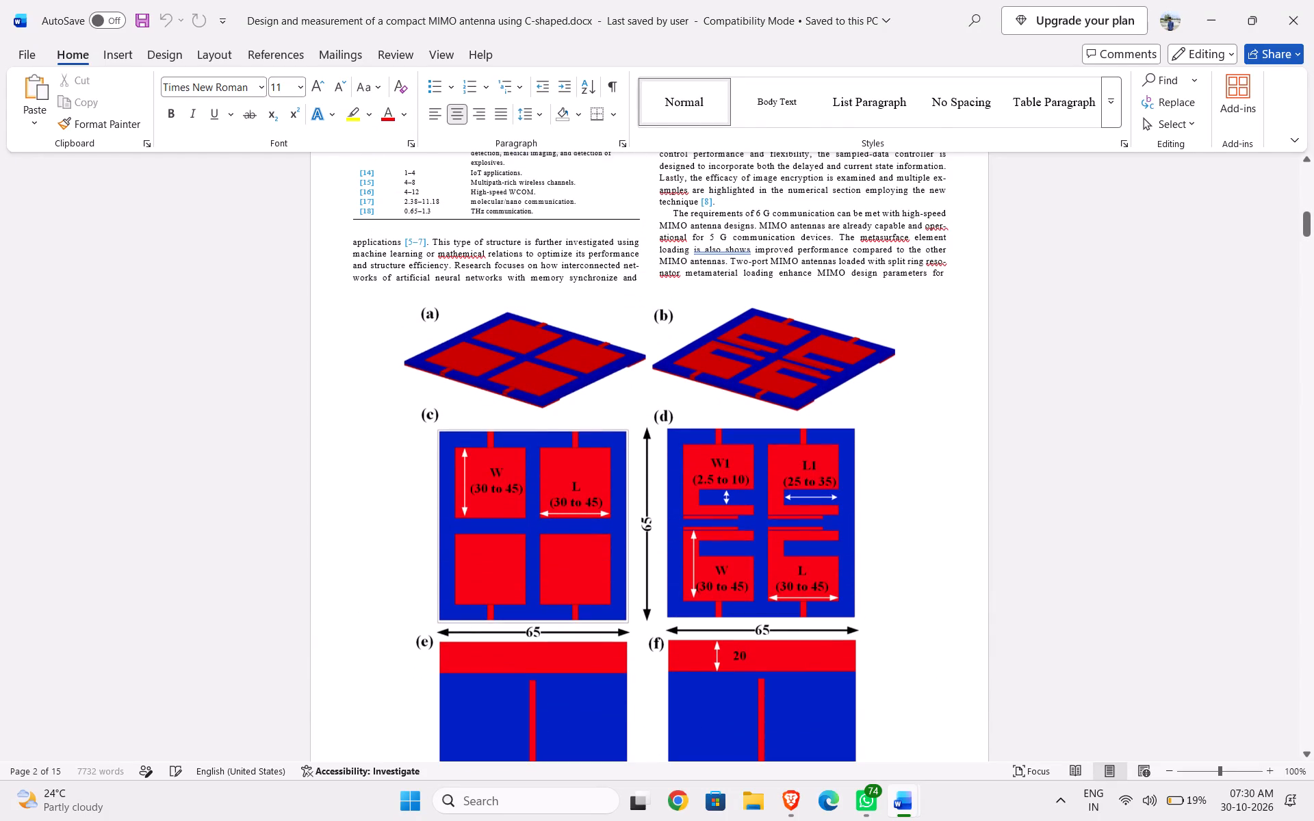
{"action": "left_click", "coordinate": [569, 565]}
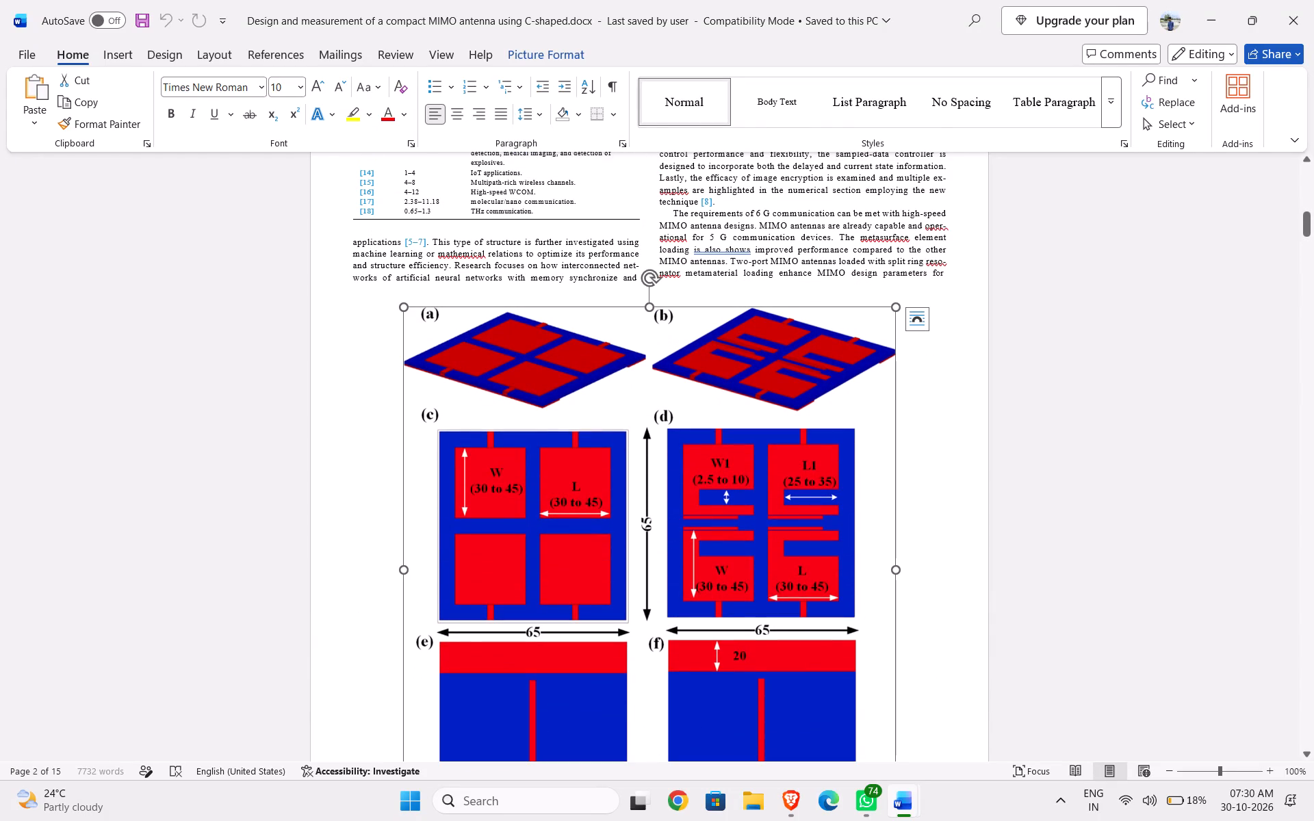
{"action": "scroll", "coordinate": [639, 546], "scroll_direction": "down", "scroll_amount": 8}
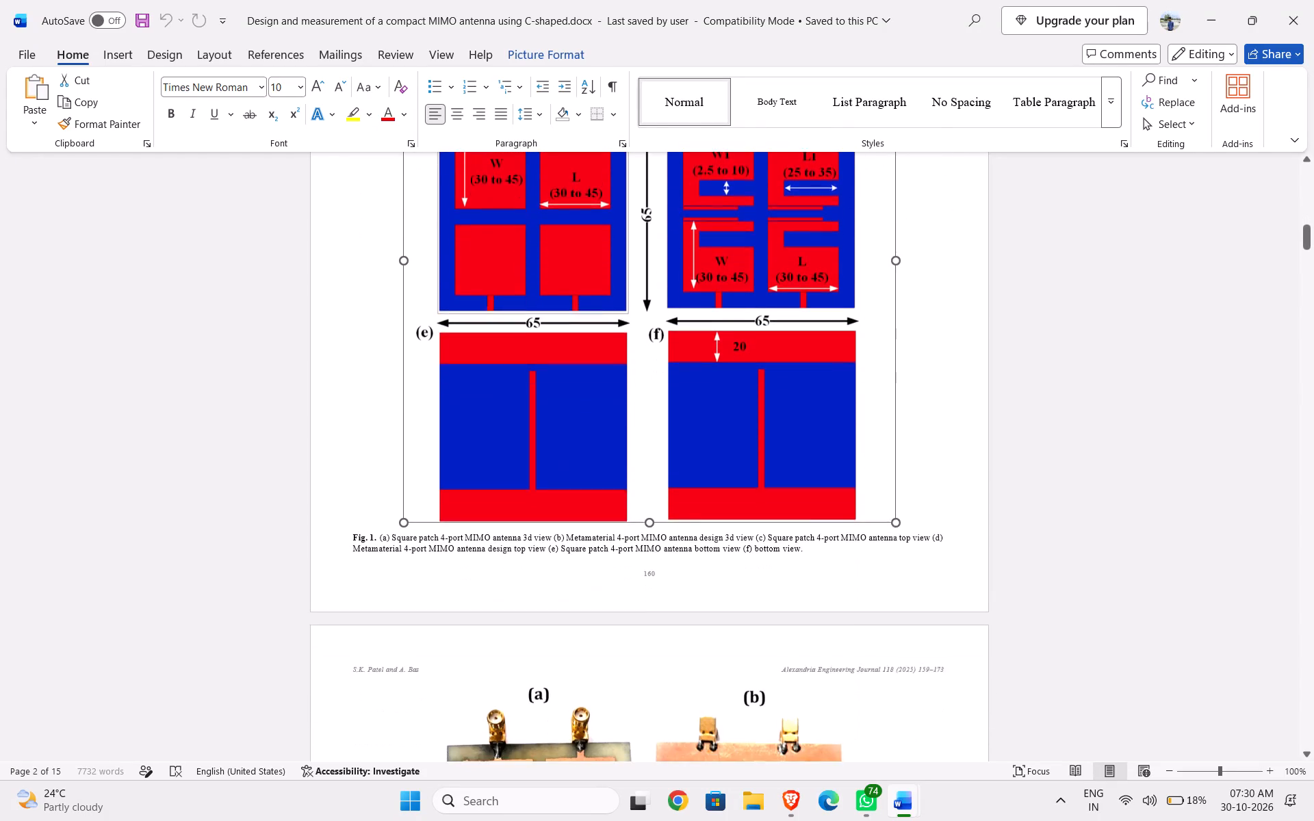
{"action": "scroll", "coordinate": [639, 546], "scroll_direction": "down", "scroll_amount": 3}
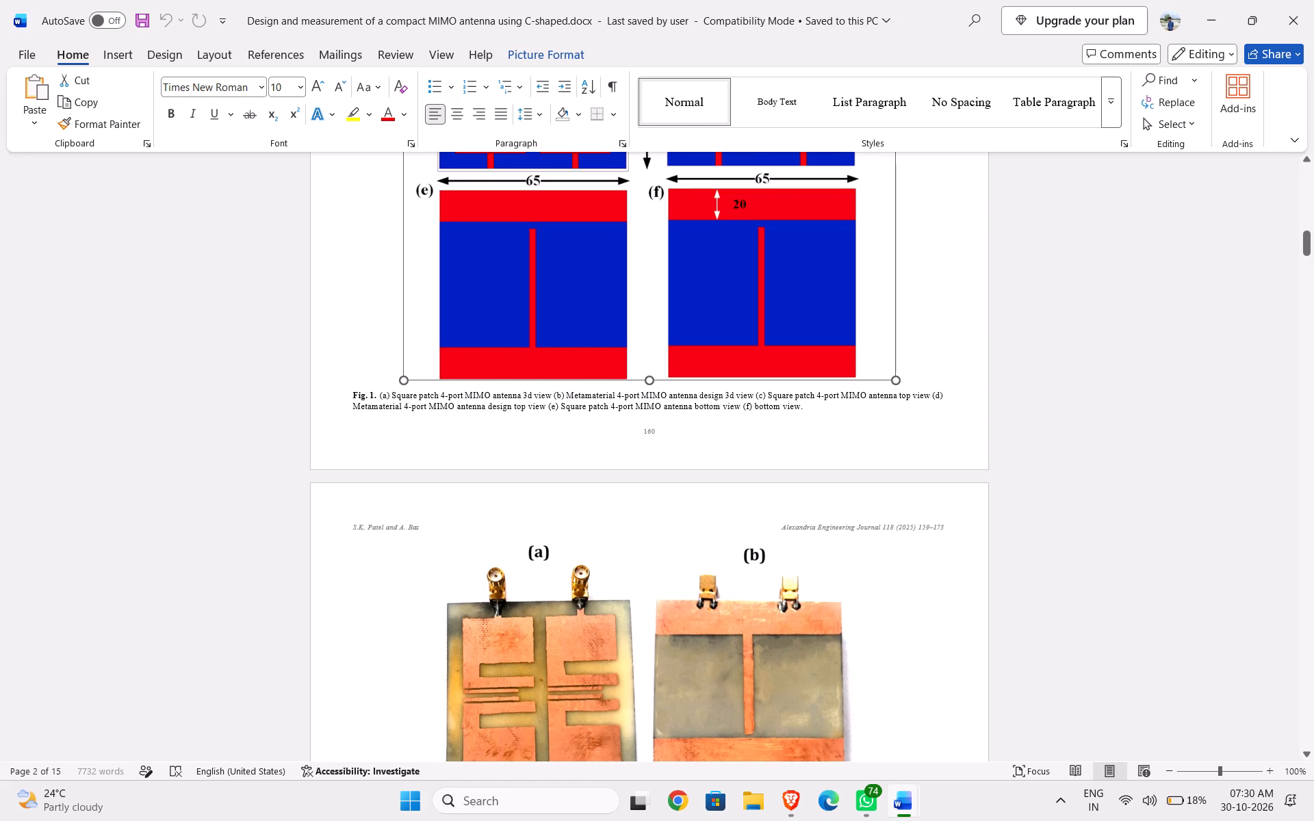
{"action": "scroll", "coordinate": [639, 546], "scroll_direction": "up", "scroll_amount": 10}
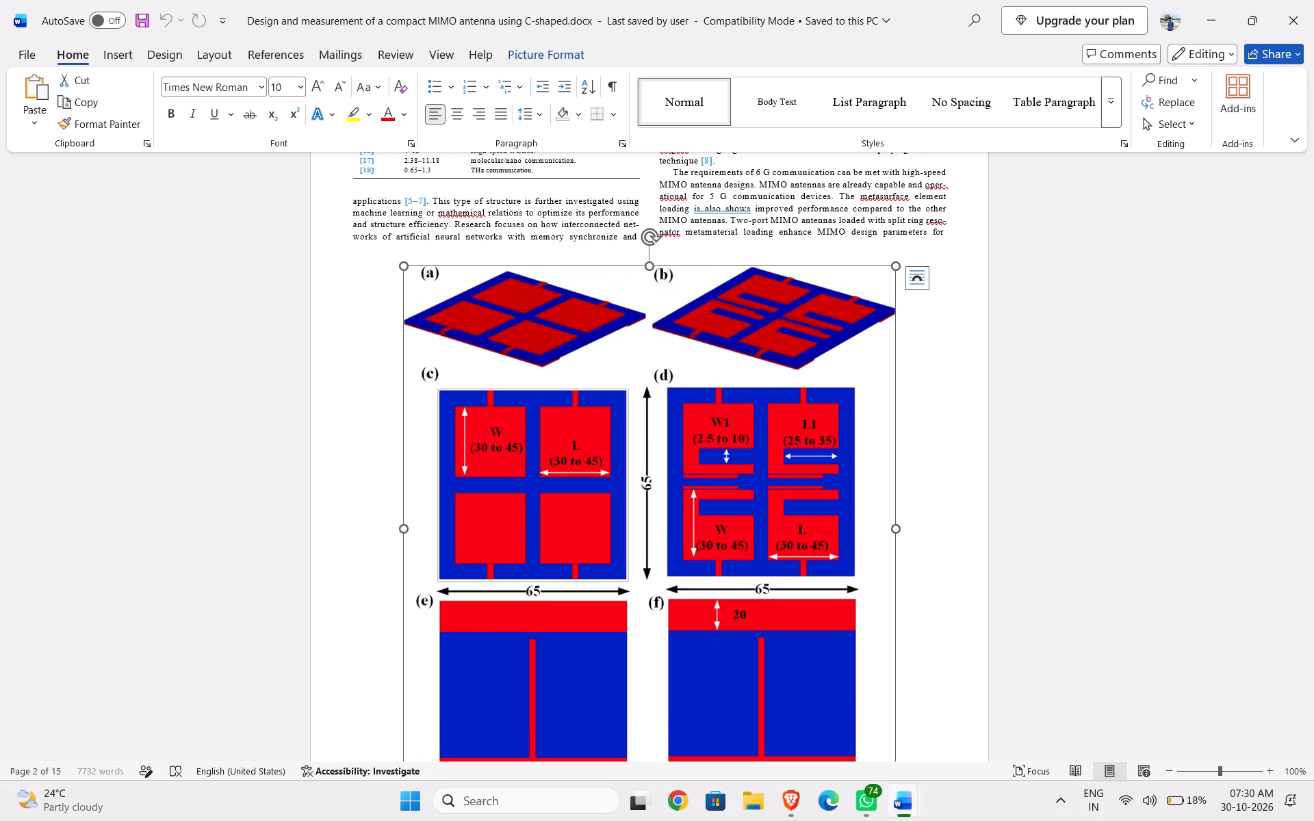
{"action": "scroll", "coordinate": [706, 521], "scroll_direction": "up", "scroll_amount": 4}
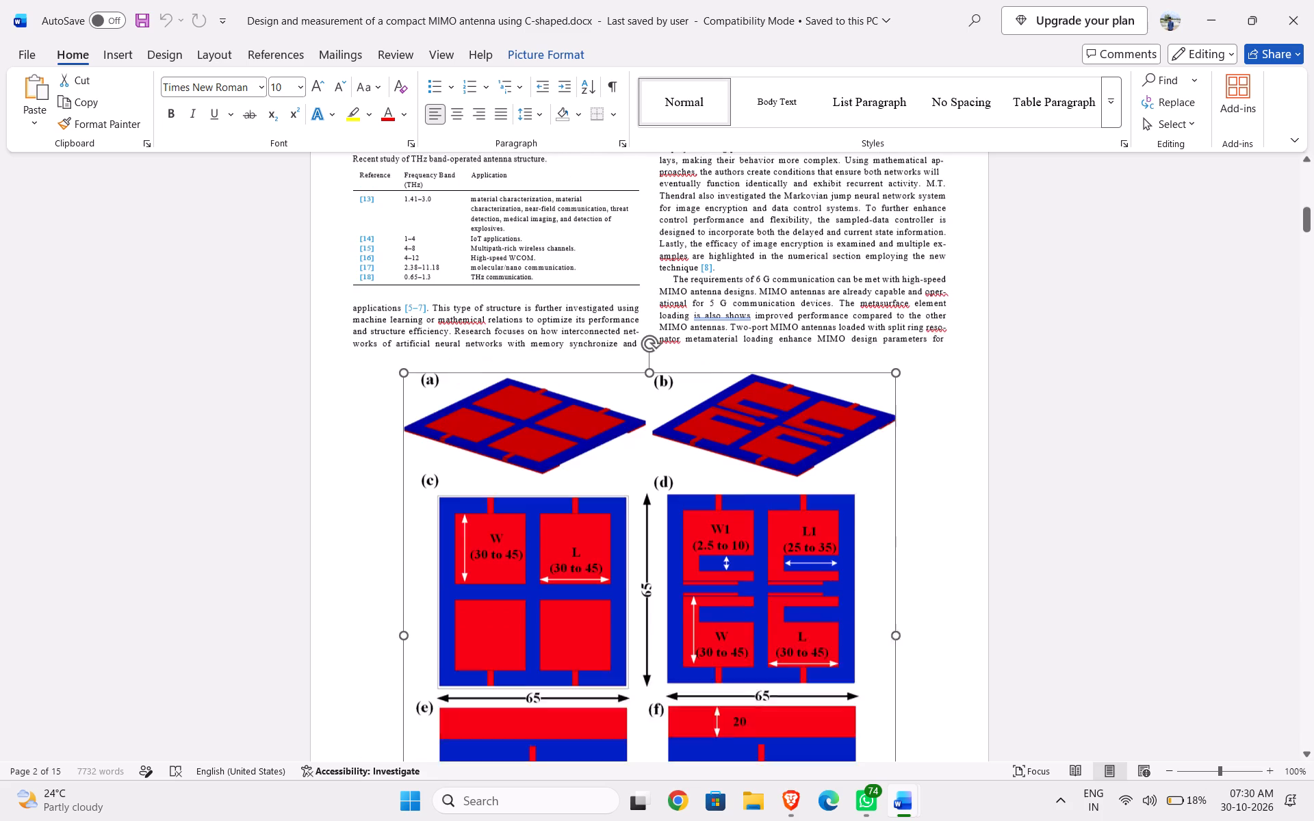
{"action": "scroll", "coordinate": [706, 521], "scroll_direction": "down", "scroll_amount": 4}
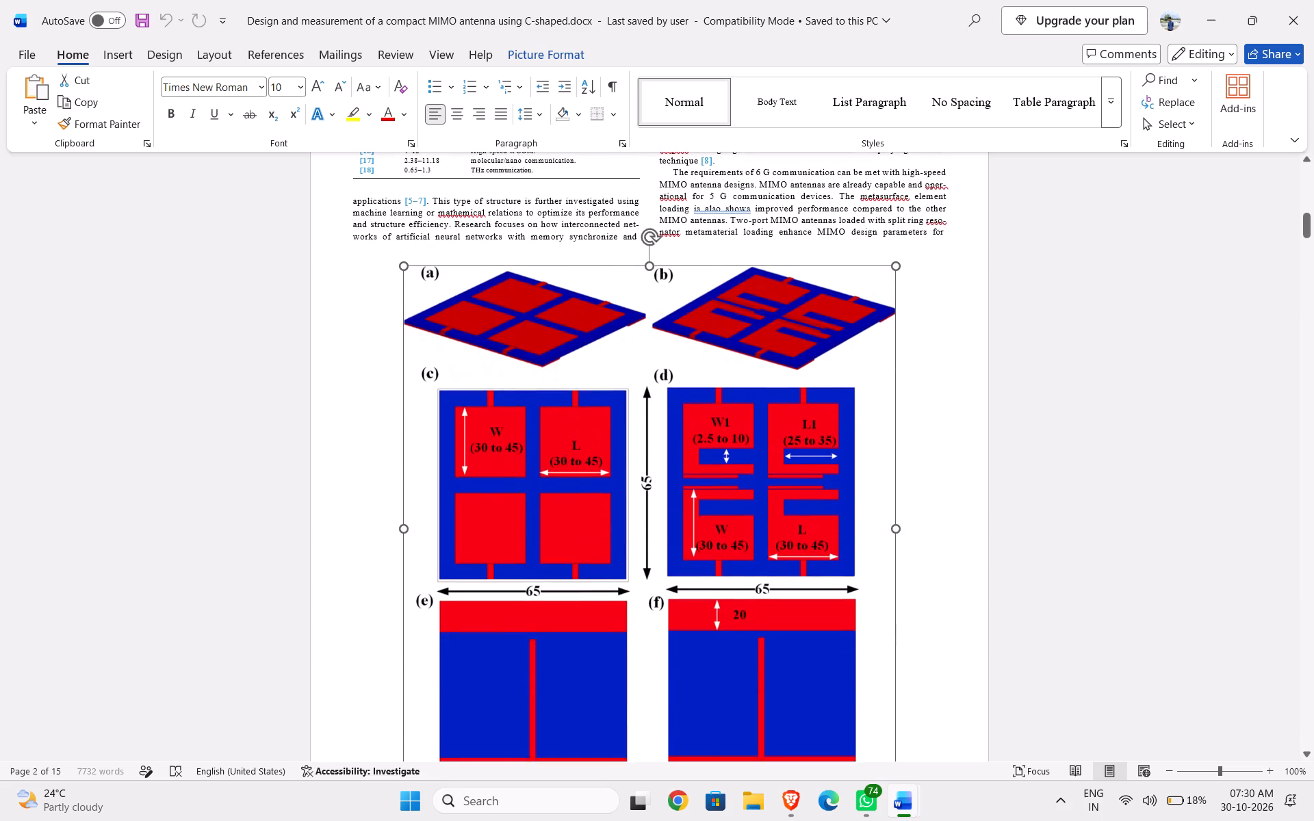
{"action": "scroll", "coordinate": [706, 521], "scroll_direction": "down", "scroll_amount": 4}
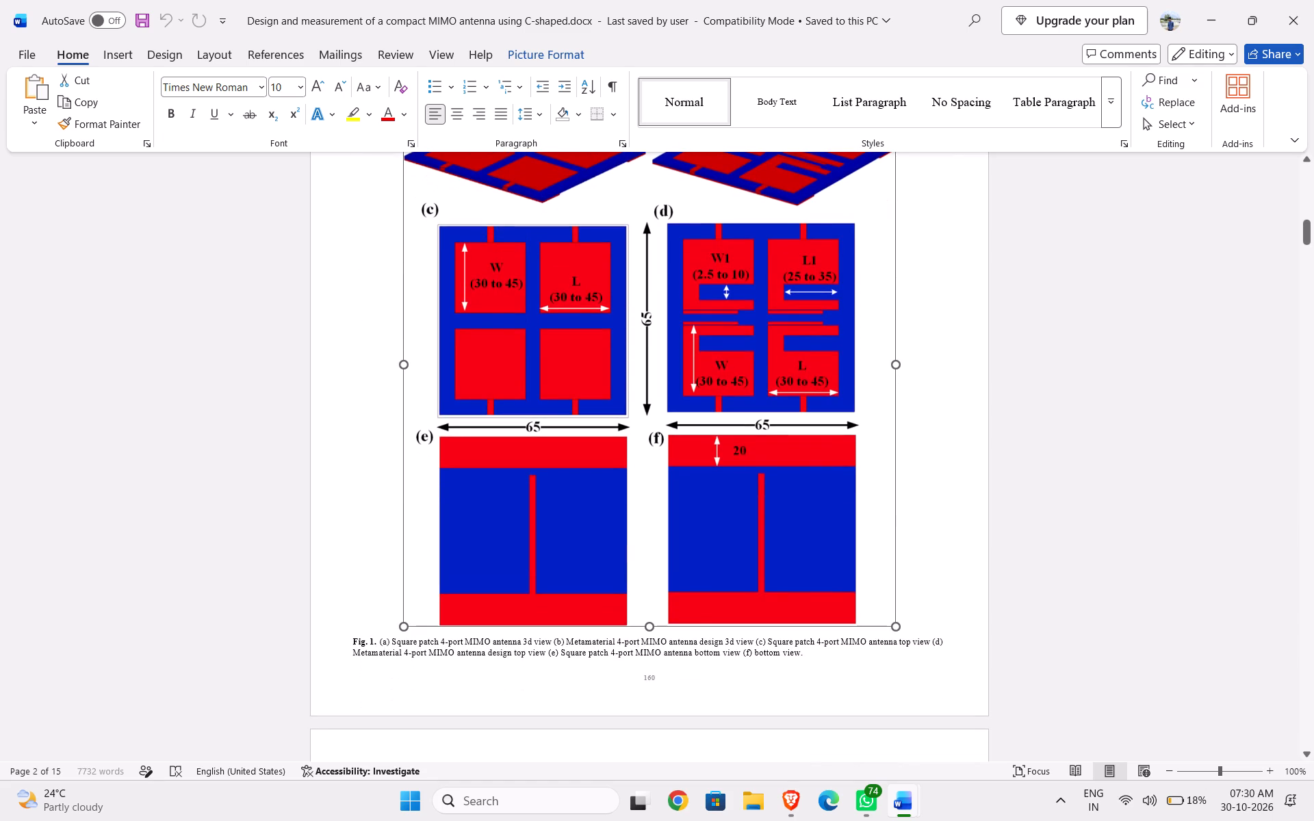
{"action": "scroll", "coordinate": [706, 521], "scroll_direction": "up", "scroll_amount": 2}
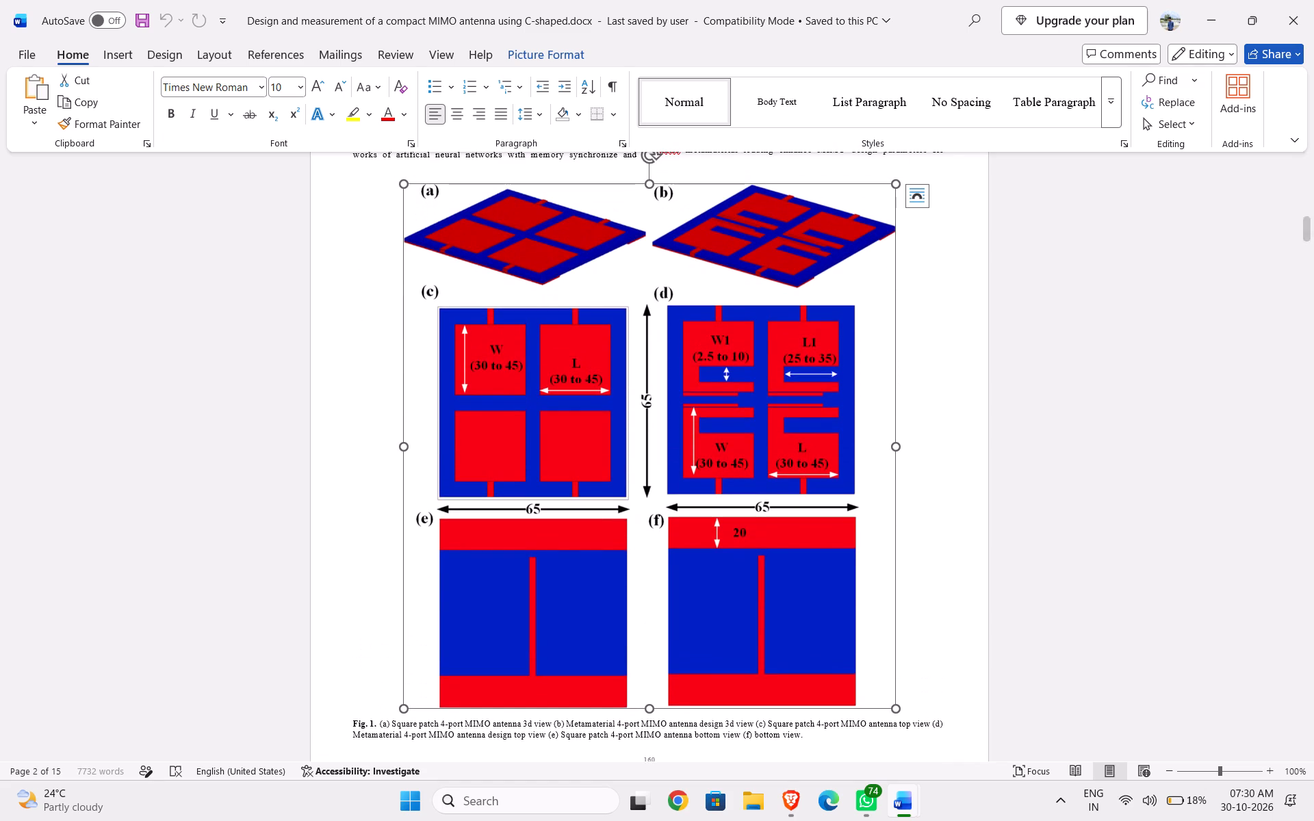
{"action": "key", "text": "ctrl+c"}
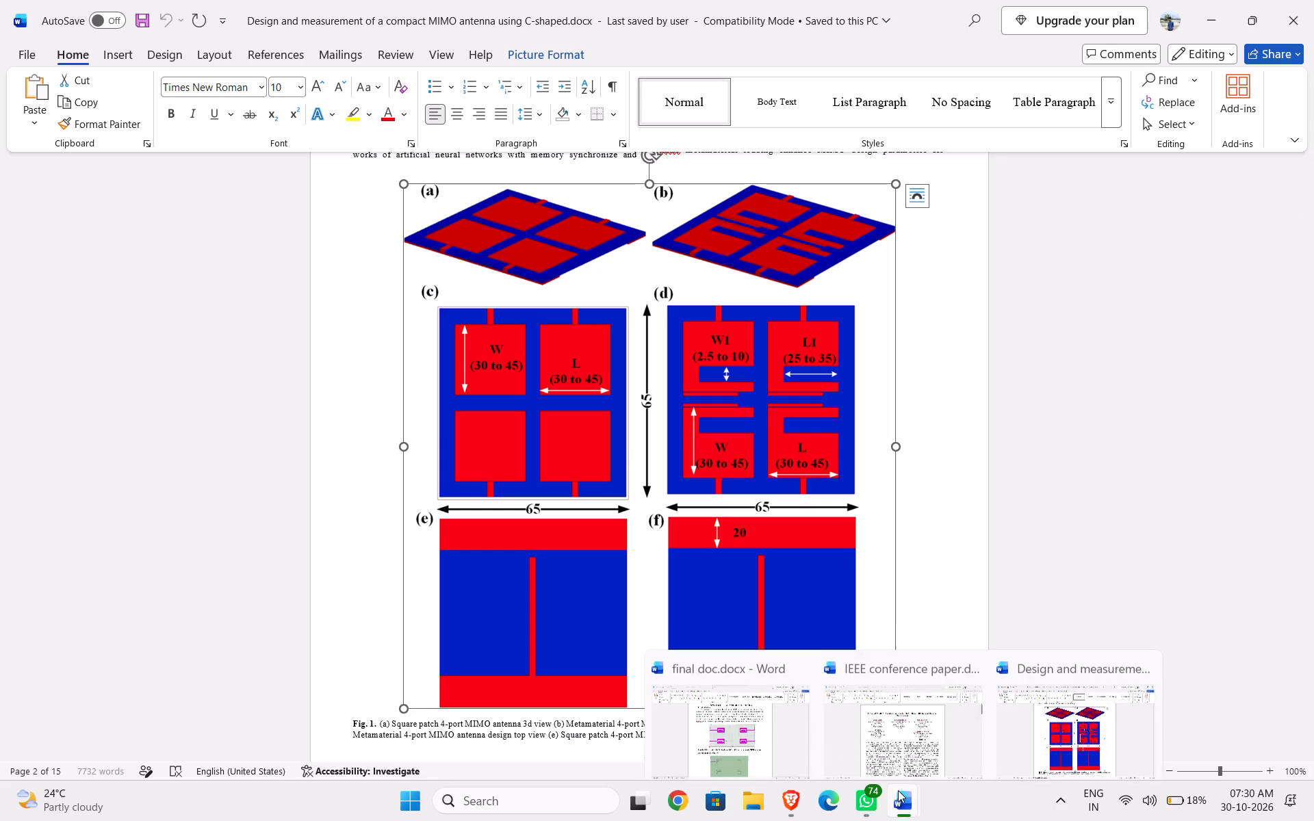
Return to final doc.docx and replace the picture above the Fig. 3.1 caption with the copied antenna image.
{"action": "left_click", "coordinate": [916, 734]}
{"action": "scroll", "coordinate": [810, 530], "scroll_direction": "down", "scroll_amount": 7}
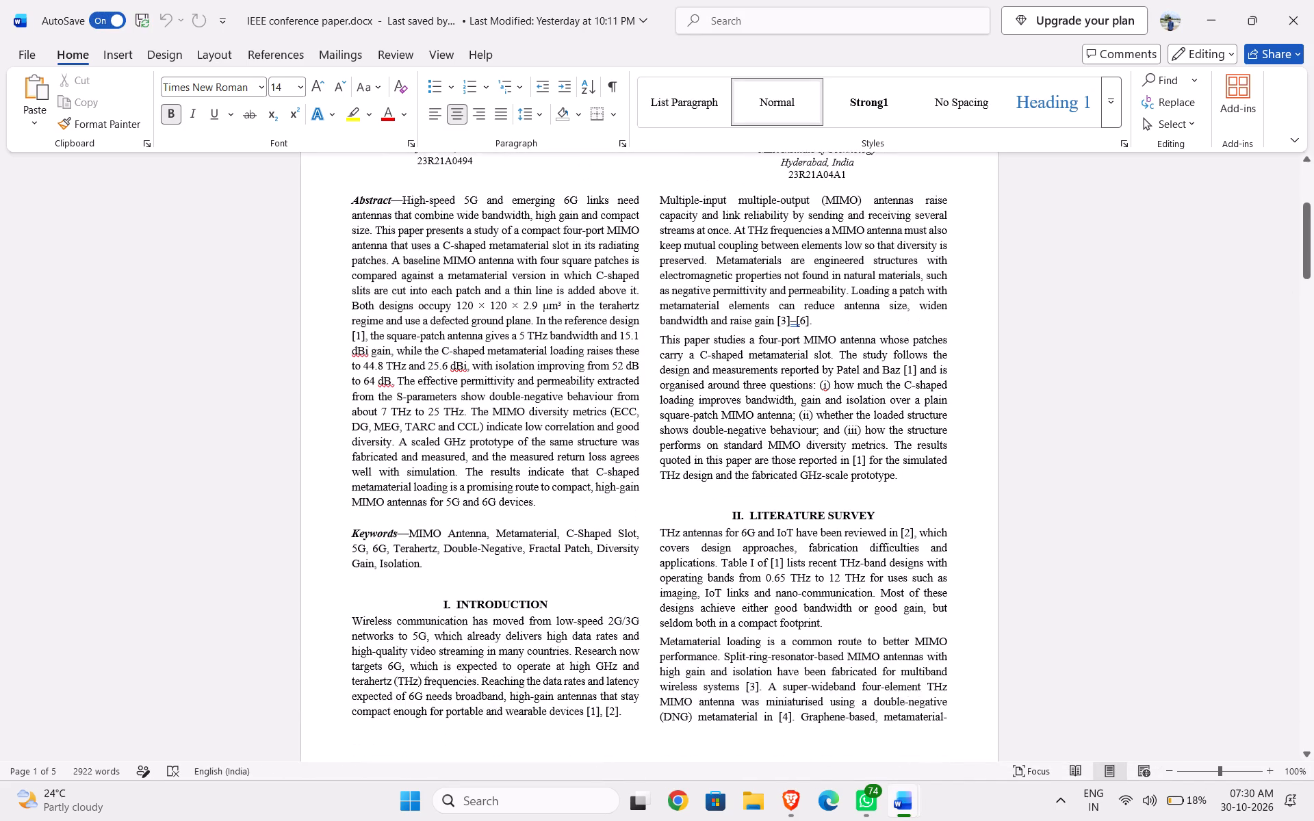
{"action": "left_click", "coordinate": [771, 703]}
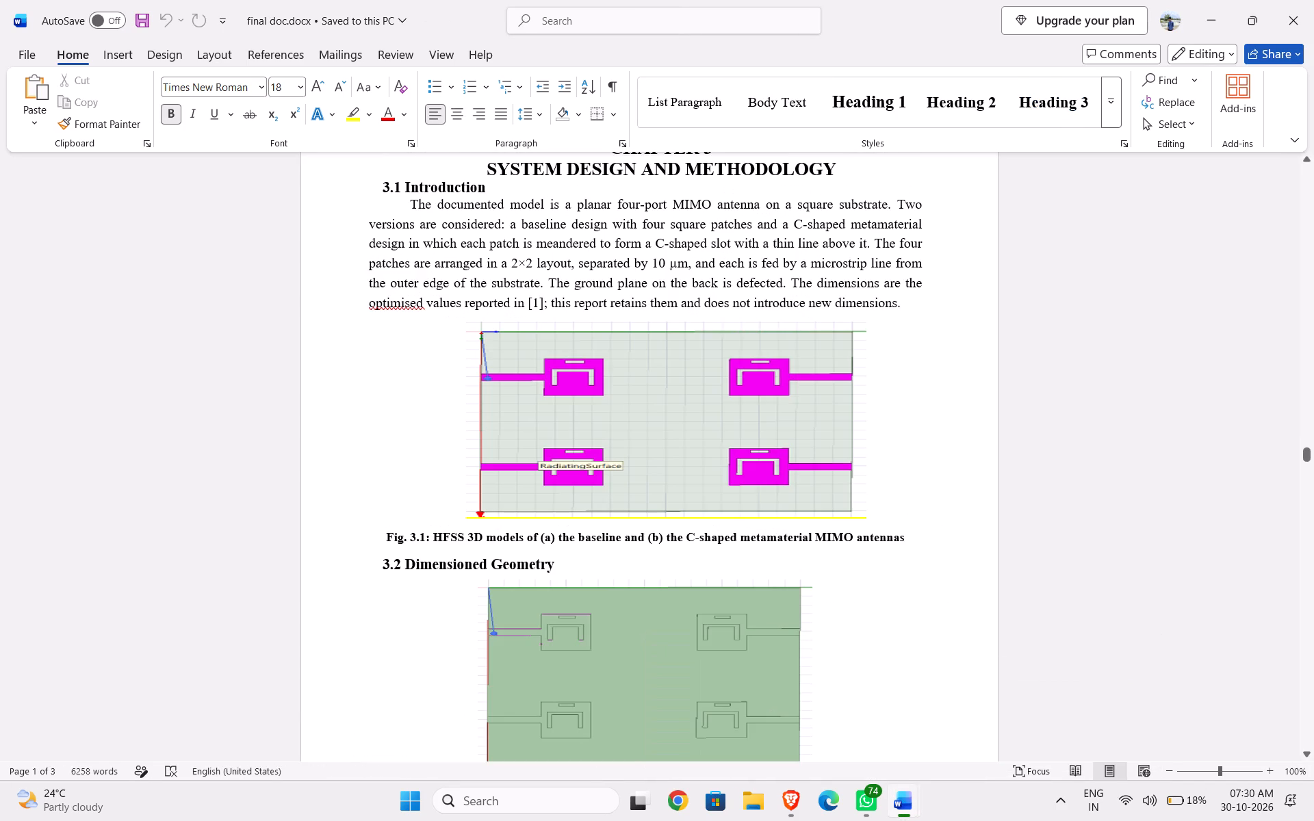
{"action": "left_click", "coordinate": [684, 462]}
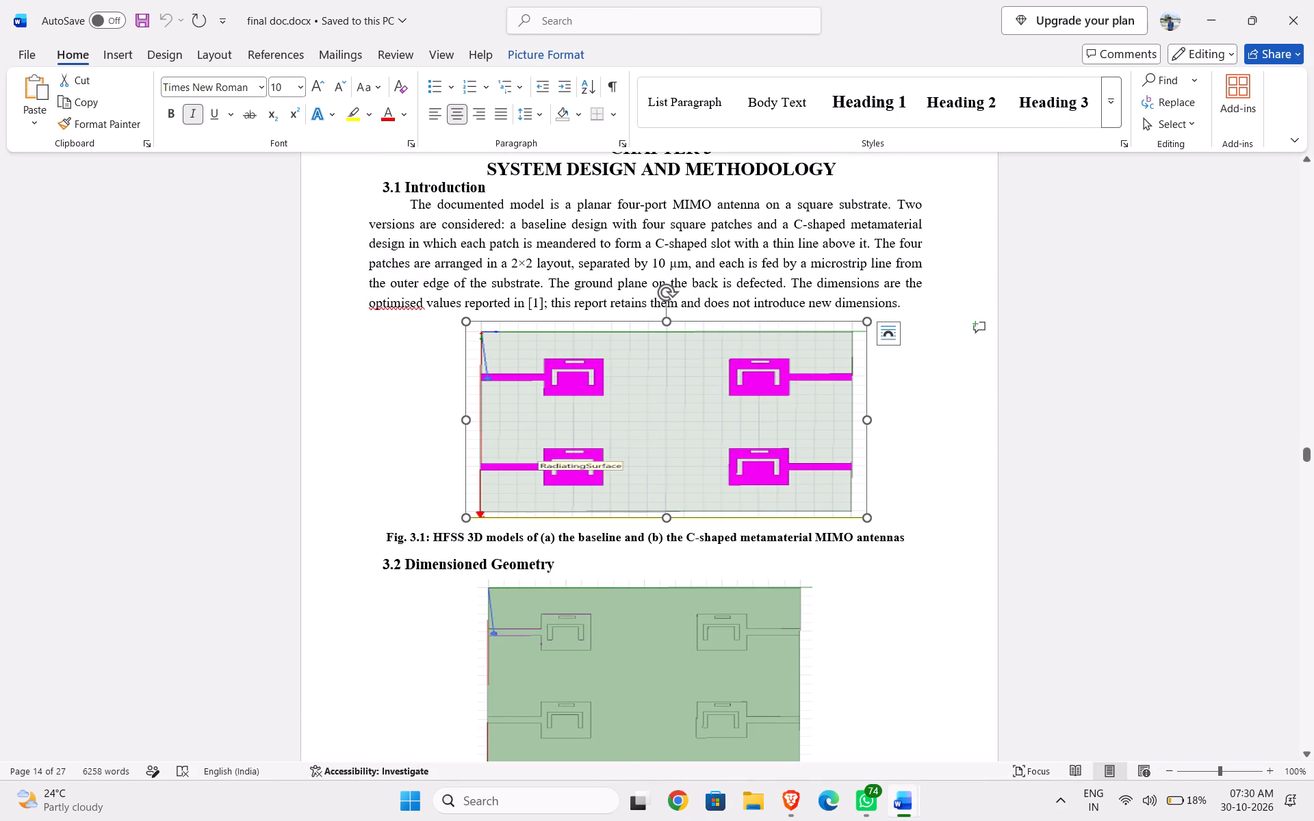
{"action": "key", "text": "shift+super+s"}
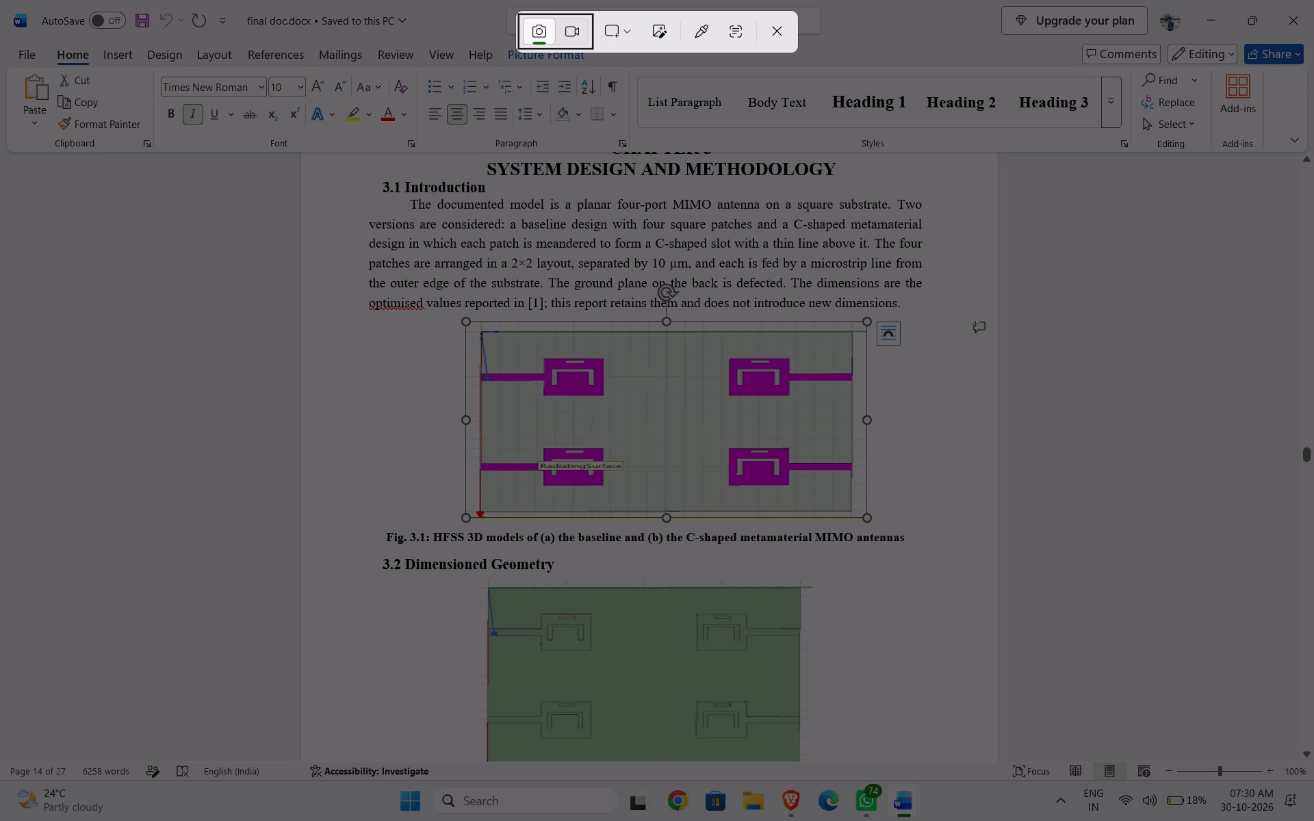
{"action": "key", "text": "Escape"}
{"action": "key", "text": "Delete"}
{"action": "key", "text": "ctrl+v"}
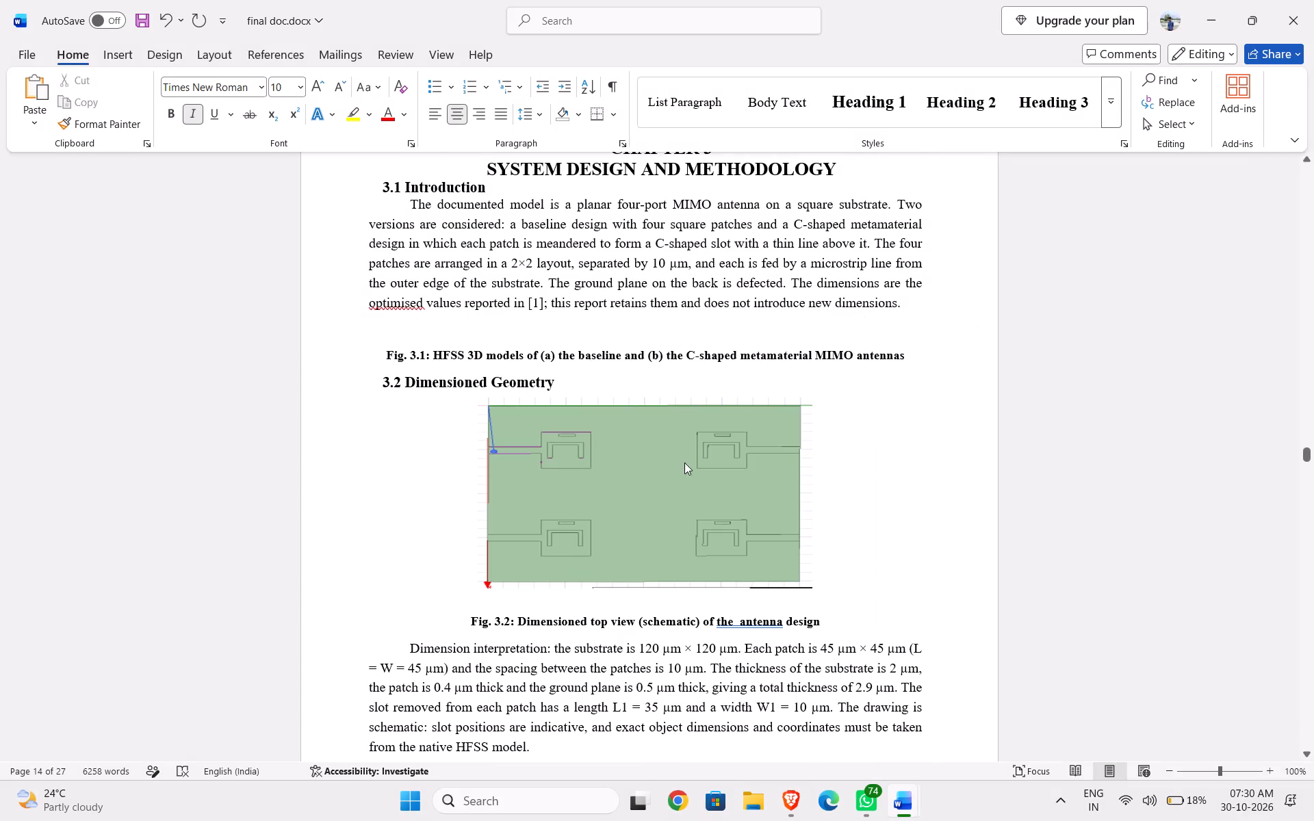
Check the pasted image's placement above the Fig. 3.1 caption and the layout of section 3.2 Dimensioned Geometry.
{"action": "scroll", "coordinate": [684, 462], "scroll_direction": "down", "scroll_amount": 2}
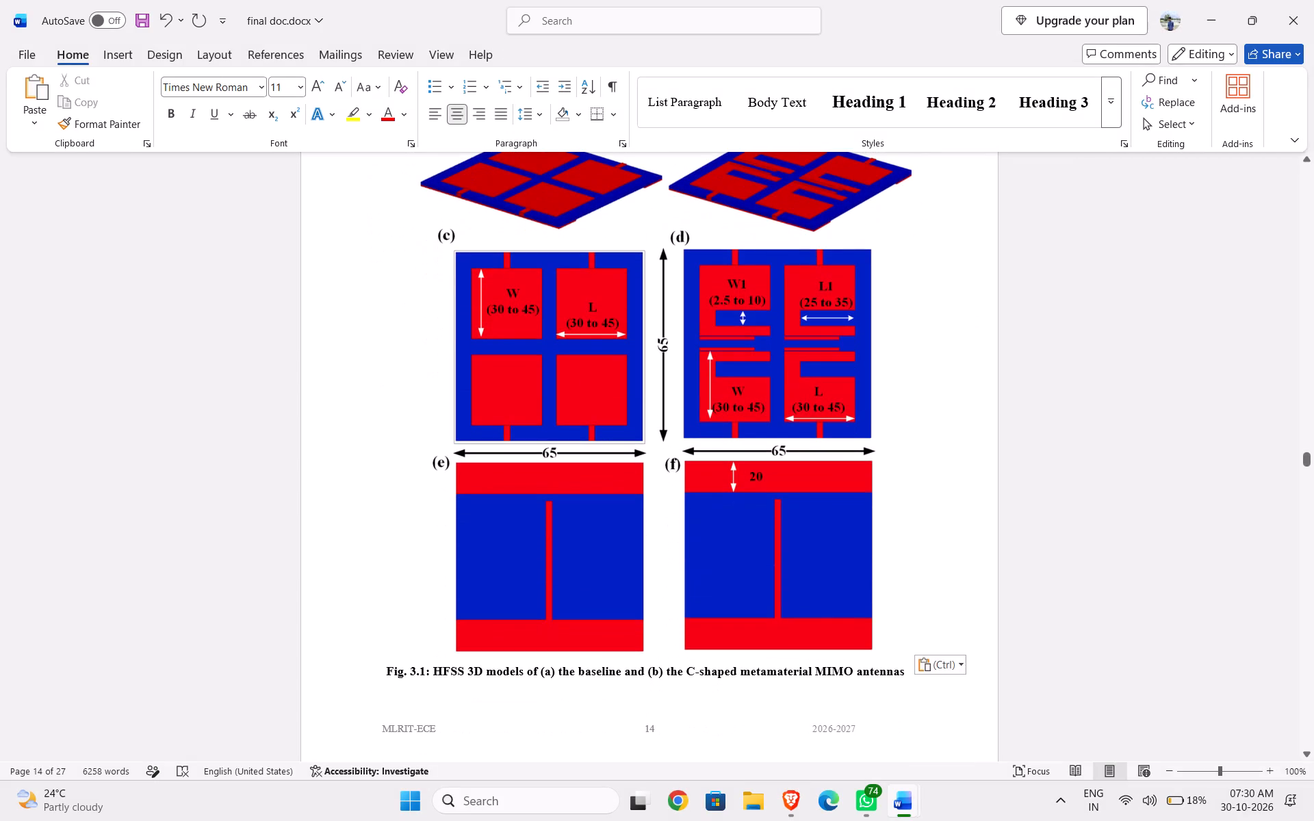
{"action": "scroll", "coordinate": [684, 462], "scroll_direction": "down", "scroll_amount": 4}
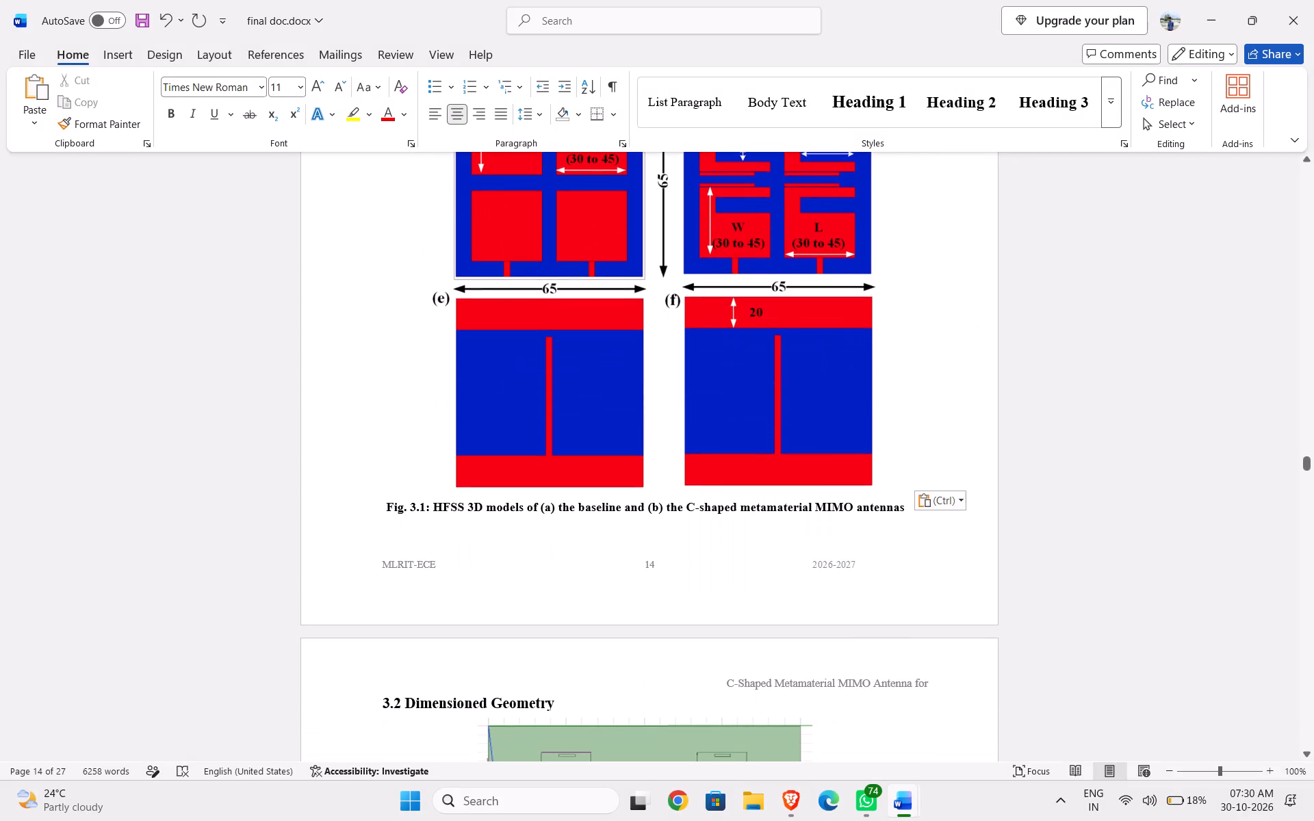
{"action": "scroll", "coordinate": [684, 462], "scroll_direction": "down", "scroll_amount": 4}
{"action": "scroll", "coordinate": [684, 462], "scroll_direction": "up", "scroll_amount": 7}
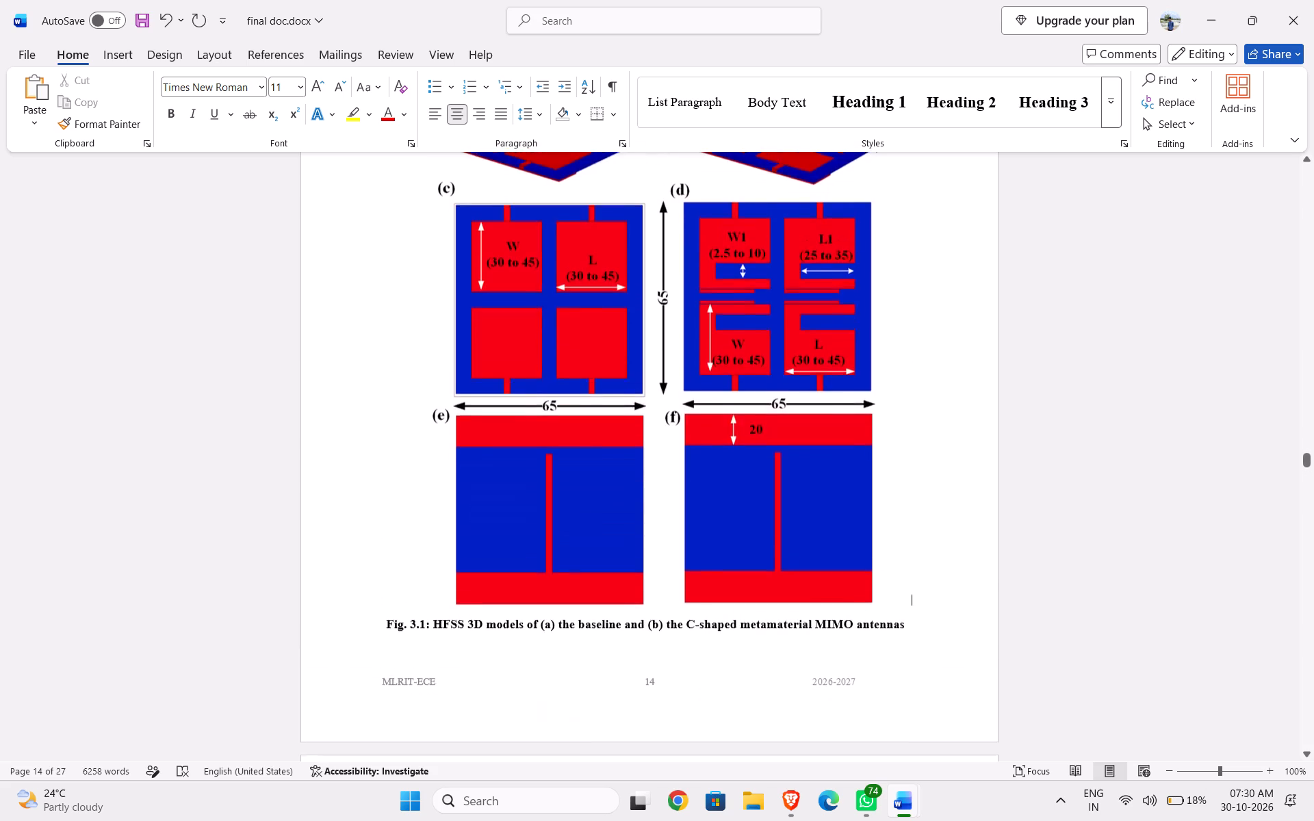
{"action": "scroll", "coordinate": [684, 462], "scroll_direction": "up", "scroll_amount": 5}
{"action": "scroll", "coordinate": [684, 462], "scroll_direction": "down", "scroll_amount": 16}
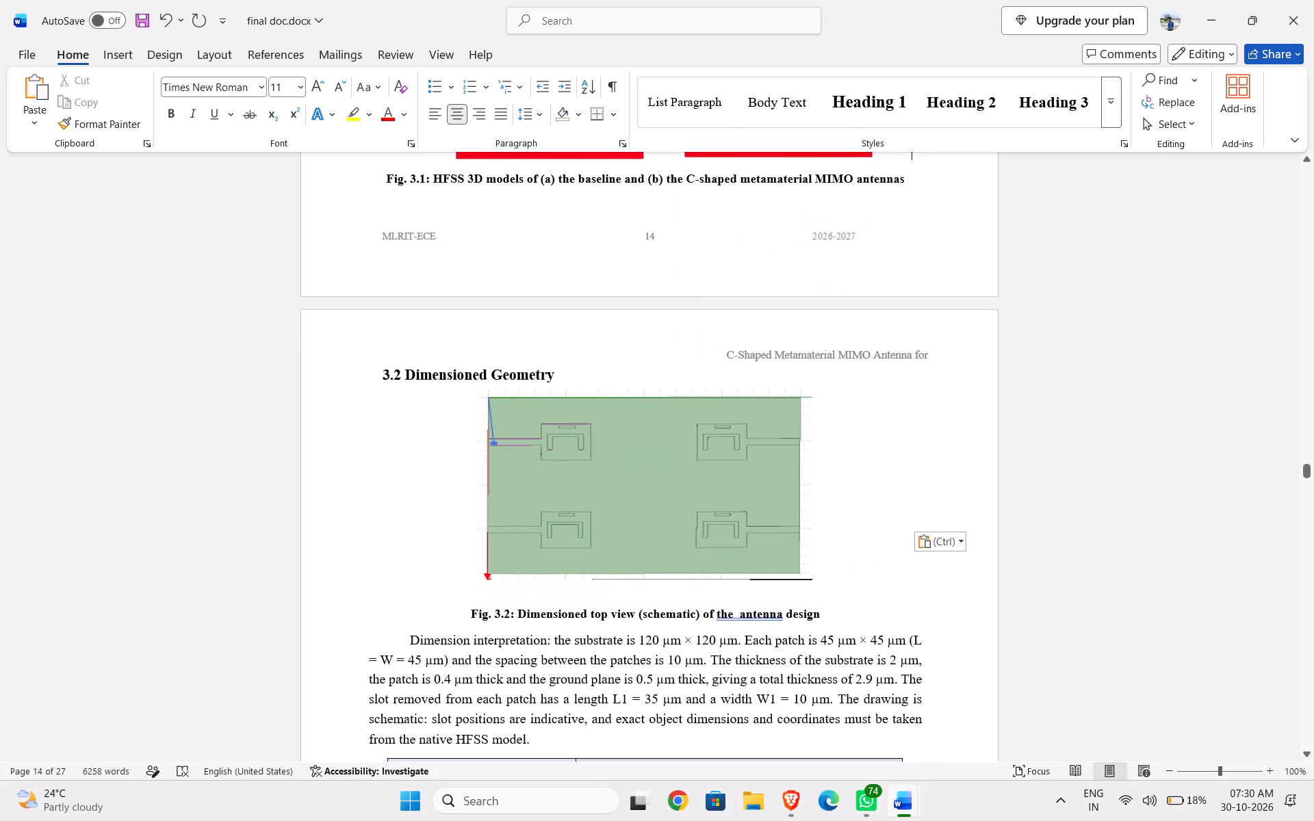
Examine the replaced Fig. 3.1 image, the Fig. 3.2 drawing in section 3.2 and Table 3.1 with the design parameters.
{"action": "scroll", "coordinate": [684, 462], "scroll_direction": "down", "scroll_amount": 1}
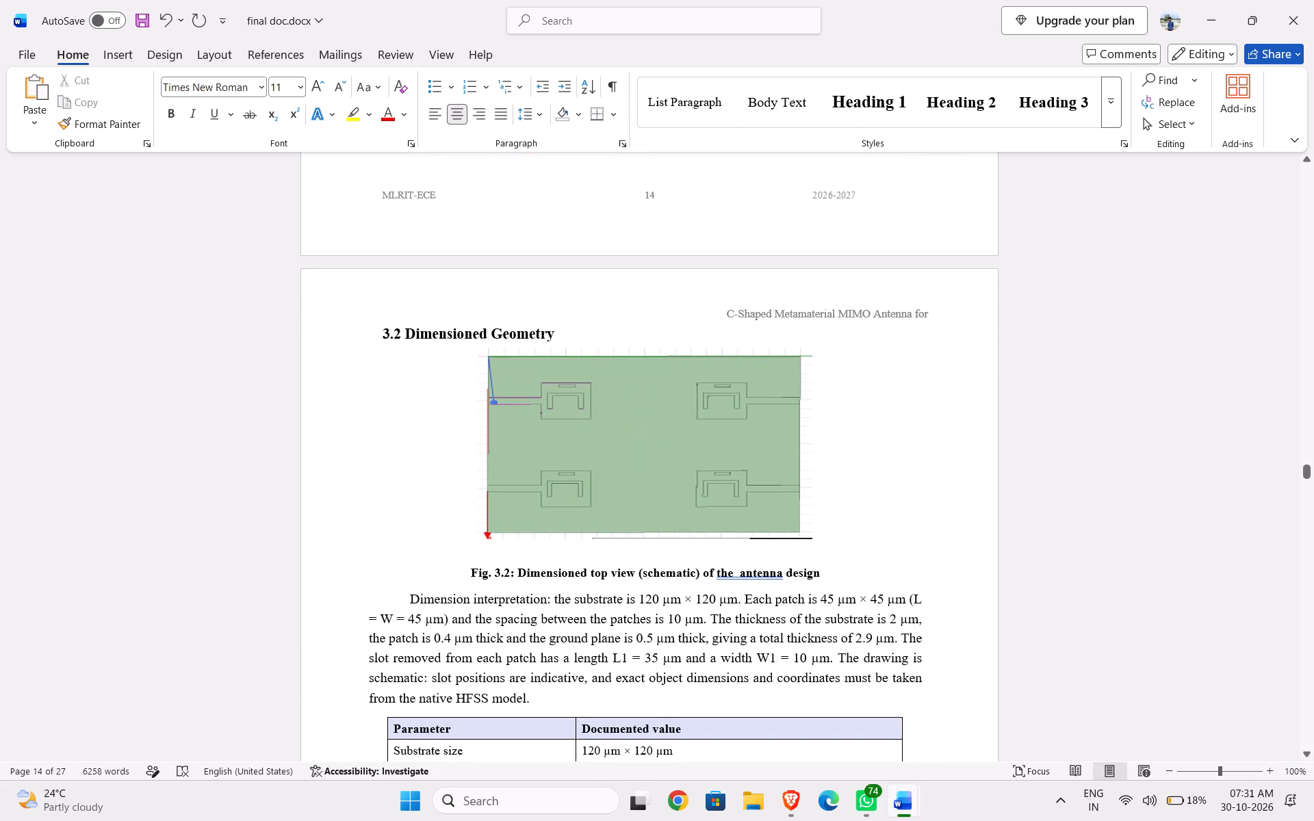
{"action": "scroll", "coordinate": [684, 462], "scroll_direction": "up", "scroll_amount": 7}
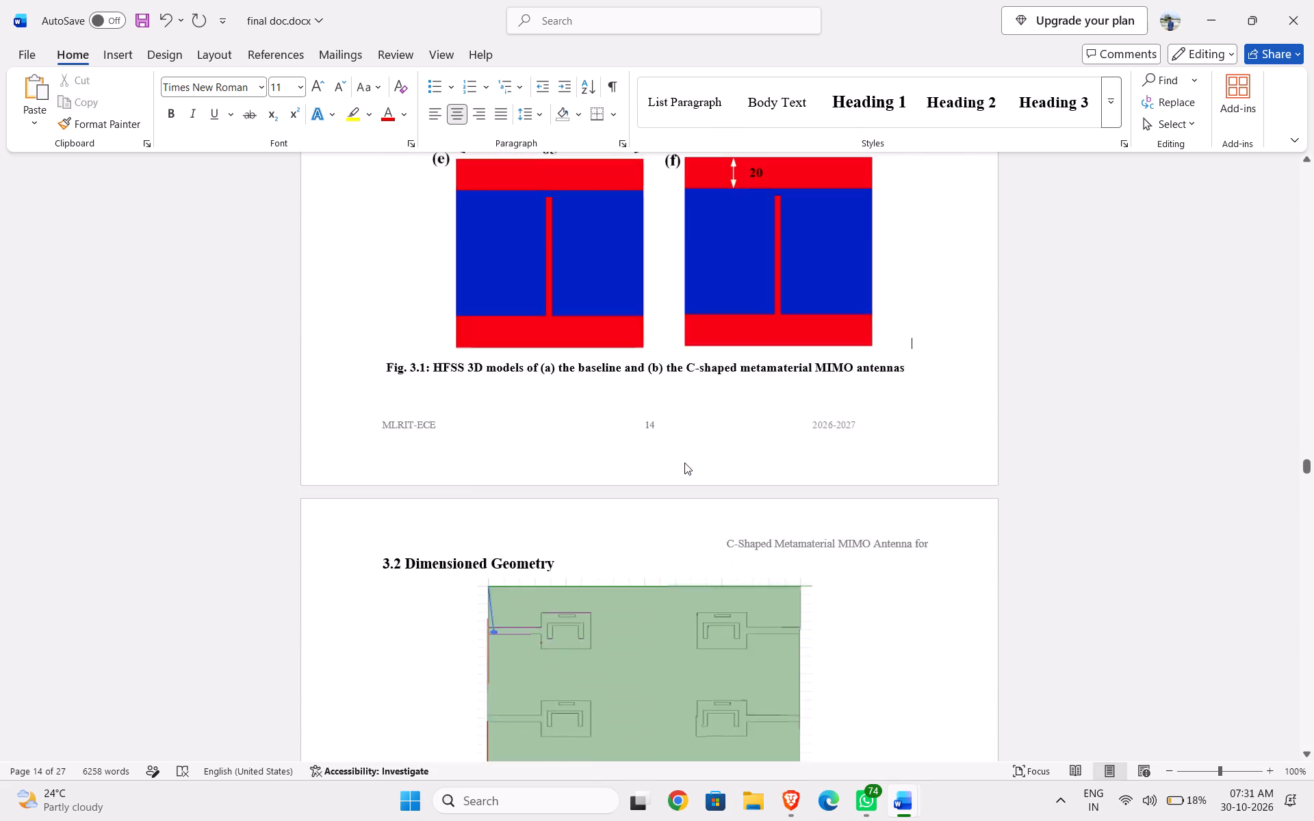
{"action": "scroll", "coordinate": [684, 462], "scroll_direction": "up", "scroll_amount": 3}
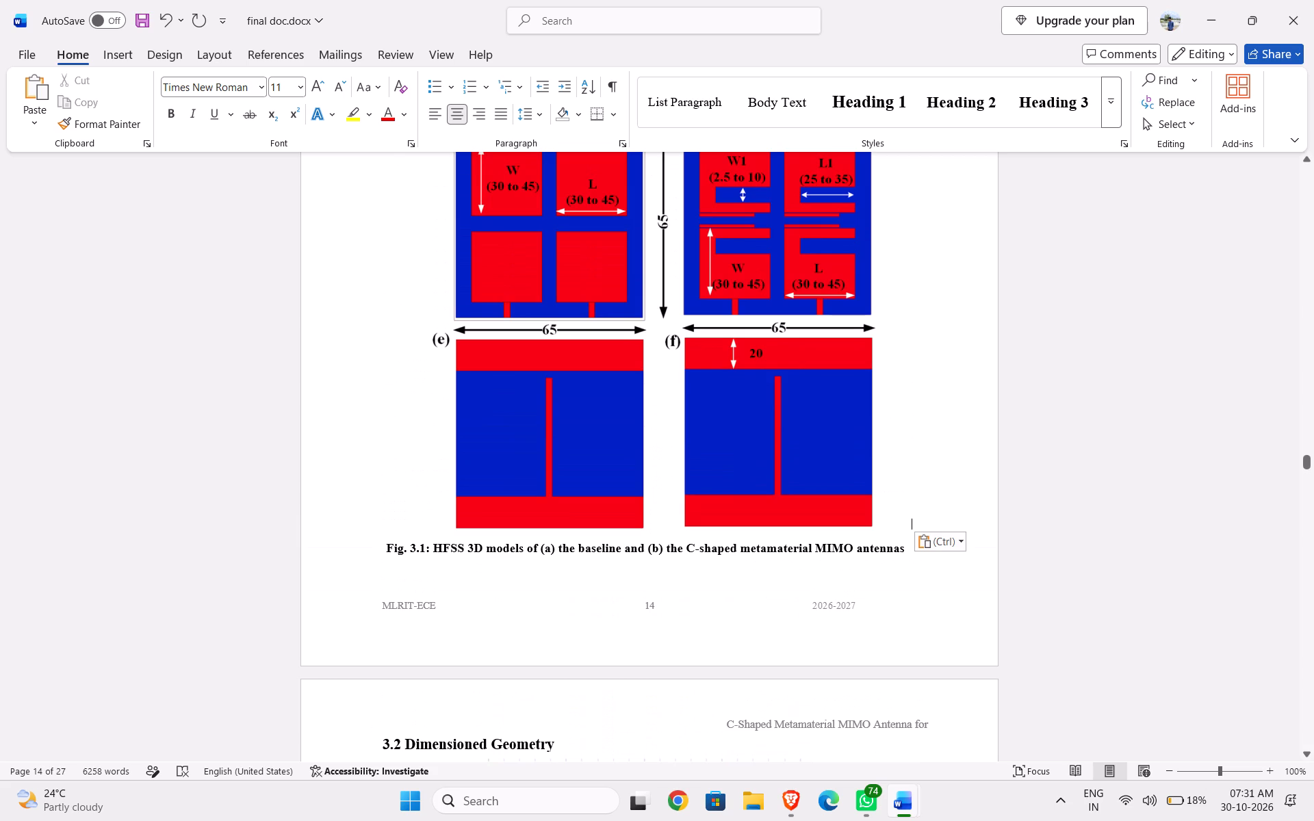
{"action": "scroll", "coordinate": [684, 462], "scroll_direction": "up", "scroll_amount": 3}
{"action": "scroll", "coordinate": [684, 462], "scroll_direction": "down", "scroll_amount": 4}
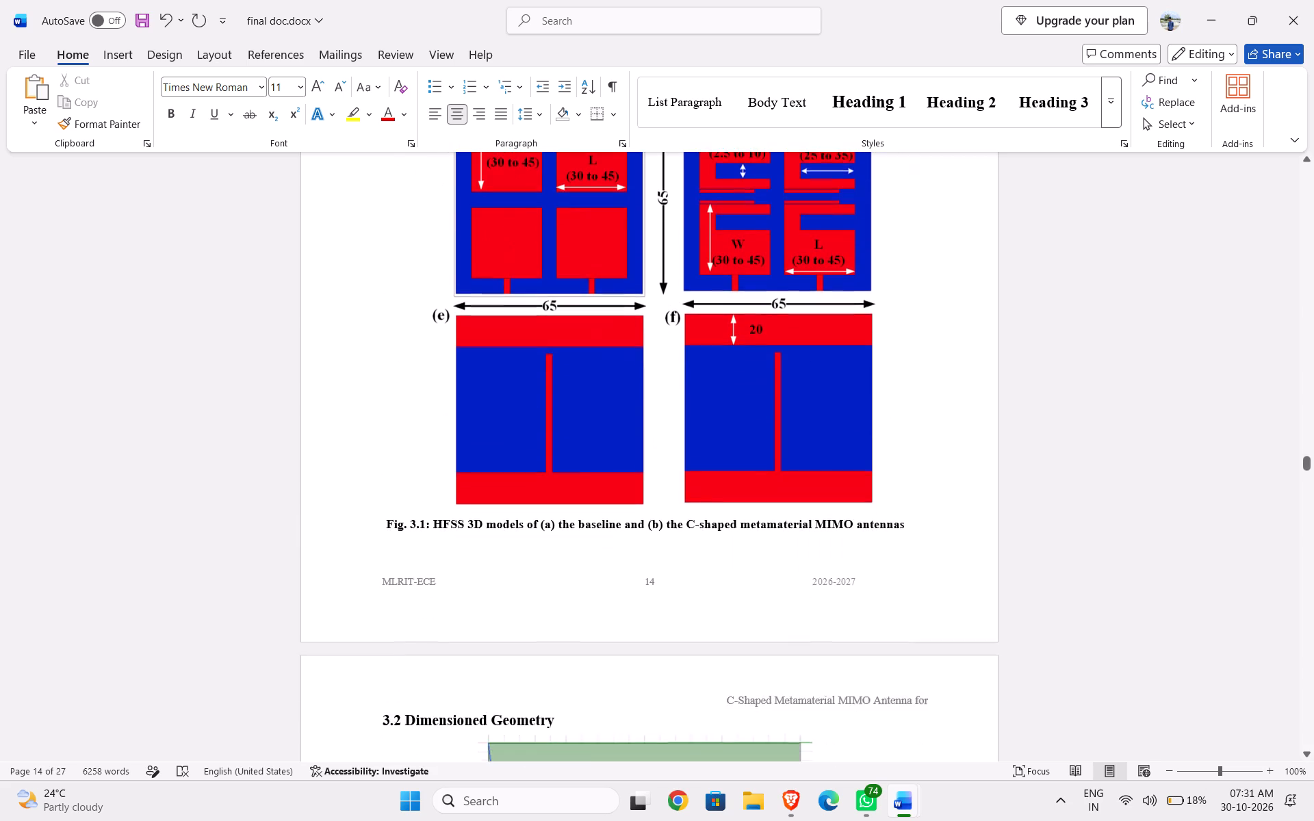
{"action": "scroll", "coordinate": [684, 462], "scroll_direction": "down", "scroll_amount": 5}
{"action": "scroll", "coordinate": [684, 462], "scroll_direction": "up", "scroll_amount": 9}
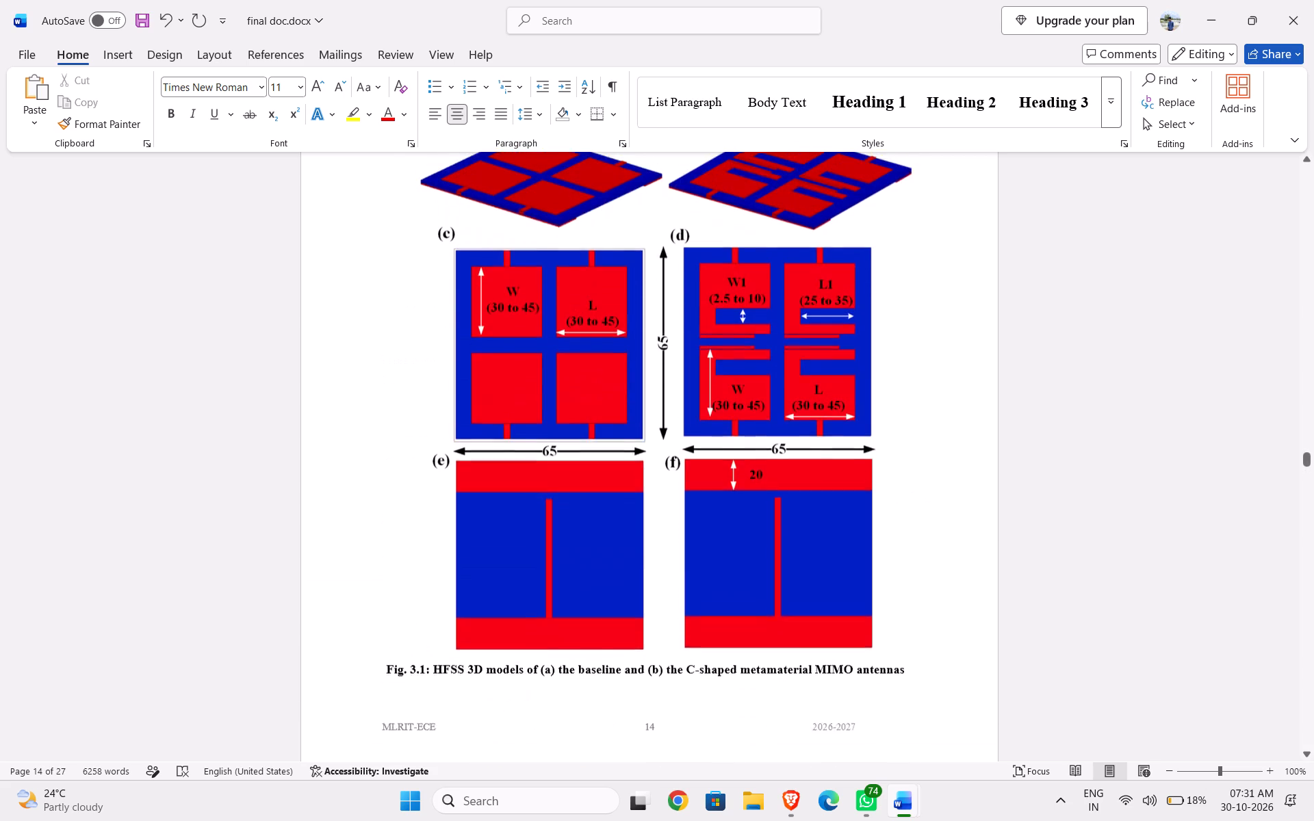
{"action": "scroll", "coordinate": [684, 462], "scroll_direction": "up", "scroll_amount": 2}
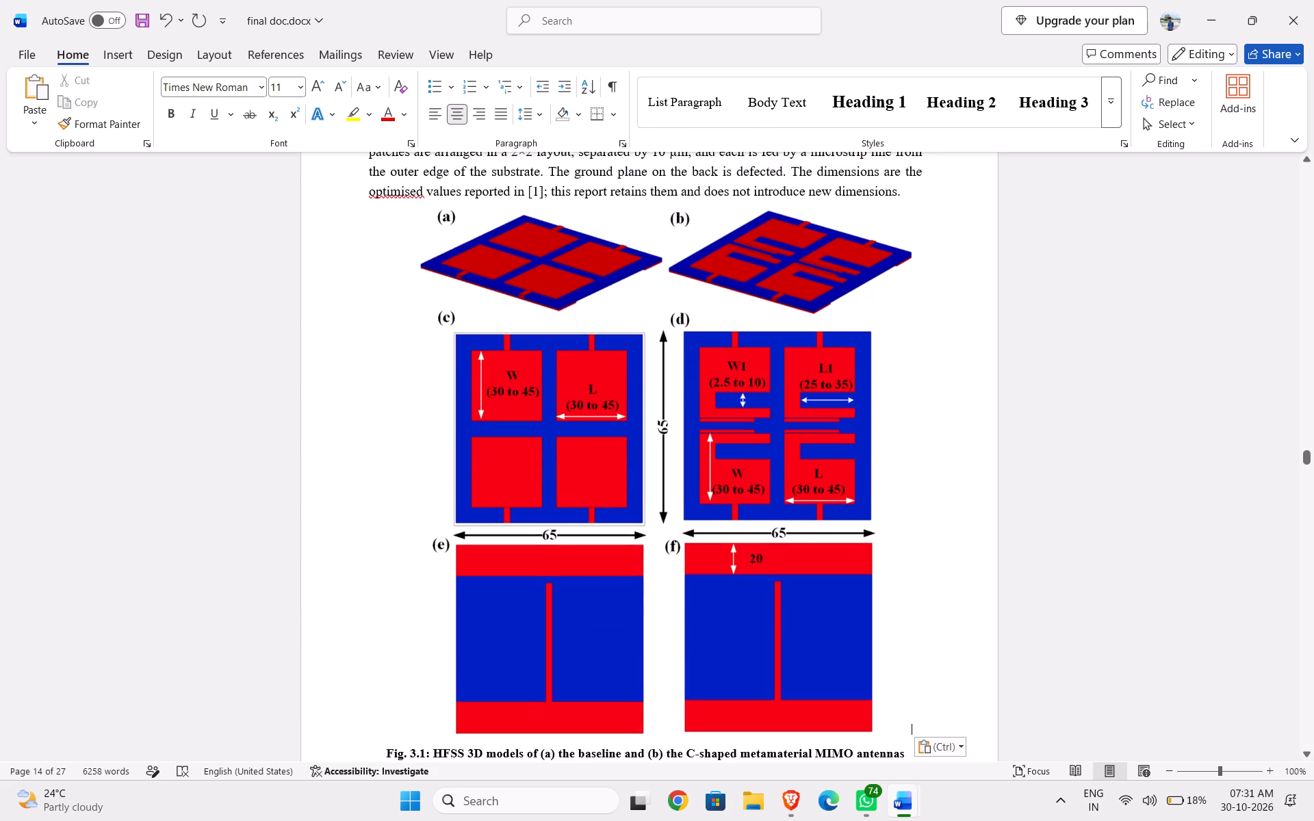
{"action": "scroll", "coordinate": [684, 462], "scroll_direction": "down", "scroll_amount": 20}
{"action": "scroll", "coordinate": [684, 462], "scroll_direction": "down", "scroll_amount": 7}
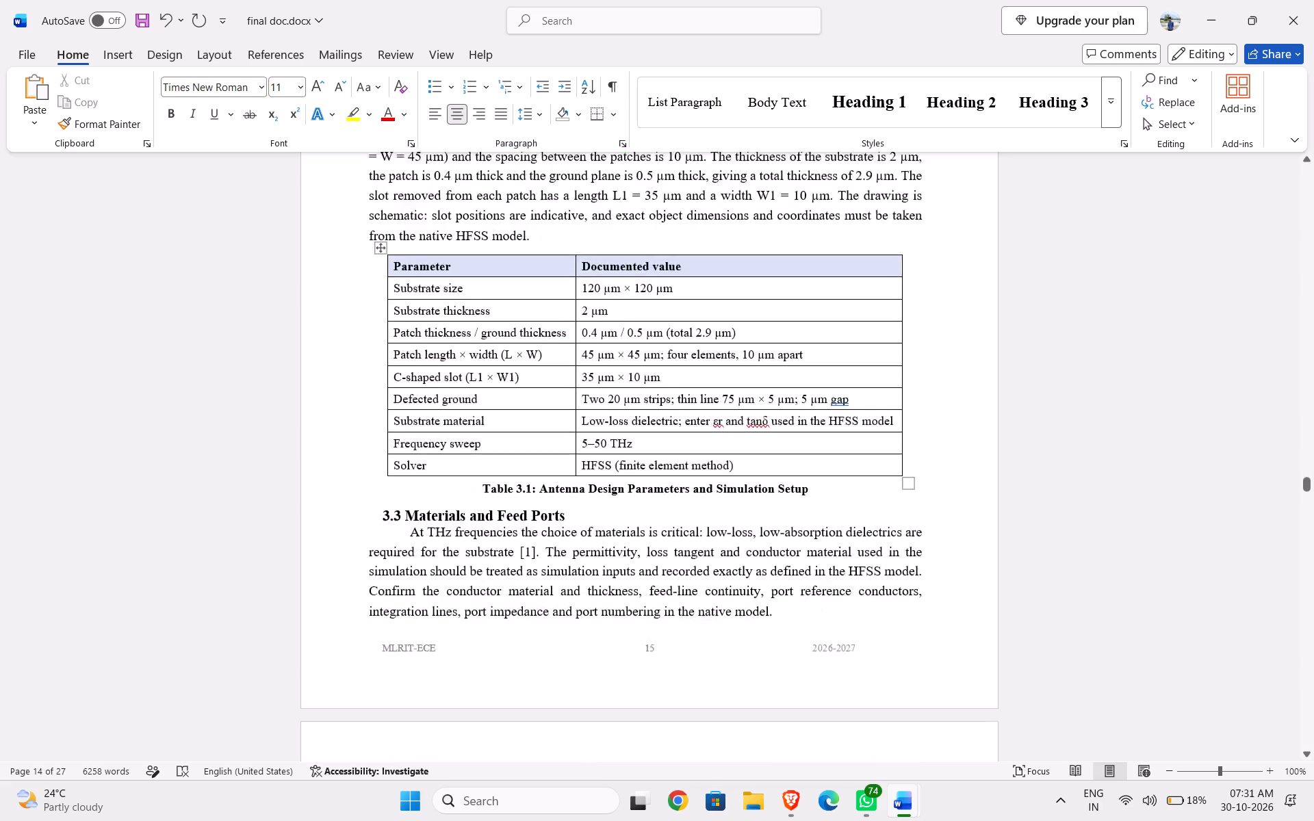
{"action": "scroll", "coordinate": [684, 462], "scroll_direction": "down", "scroll_amount": 5}
{"action": "scroll", "coordinate": [684, 462], "scroll_direction": "up", "scroll_amount": 5}
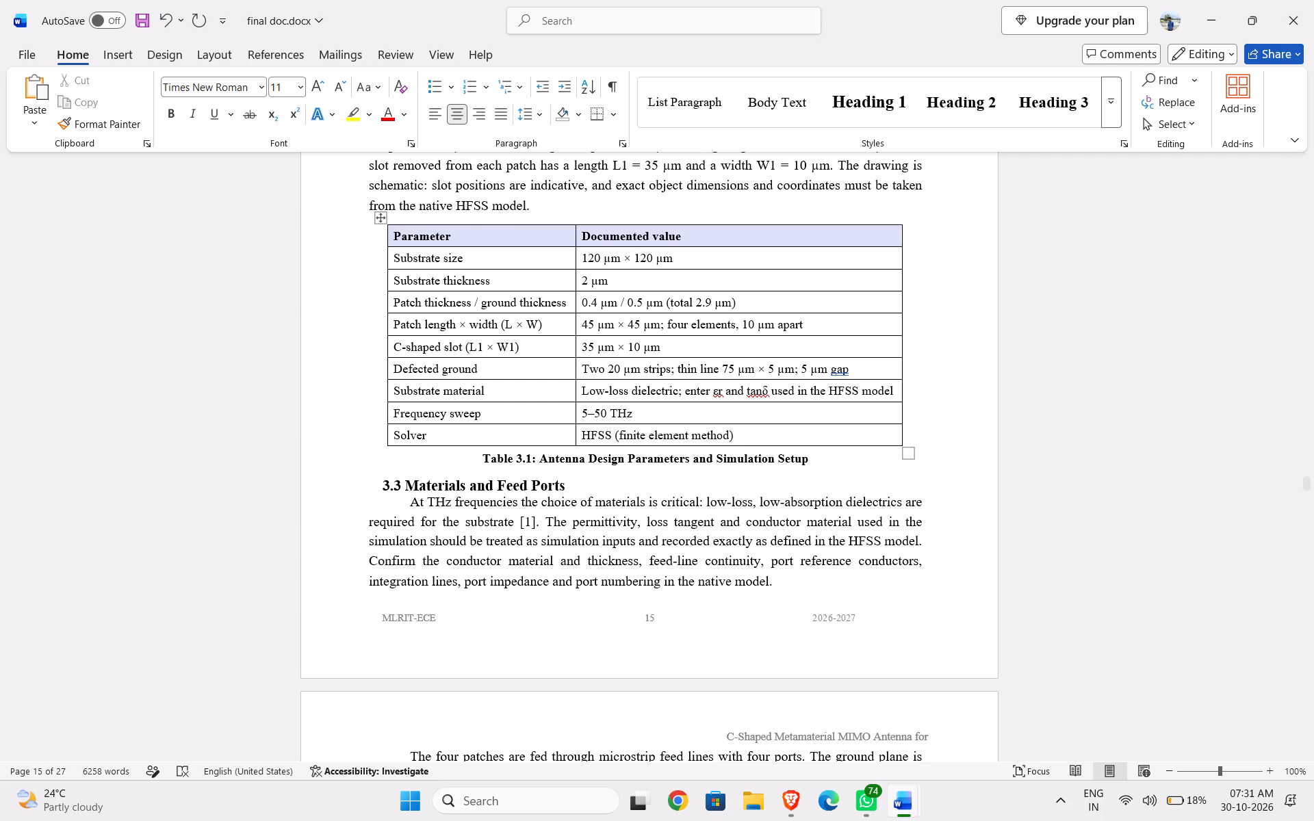
Delete the green top-view picture above the Fig. 3.2 caption in section 3.2 Dimensioned Geometry.
{"action": "scroll", "coordinate": [665, 351], "scroll_direction": "up", "scroll_amount": 9}
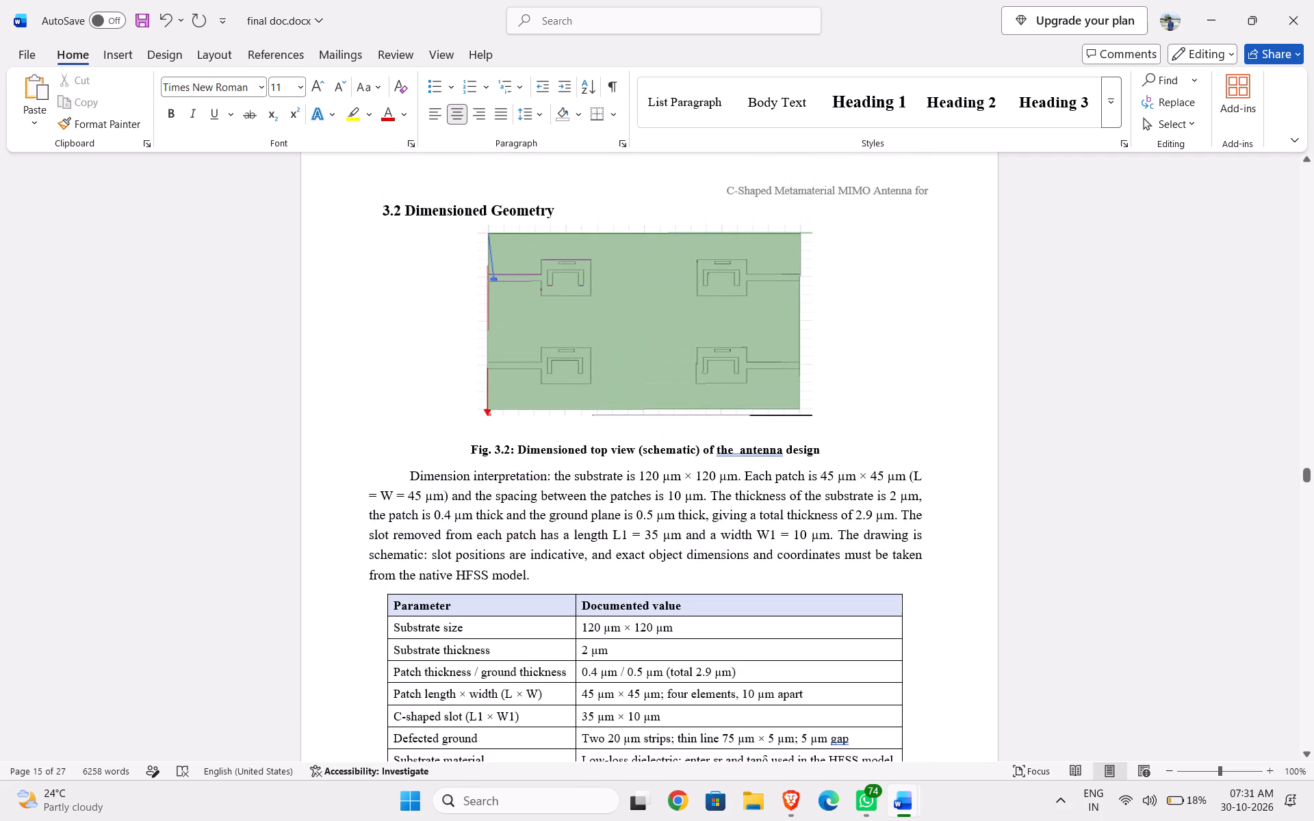
{"action": "scroll", "coordinate": [665, 351], "scroll_direction": "up", "scroll_amount": 5}
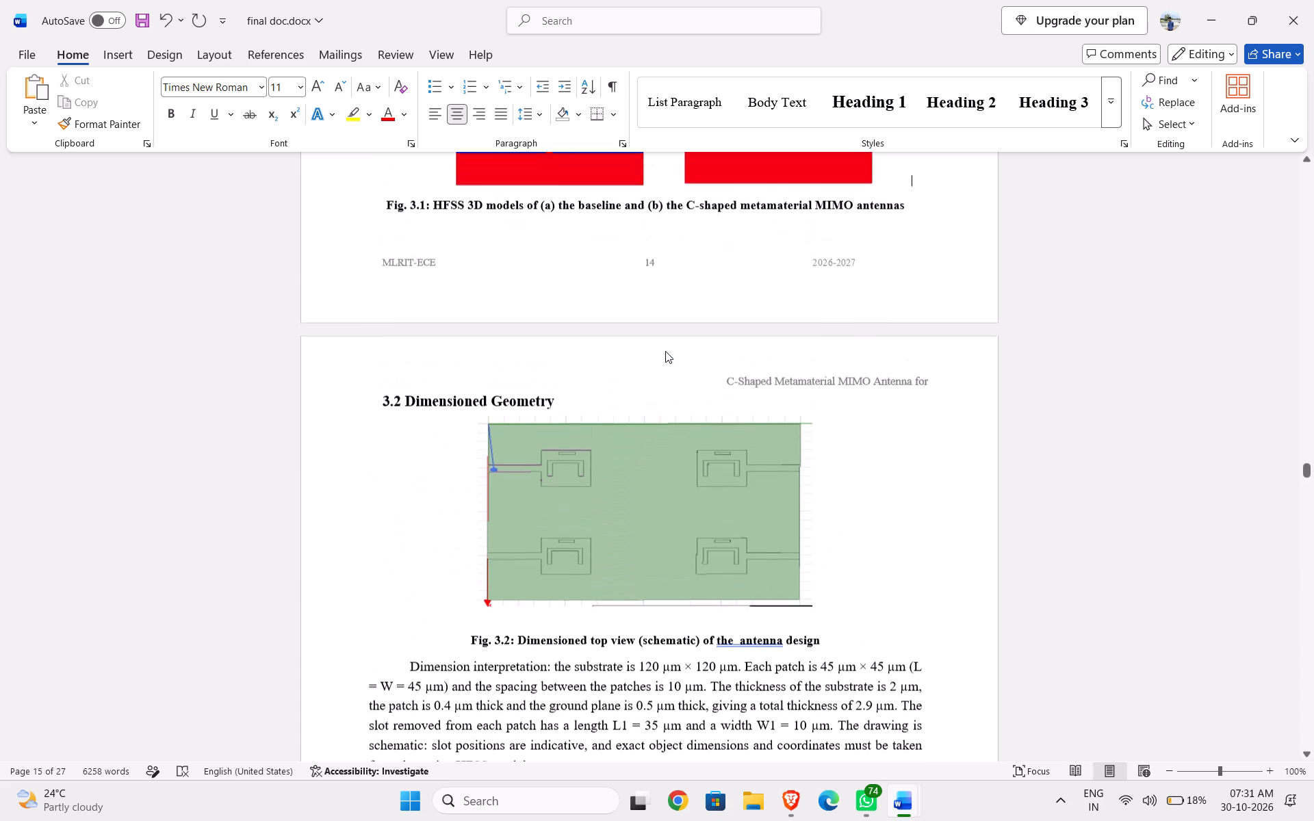
{"action": "left_click", "coordinate": [671, 489]}
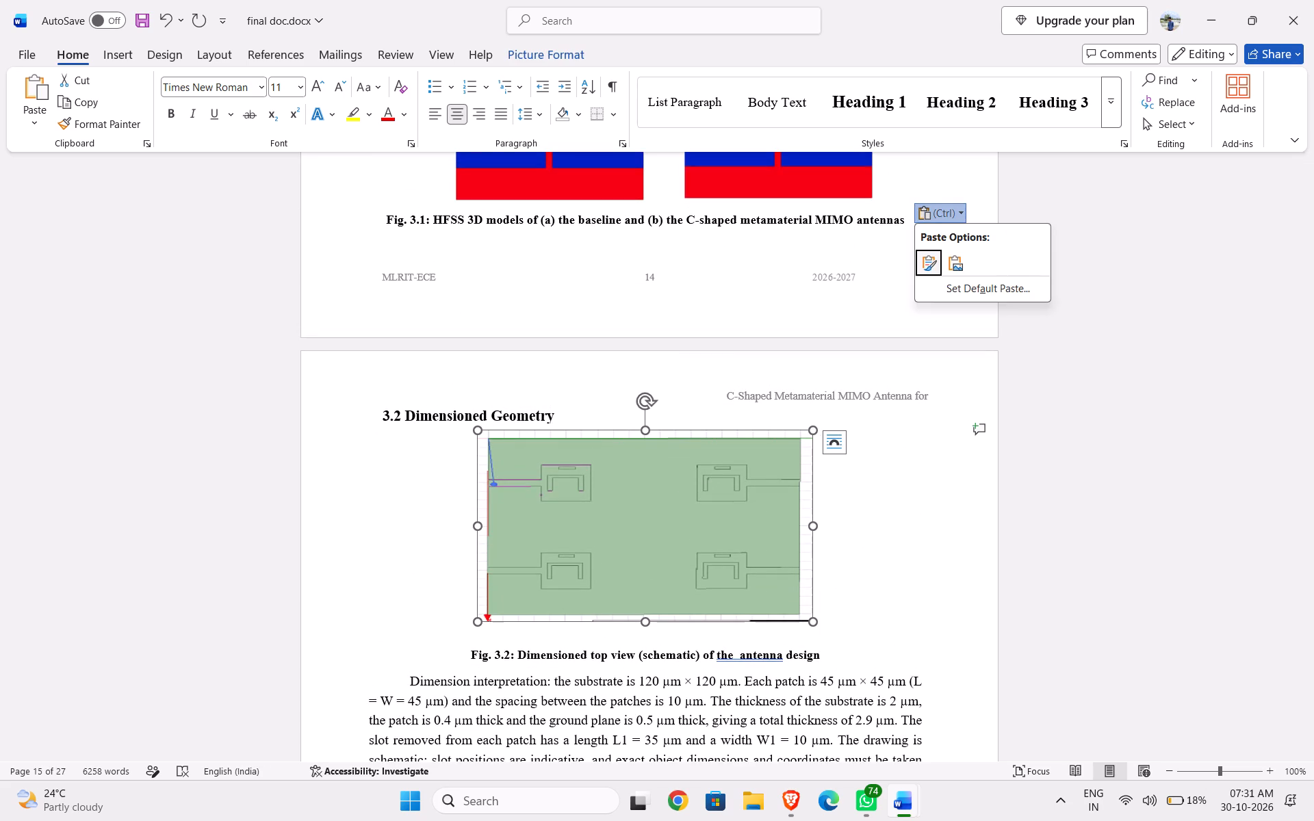
{"action": "key", "text": "Delete"}
{"action": "key", "text": "Delete"}
{"action": "left_click", "coordinate": [695, 493]}
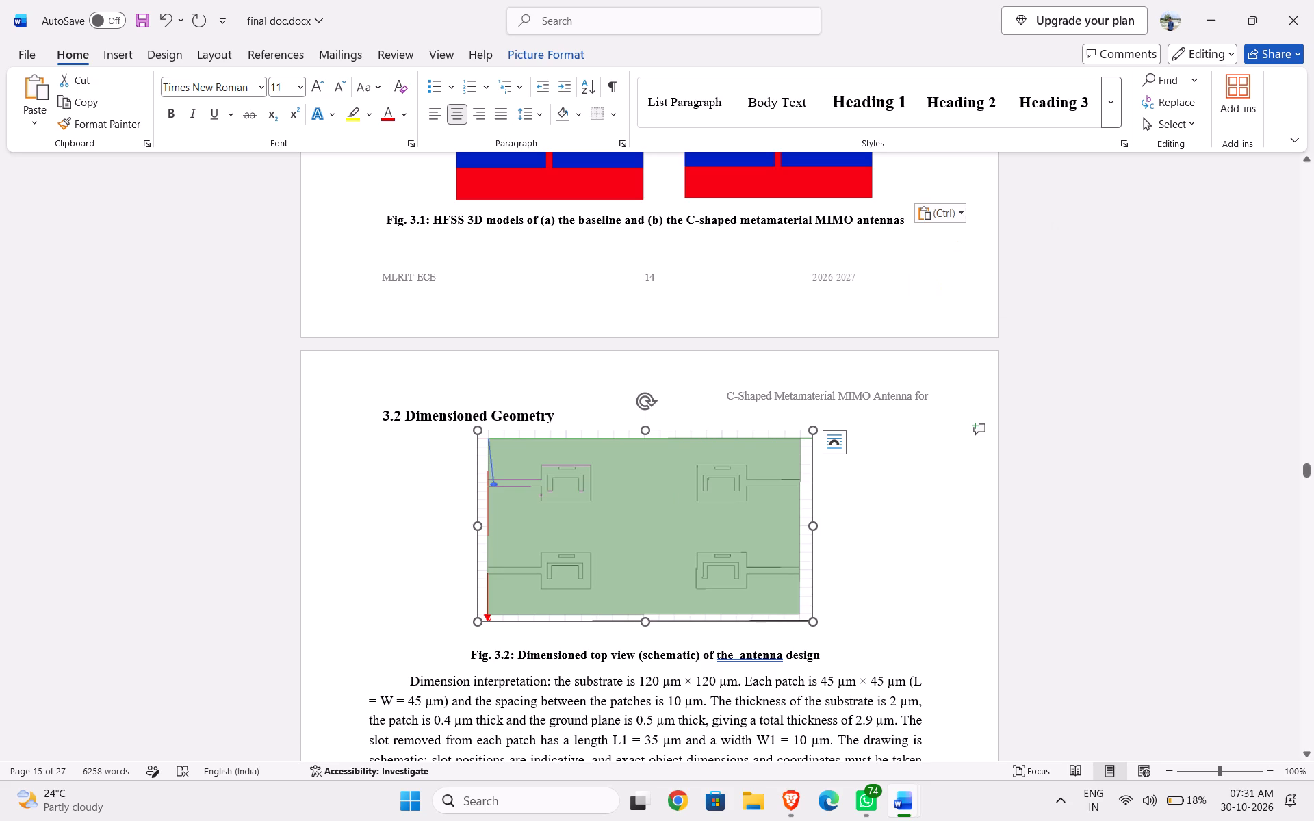
{"action": "left_click_drag", "start_coordinate": [694, 494], "coordinate": [724, 491]}
{"action": "key", "text": "Delete"}
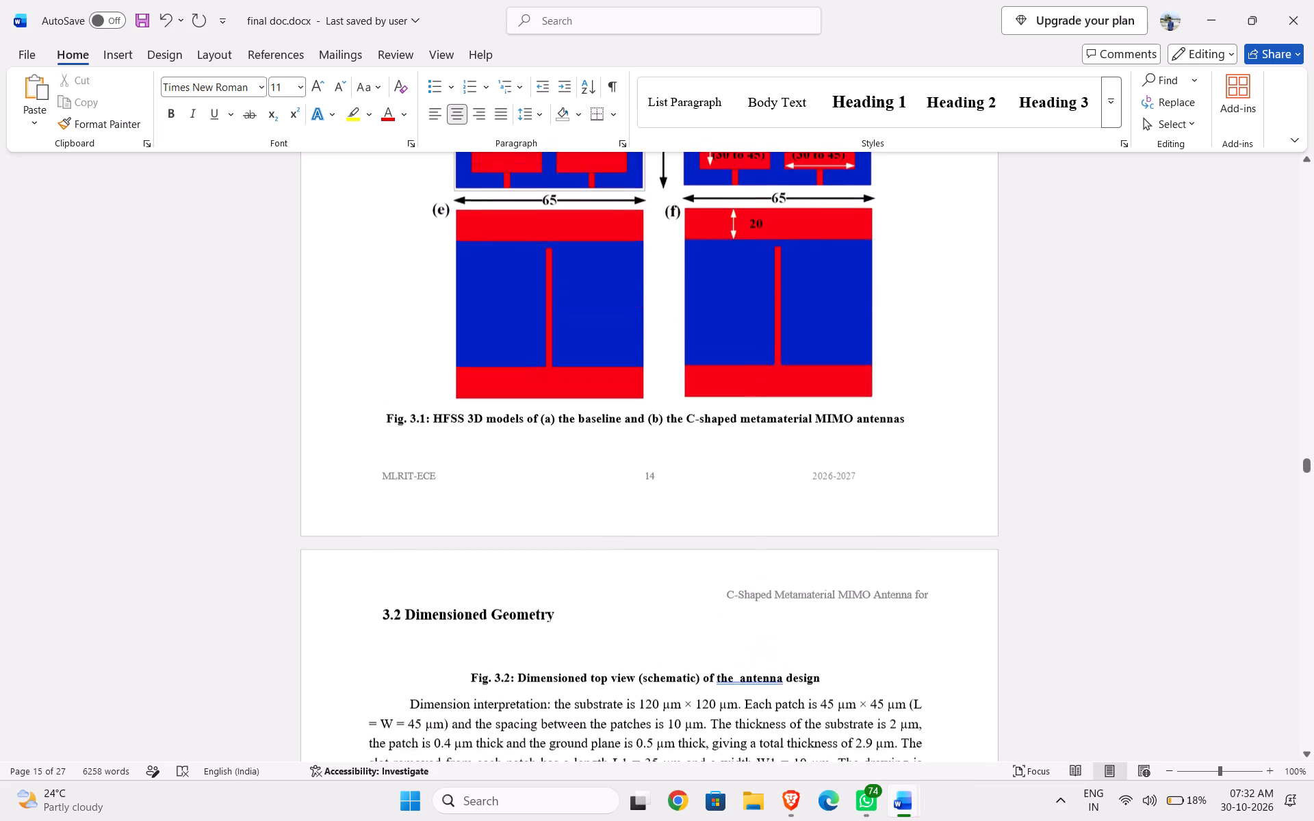
{"action": "scroll", "coordinate": [795, 567], "scroll_direction": "up", "scroll_amount": 6}
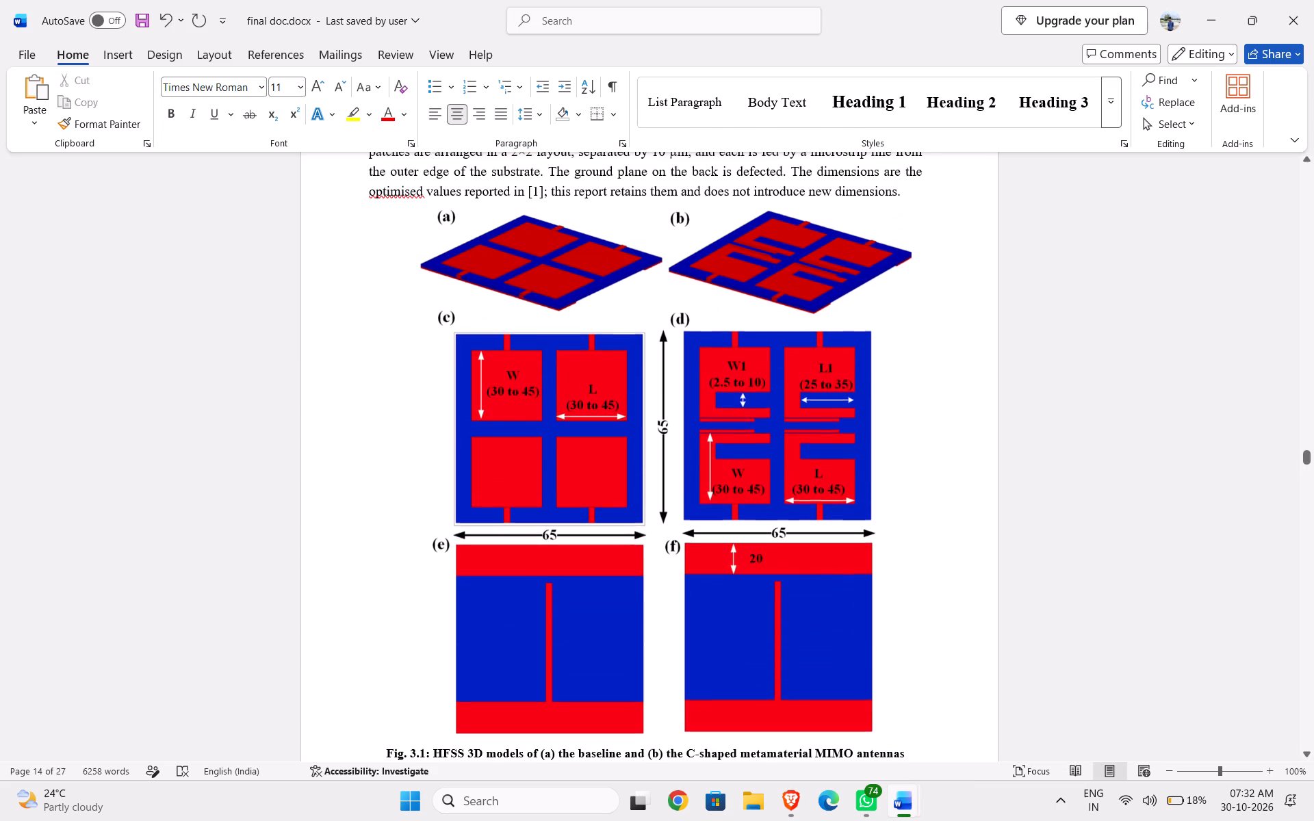
{"action": "left_click", "coordinate": [779, 457]}
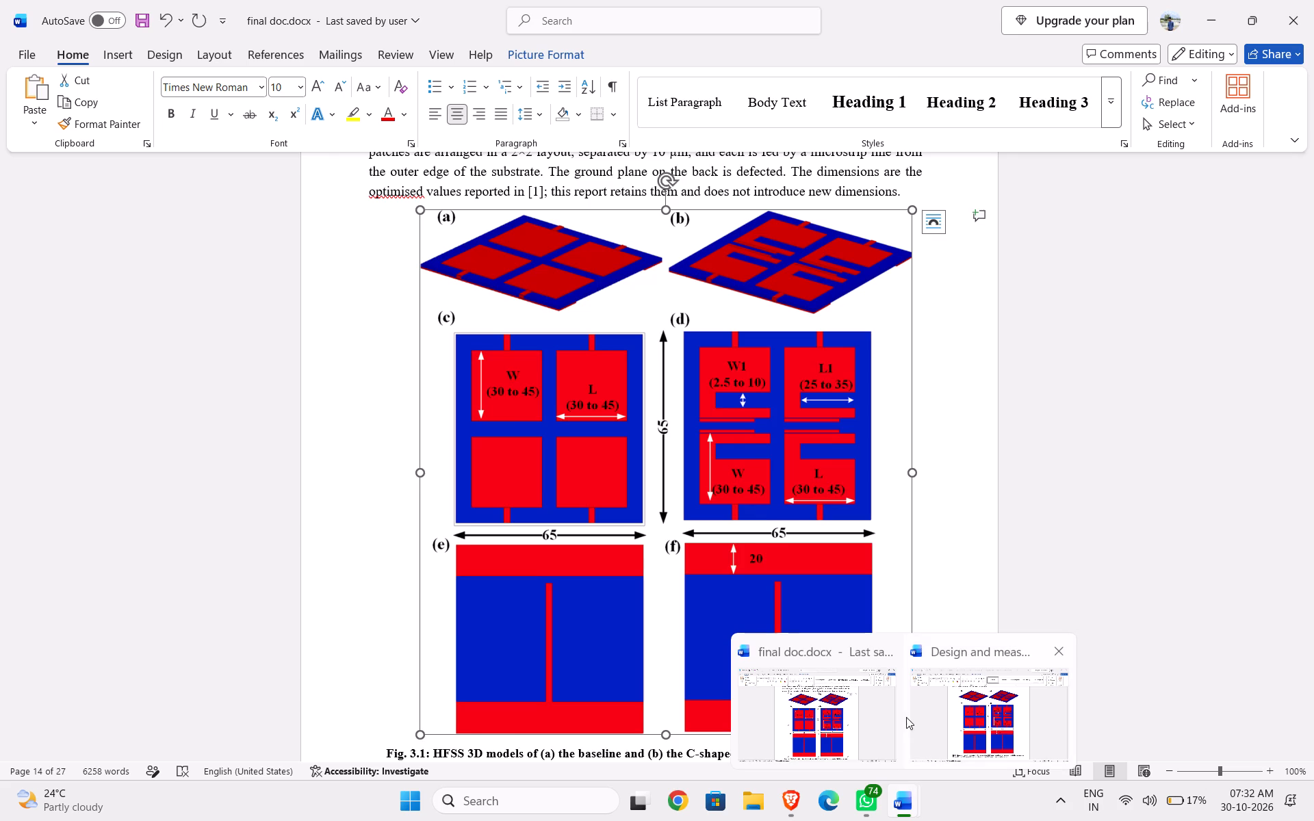
{"action": "left_click", "coordinate": [957, 712]}
{"action": "scroll", "coordinate": [826, 501], "scroll_direction": "up", "scroll_amount": 3}
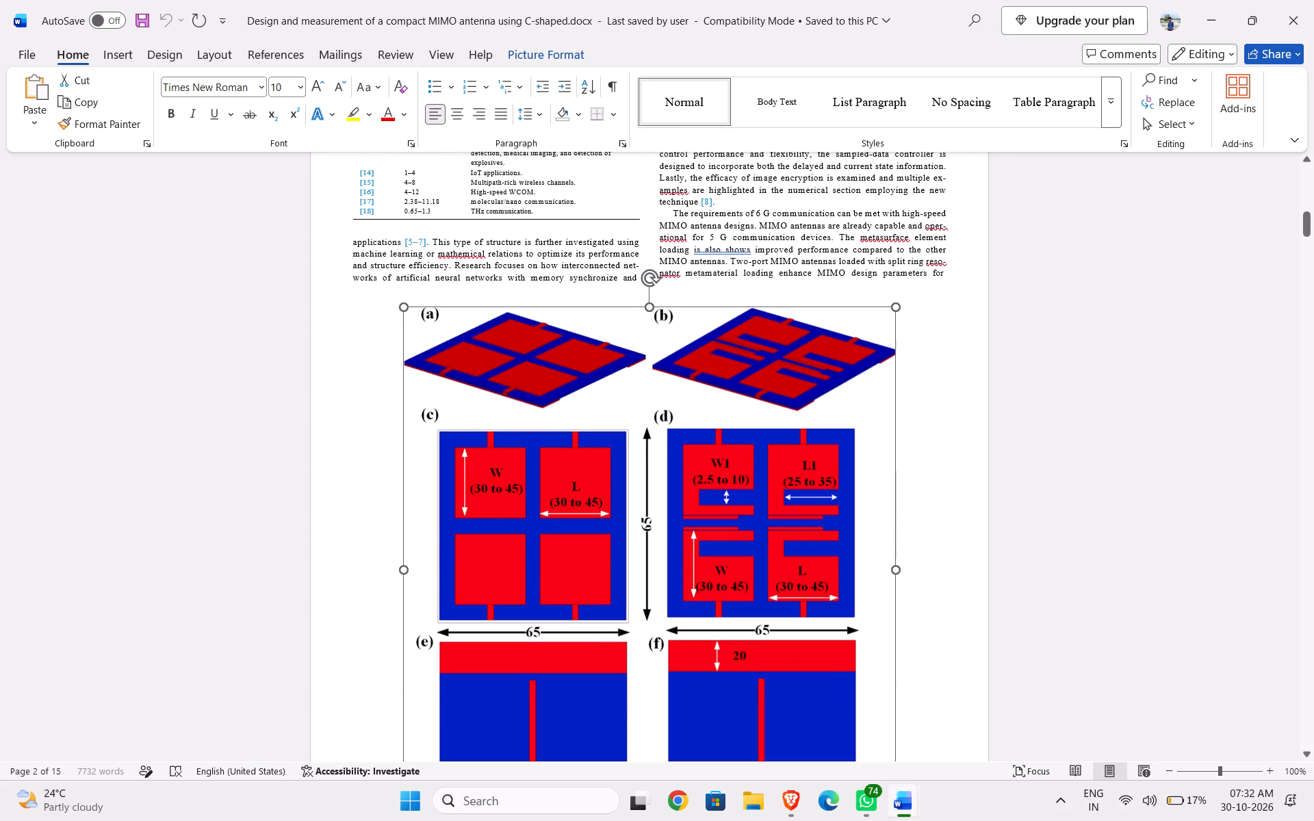
Stretch the article's Fig. 1 antenna image vertically from its top edge to make it taller.
{"action": "left_click", "coordinate": [788, 525]}
{"action": "left_click_drag", "start_coordinate": [654, 305], "coordinate": [672, 189]}
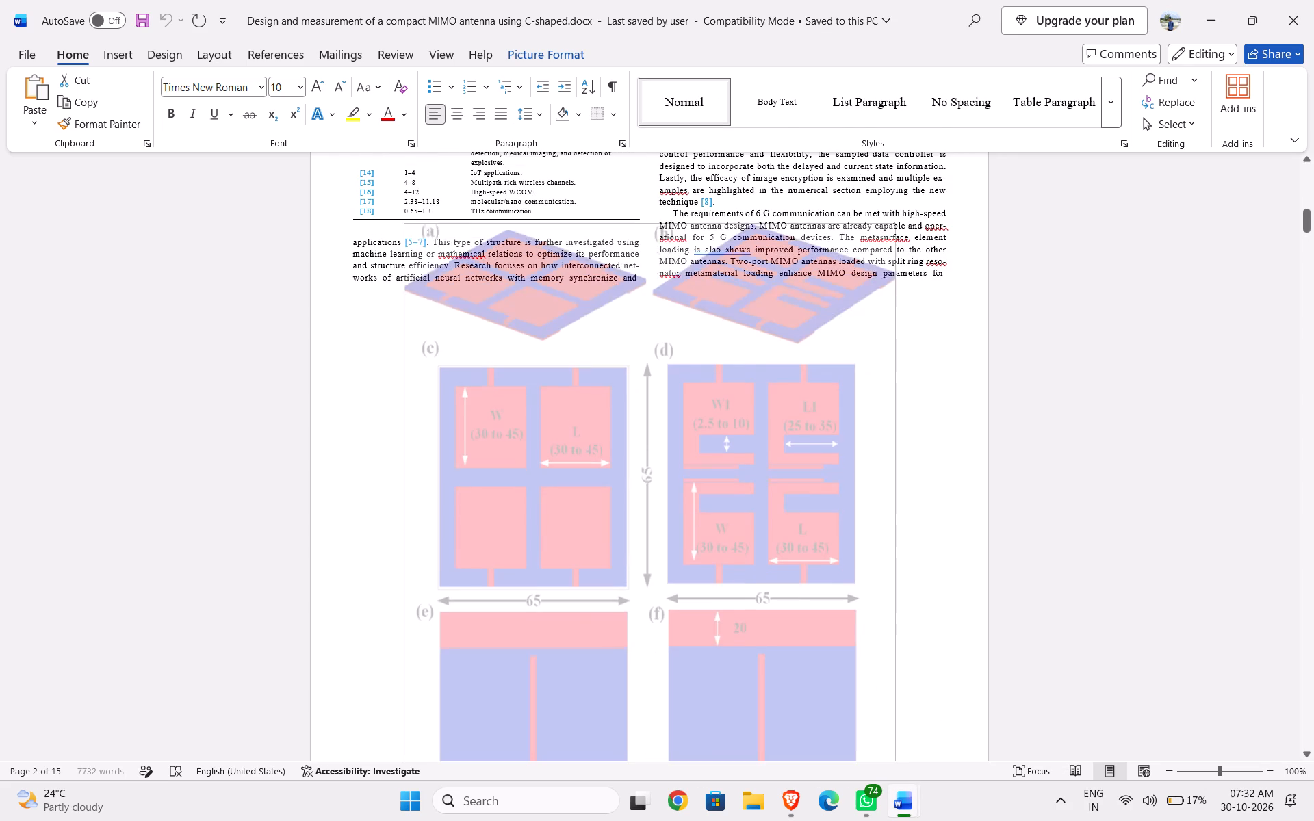
{"action": "left_click_drag", "start_coordinate": [672, 189], "coordinate": [691, 155]}
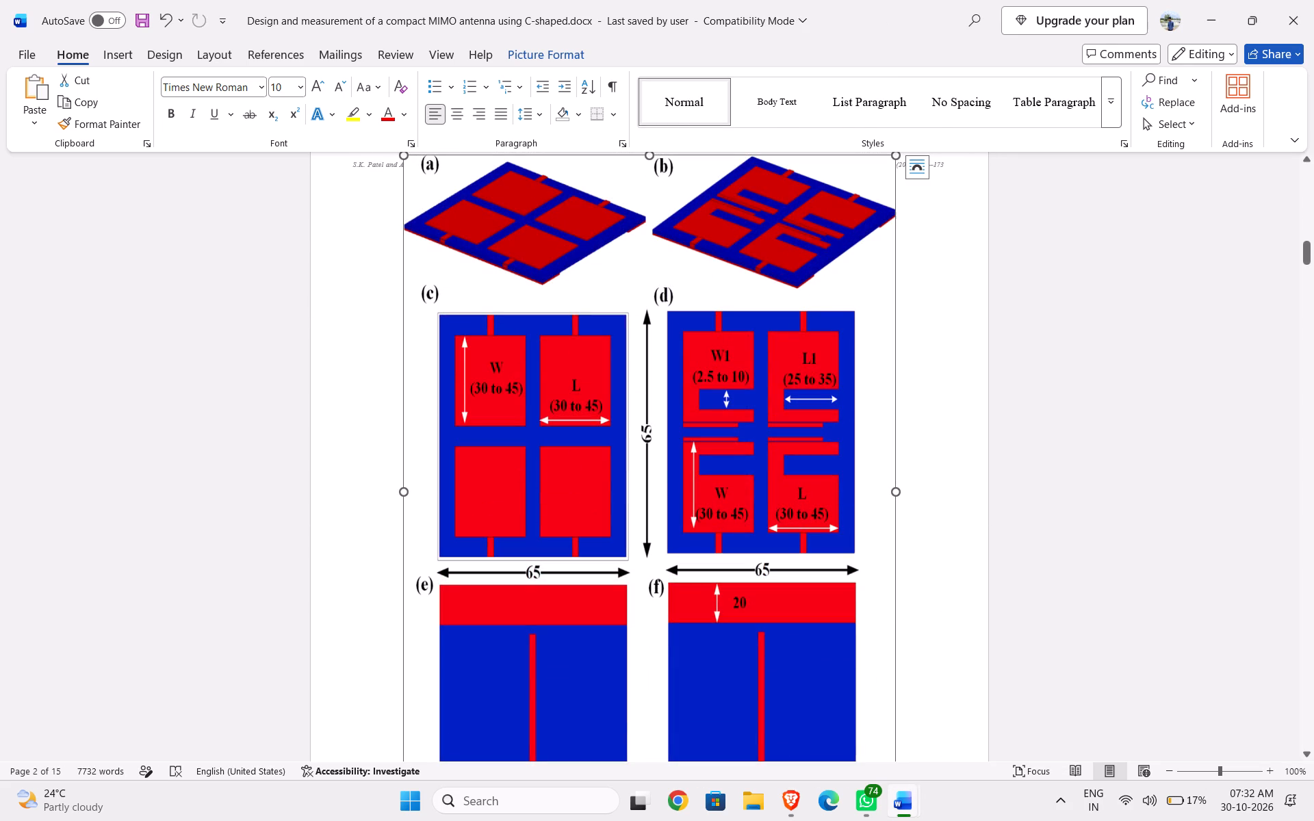
{"action": "scroll", "coordinate": [669, 290], "scroll_direction": "up", "scroll_amount": 4}
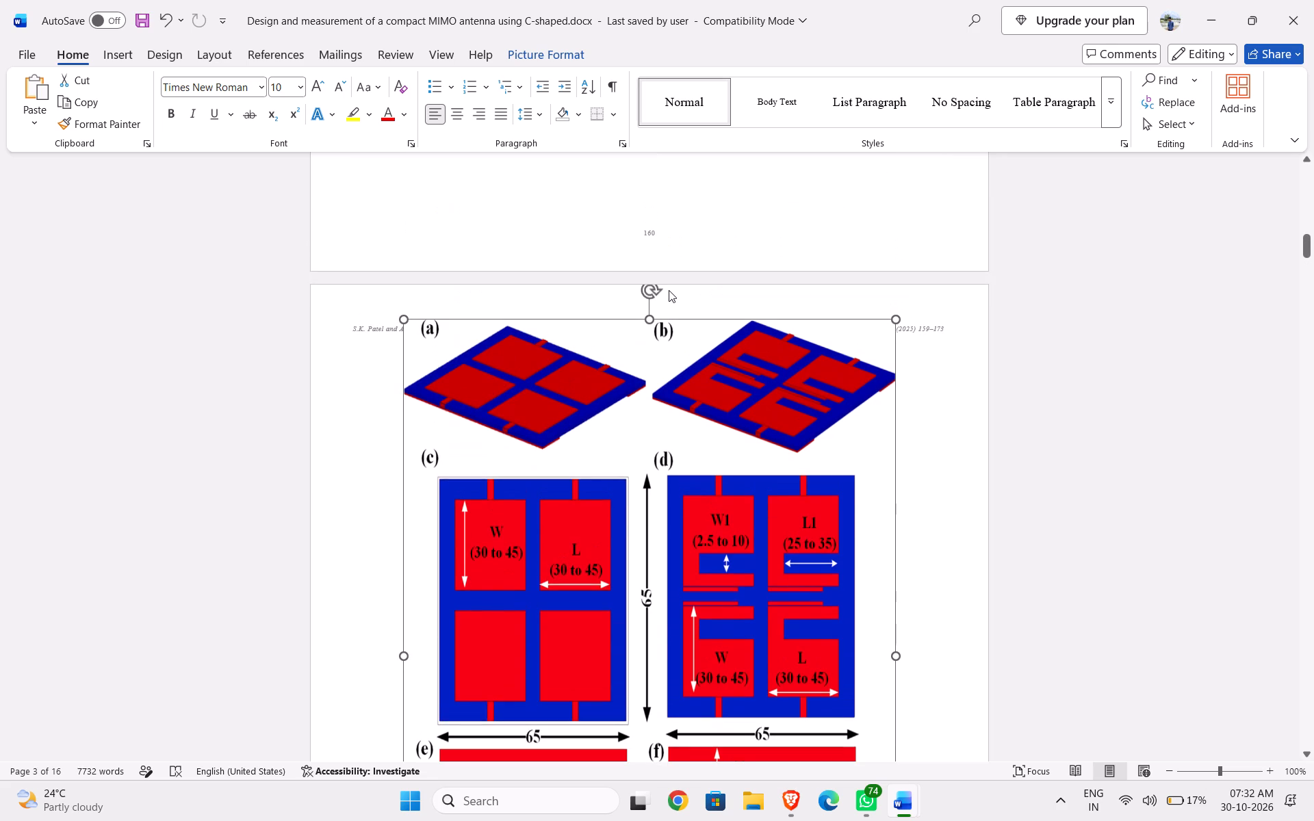
{"action": "left_click_drag", "start_coordinate": [649, 322], "coordinate": [656, 249]}
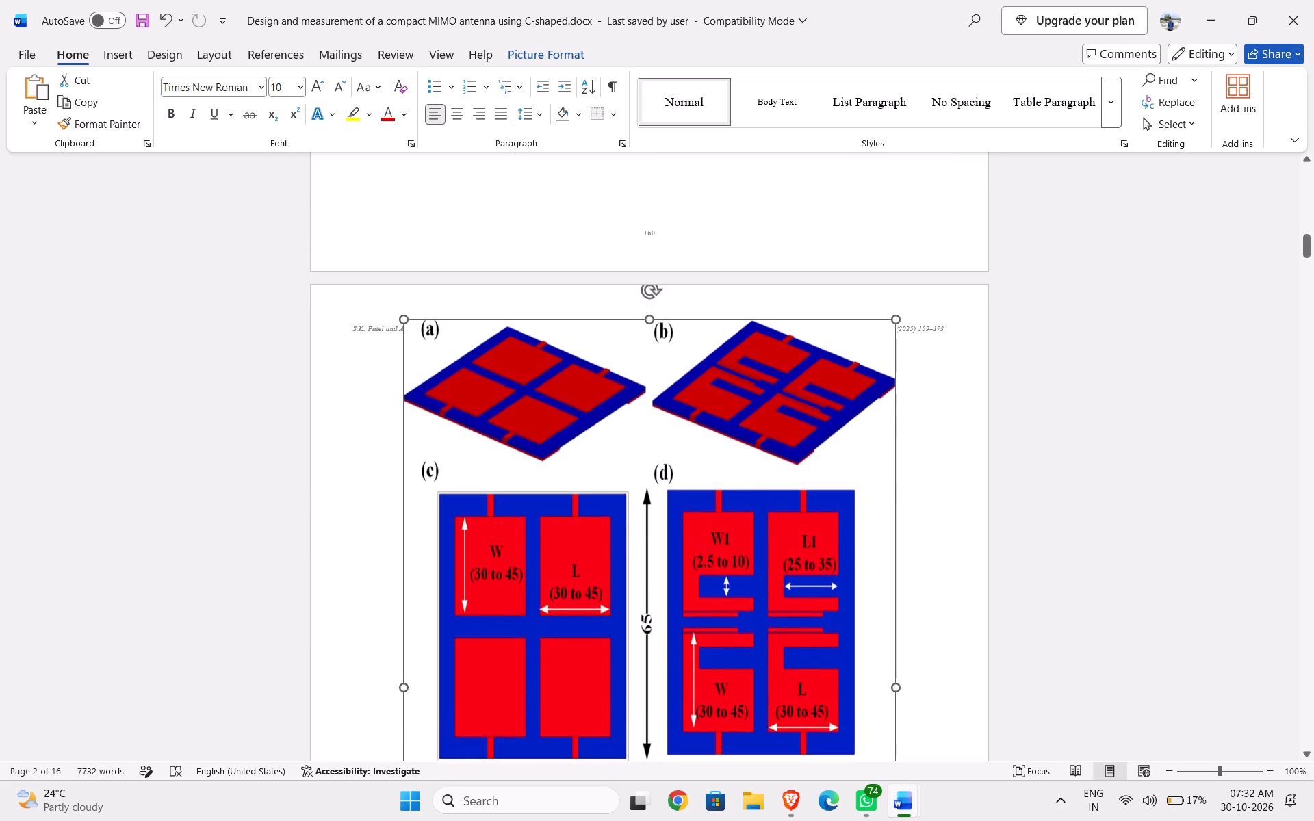
{"action": "left_click_drag", "start_coordinate": [656, 249], "coordinate": [667, 89]}
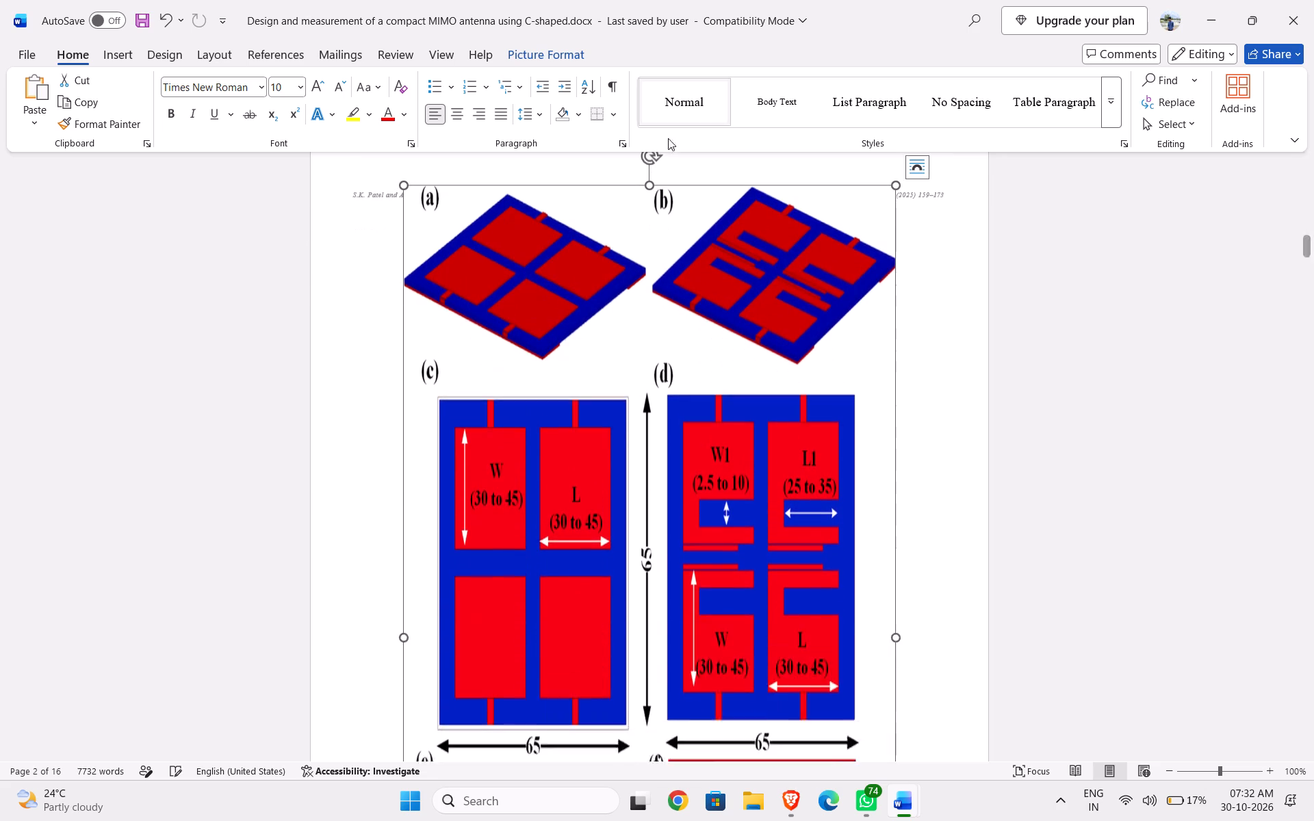
{"action": "scroll", "coordinate": [643, 335], "scroll_direction": "down", "scroll_amount": 1}
{"action": "scroll", "coordinate": [643, 335], "scroll_direction": "up", "scroll_amount": 3}
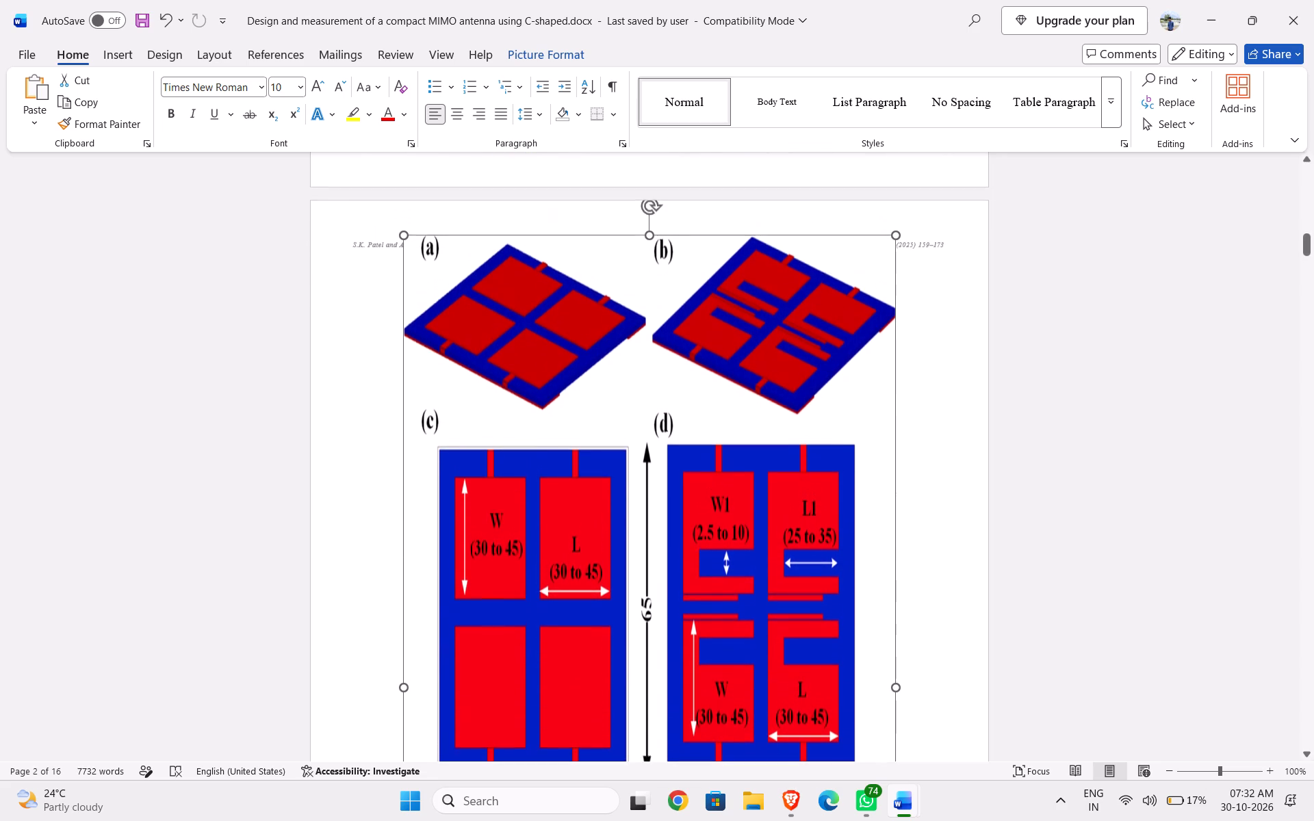
{"action": "left_click_drag", "start_coordinate": [649, 238], "coordinate": [649, 261]}
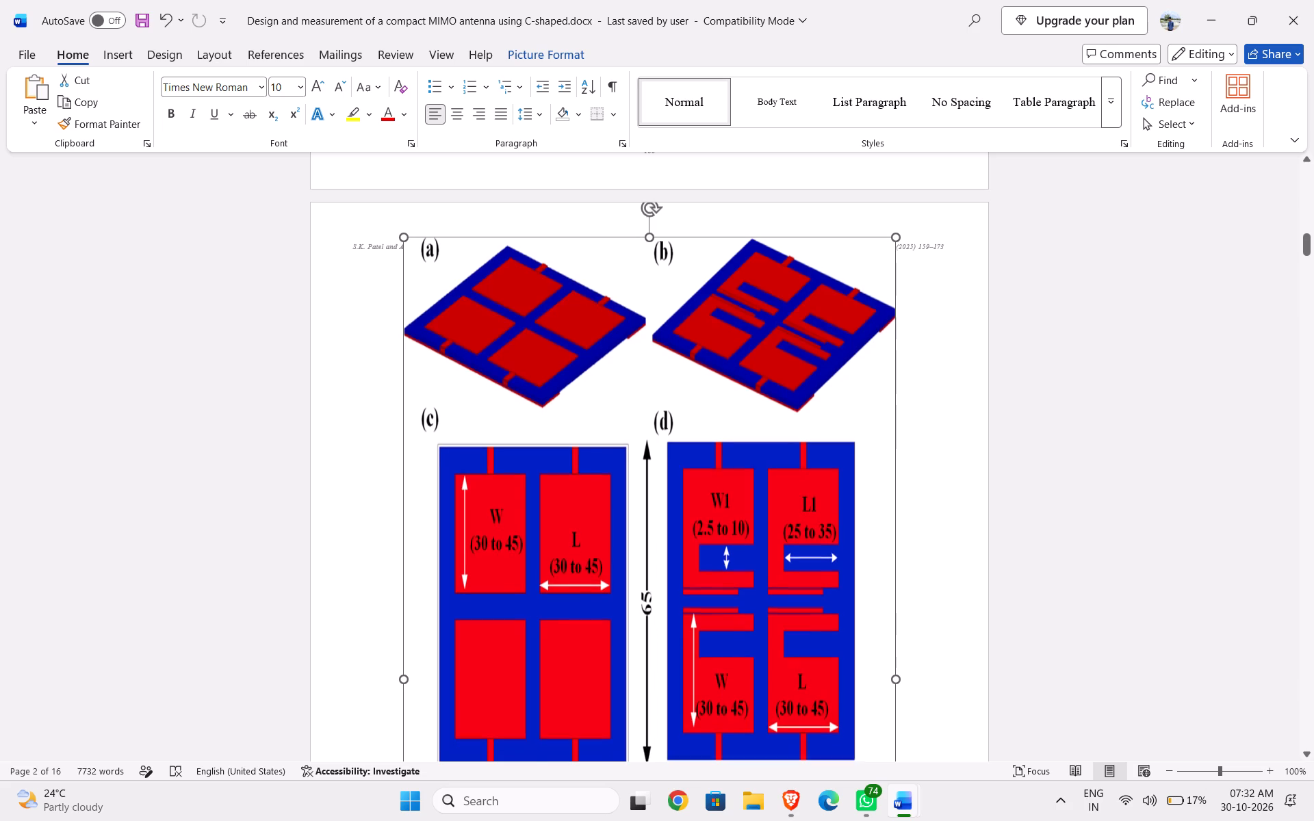
{"action": "left_click_drag", "start_coordinate": [649, 261], "coordinate": [645, 426]}
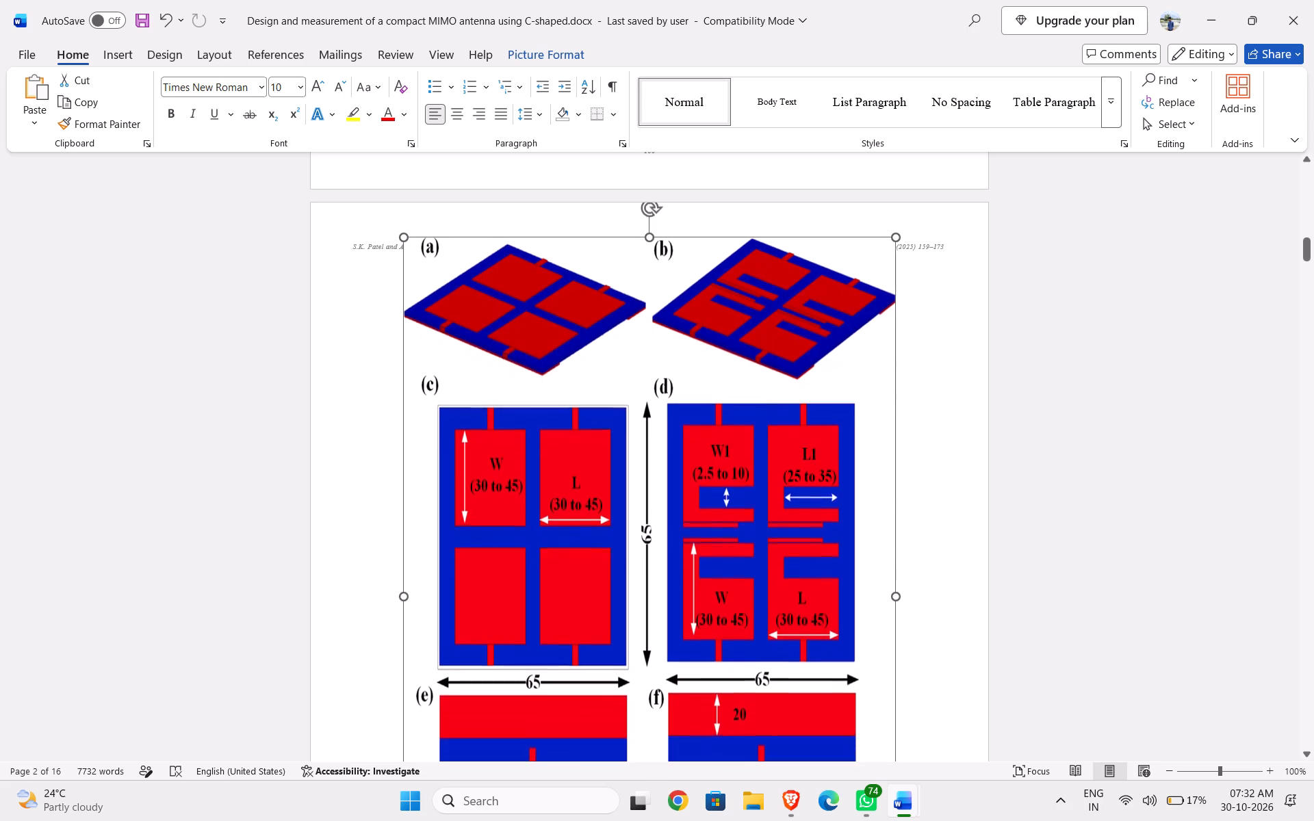
{"action": "left_click_drag", "start_coordinate": [645, 426], "coordinate": [645, 429]}
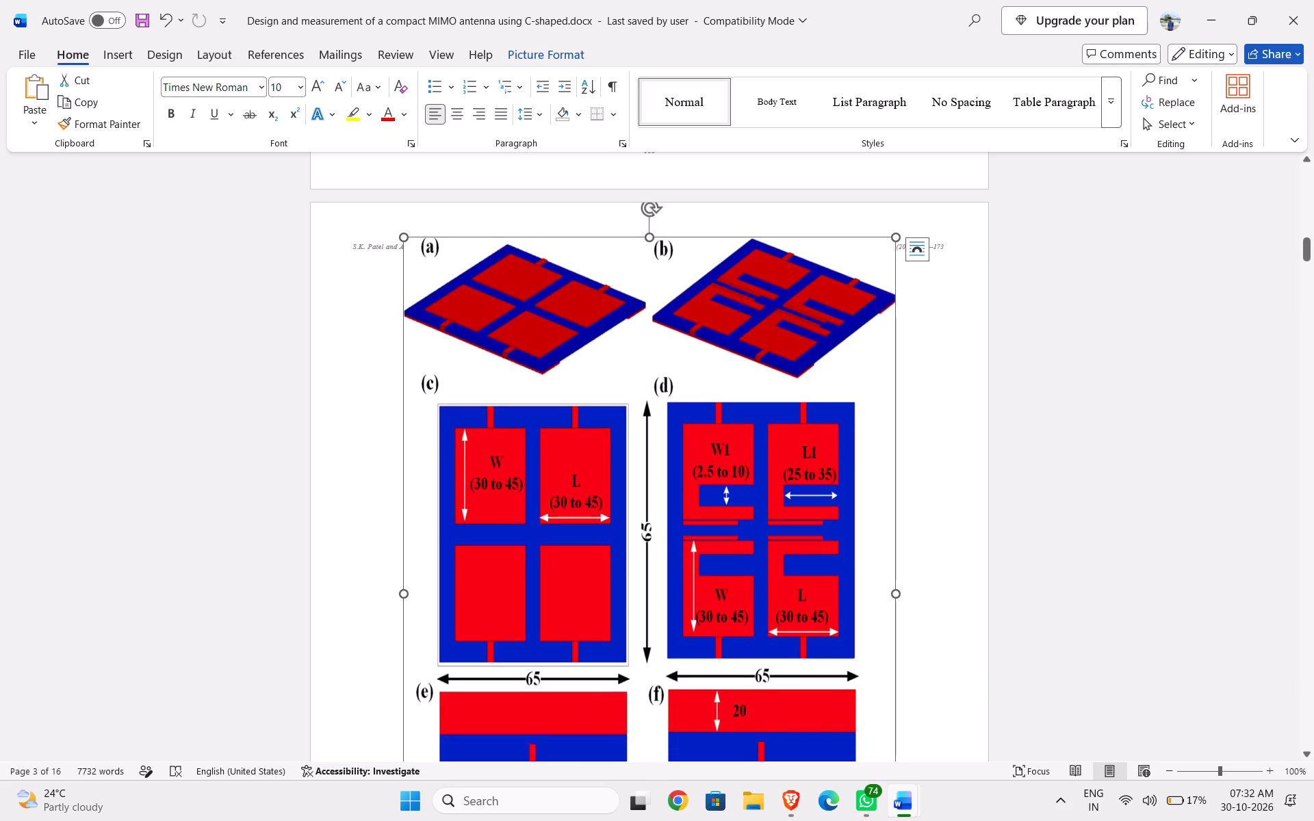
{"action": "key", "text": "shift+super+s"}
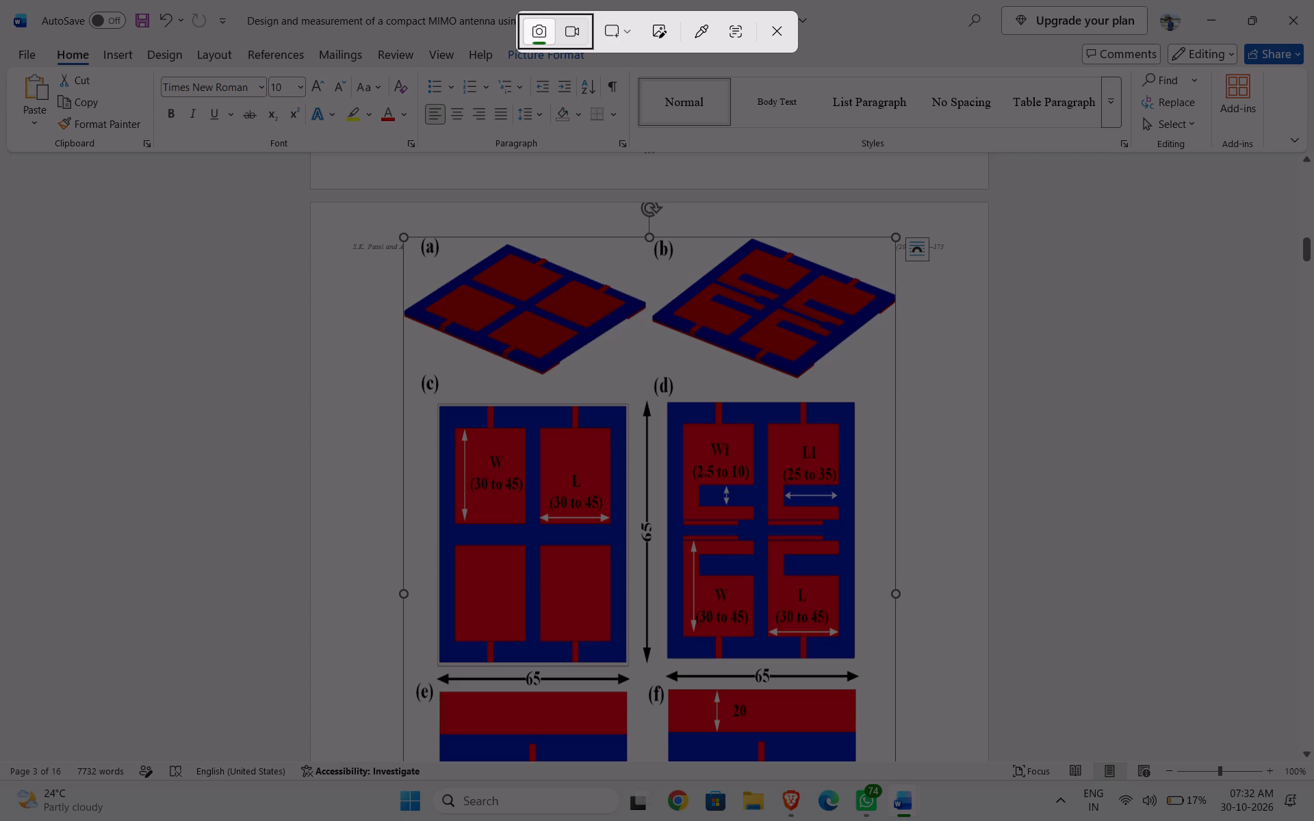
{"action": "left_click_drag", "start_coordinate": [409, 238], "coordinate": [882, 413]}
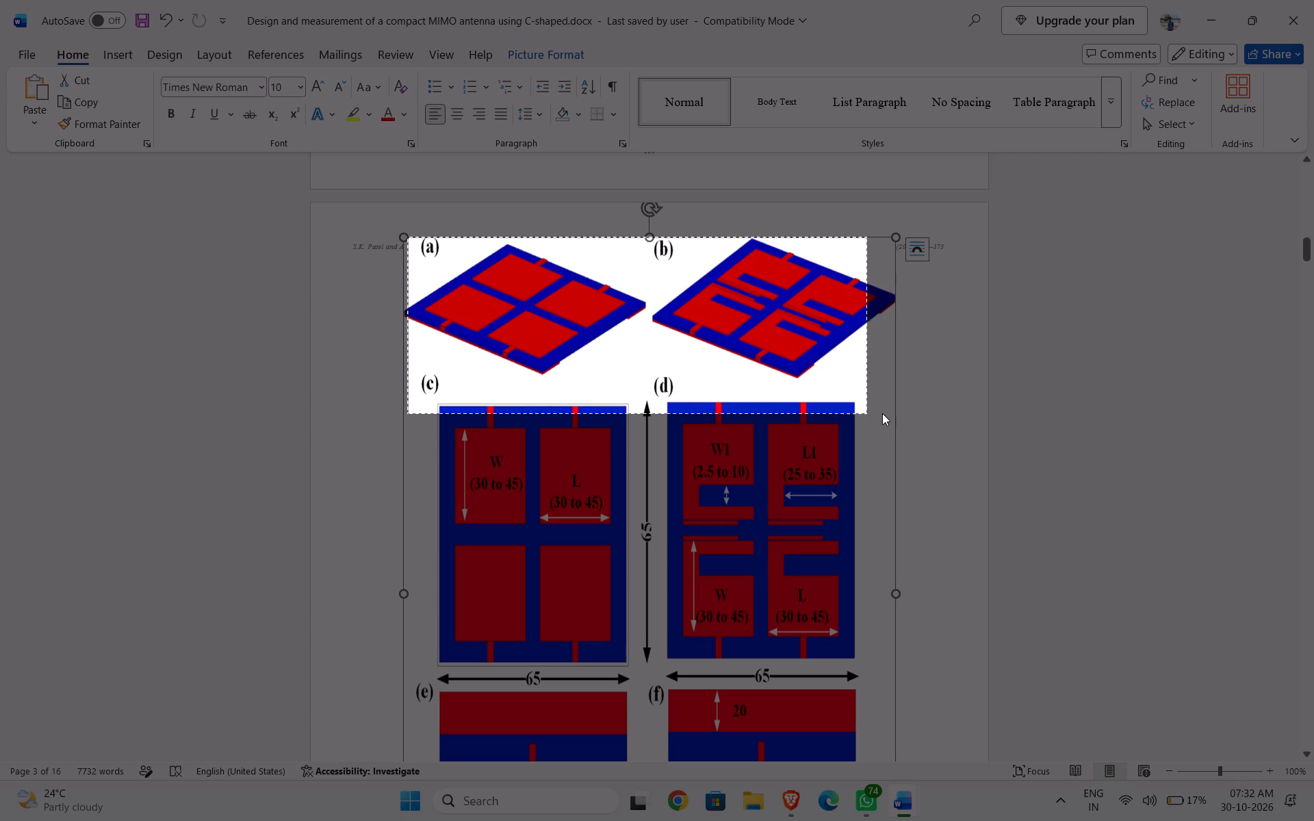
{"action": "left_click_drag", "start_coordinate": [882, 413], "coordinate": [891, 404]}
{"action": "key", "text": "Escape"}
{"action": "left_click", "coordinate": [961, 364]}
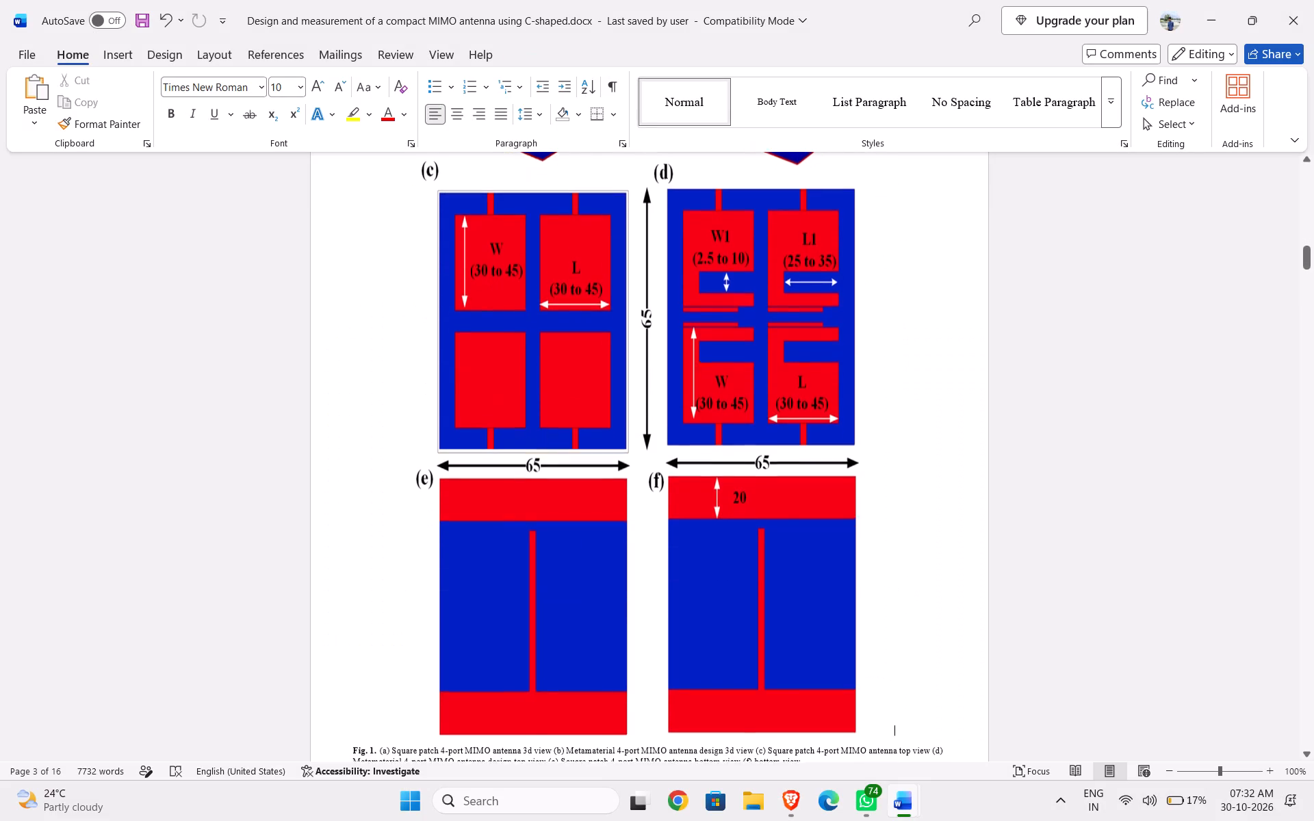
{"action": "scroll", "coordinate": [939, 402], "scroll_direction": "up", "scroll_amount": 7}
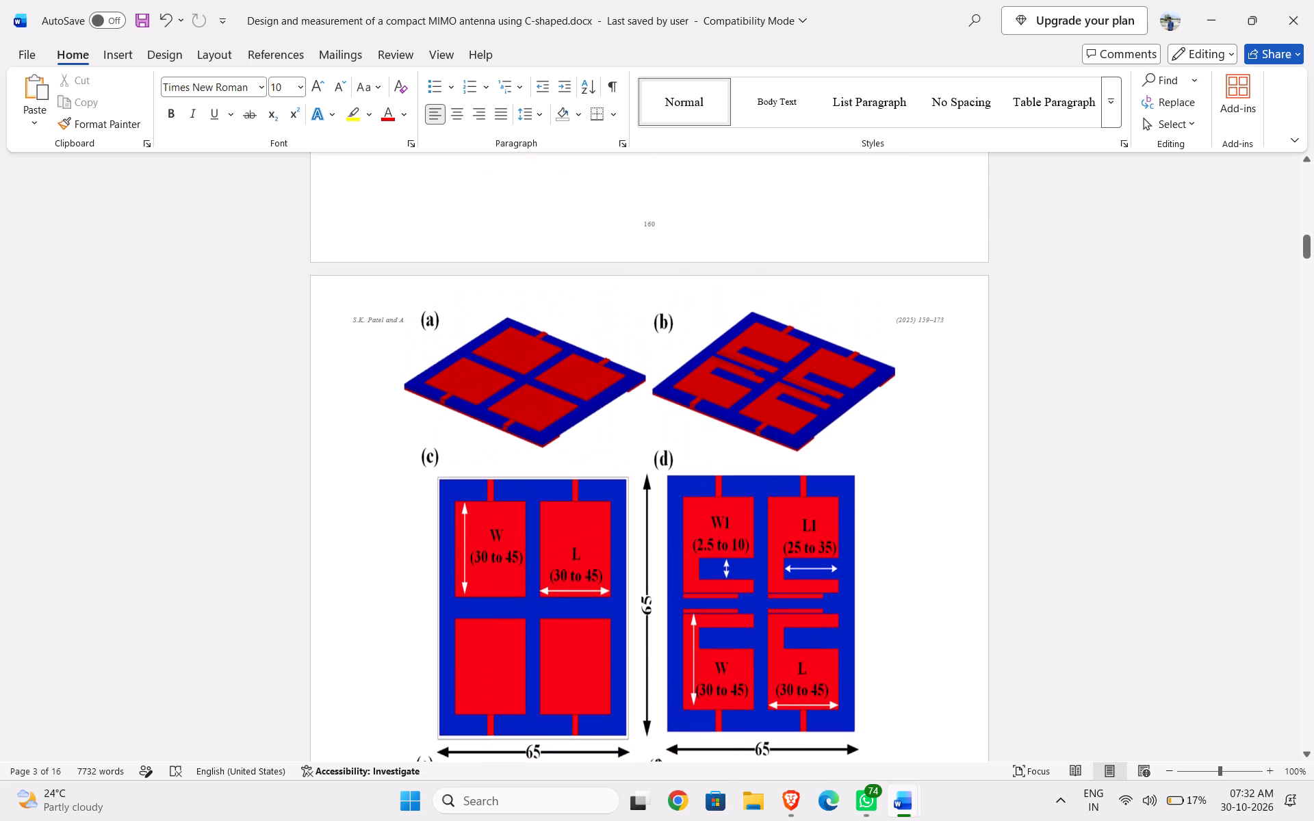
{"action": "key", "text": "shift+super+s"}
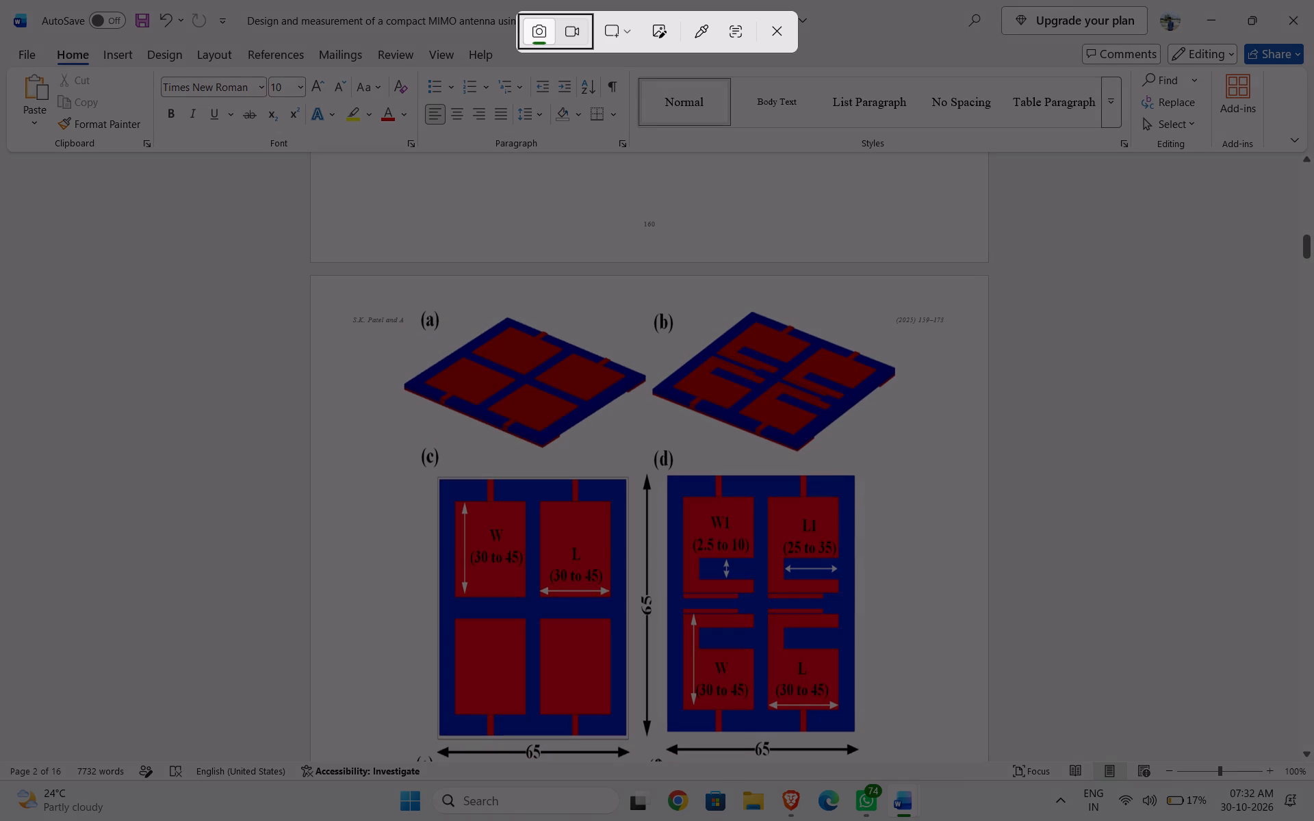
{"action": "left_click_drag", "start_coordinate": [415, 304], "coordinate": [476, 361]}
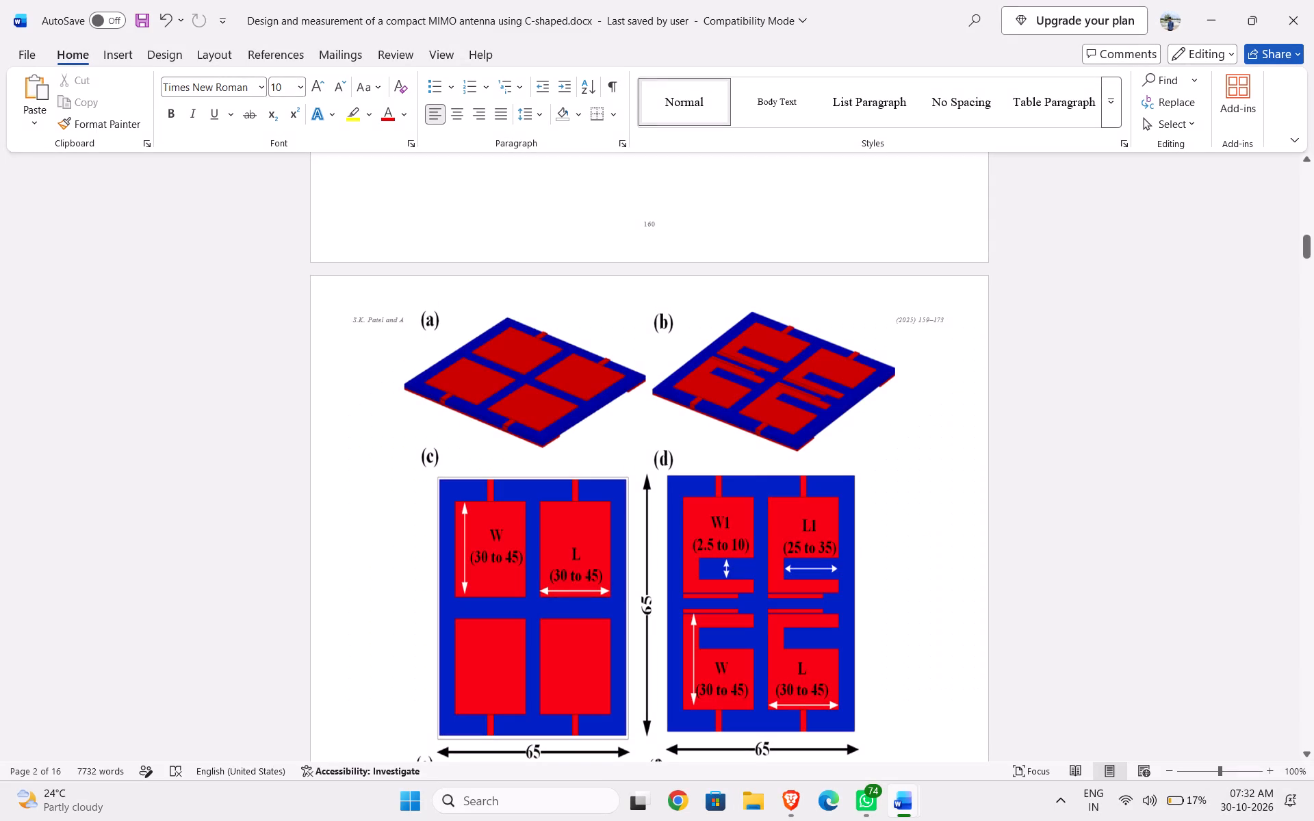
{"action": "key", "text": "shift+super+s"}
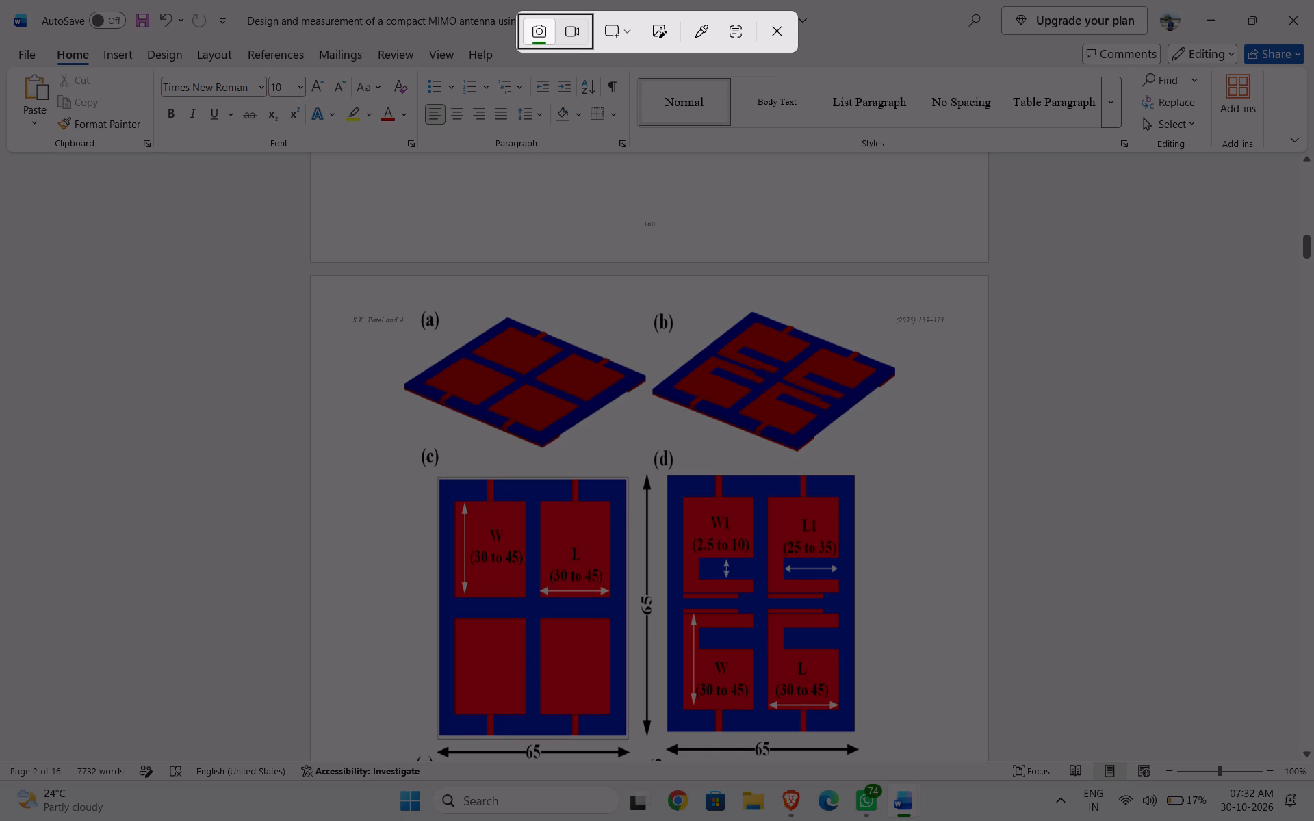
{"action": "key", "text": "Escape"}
Adjust the height of the article's Fig. 1 antenna image, leaving it slightly shorter overall.
{"action": "left_click", "coordinate": [631, 445]}
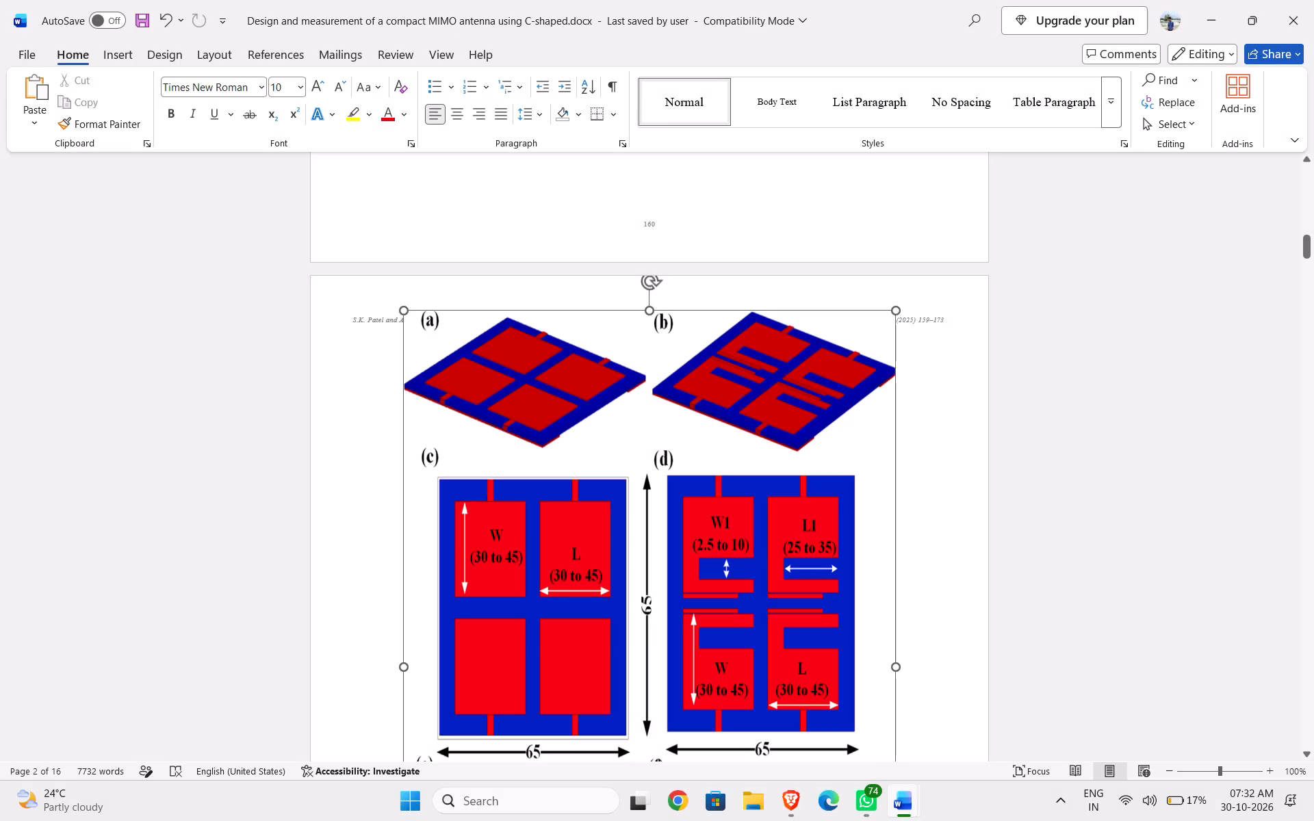
{"action": "left_click_drag", "start_coordinate": [659, 402], "coordinate": [659, 432]}
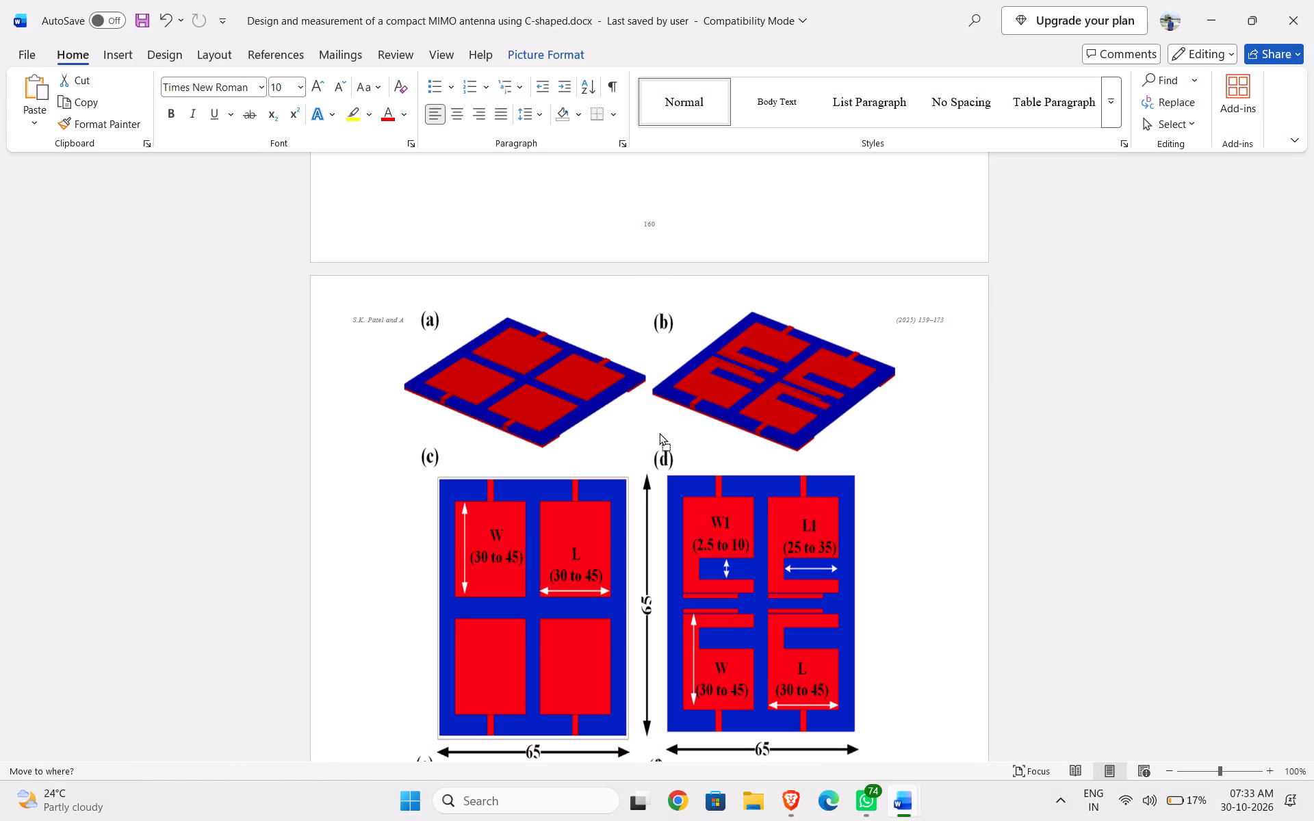
{"action": "left_click_drag", "start_coordinate": [659, 432], "coordinate": [659, 435]}
{"action": "scroll", "coordinate": [671, 421], "scroll_direction": "up", "scroll_amount": 3}
{"action": "scroll", "coordinate": [671, 420], "scroll_direction": "down", "scroll_amount": 19}
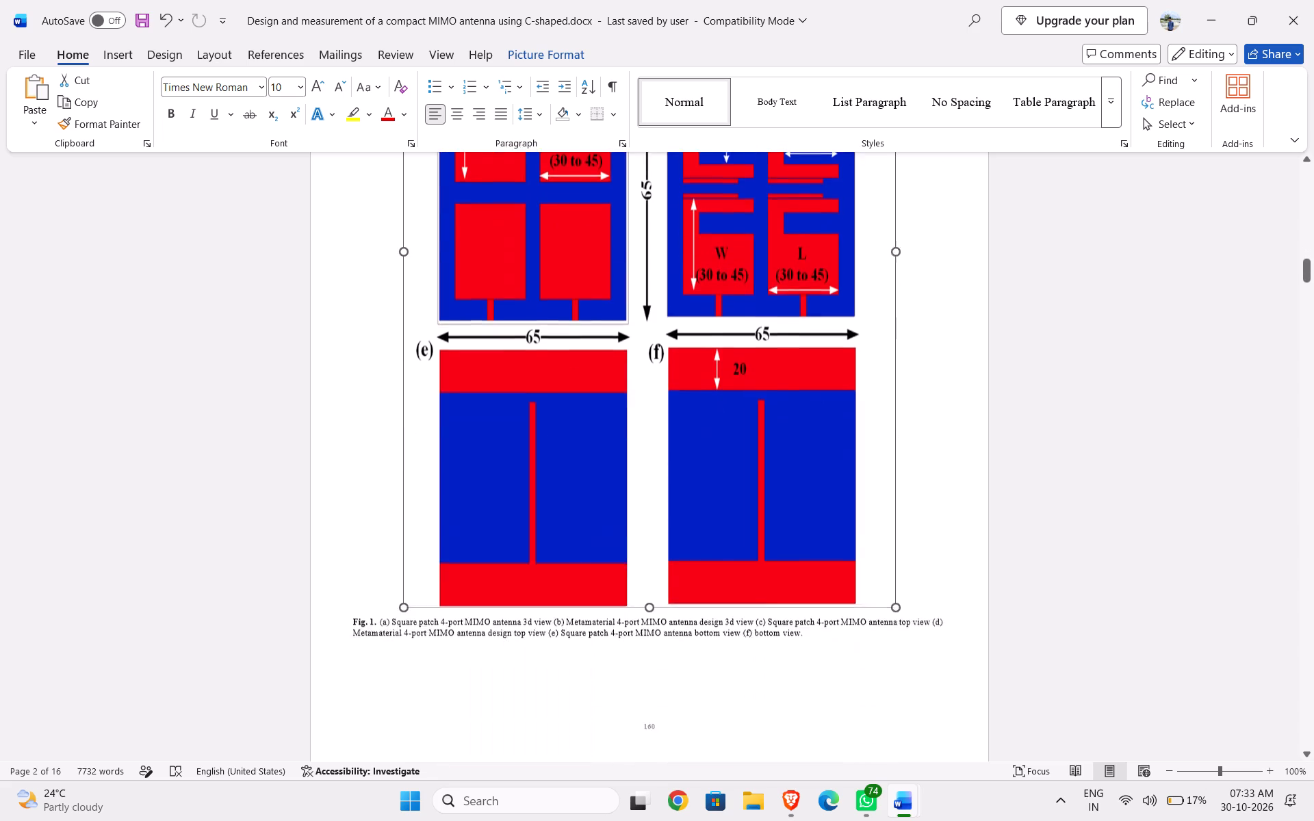
{"action": "left_click_drag", "start_coordinate": [648, 363], "coordinate": [654, 429]}
{"action": "scroll", "coordinate": [660, 364], "scroll_direction": "up", "scroll_amount": 3}
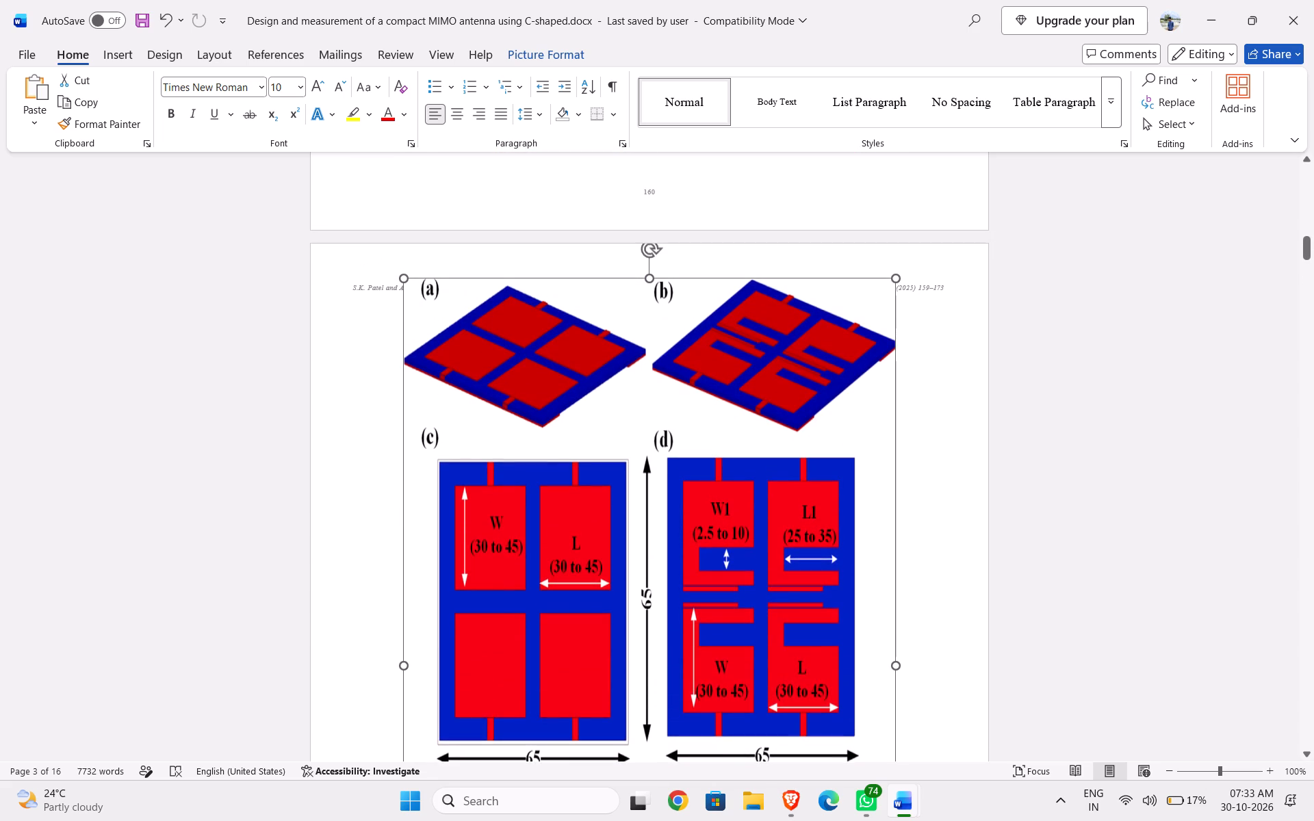
{"action": "left_click_drag", "start_coordinate": [648, 280], "coordinate": [649, 368]}
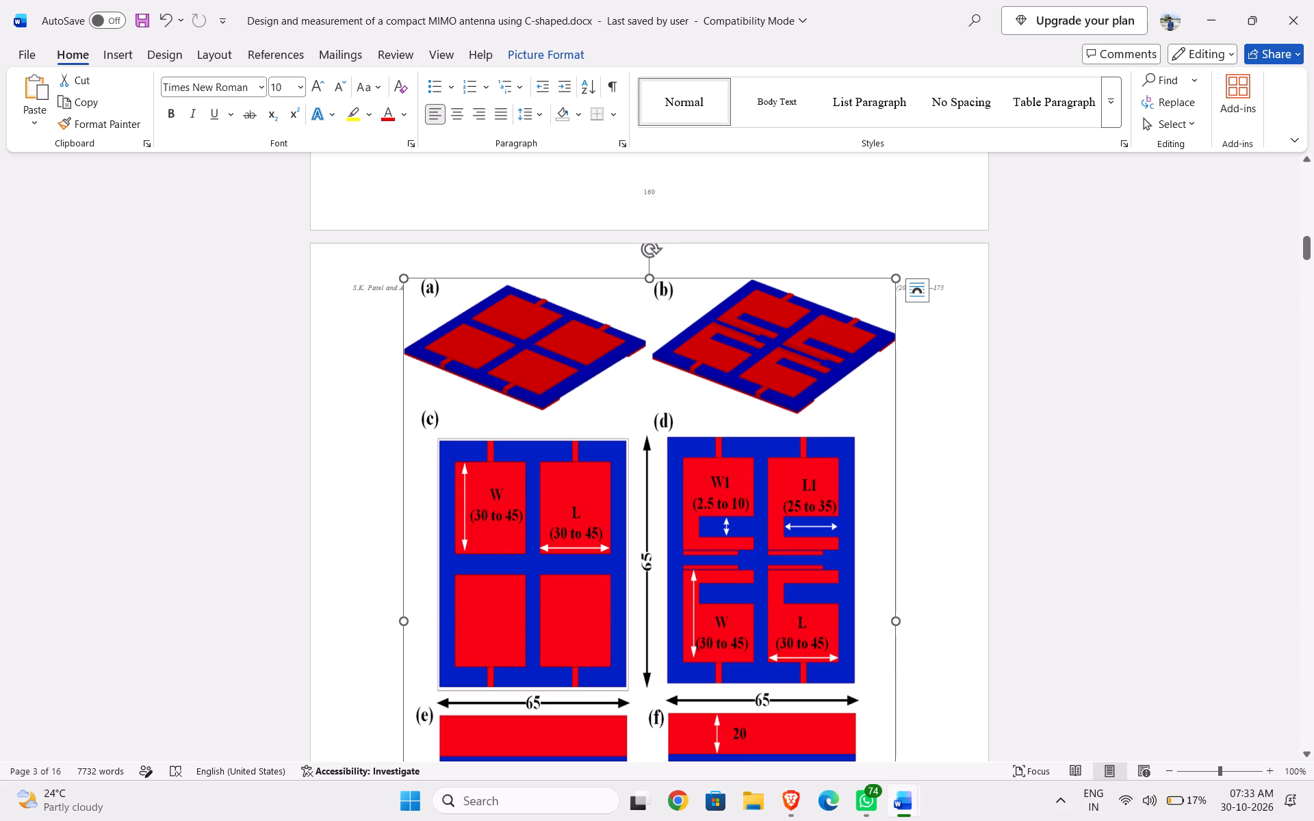
{"action": "left_click", "coordinate": [939, 379]}
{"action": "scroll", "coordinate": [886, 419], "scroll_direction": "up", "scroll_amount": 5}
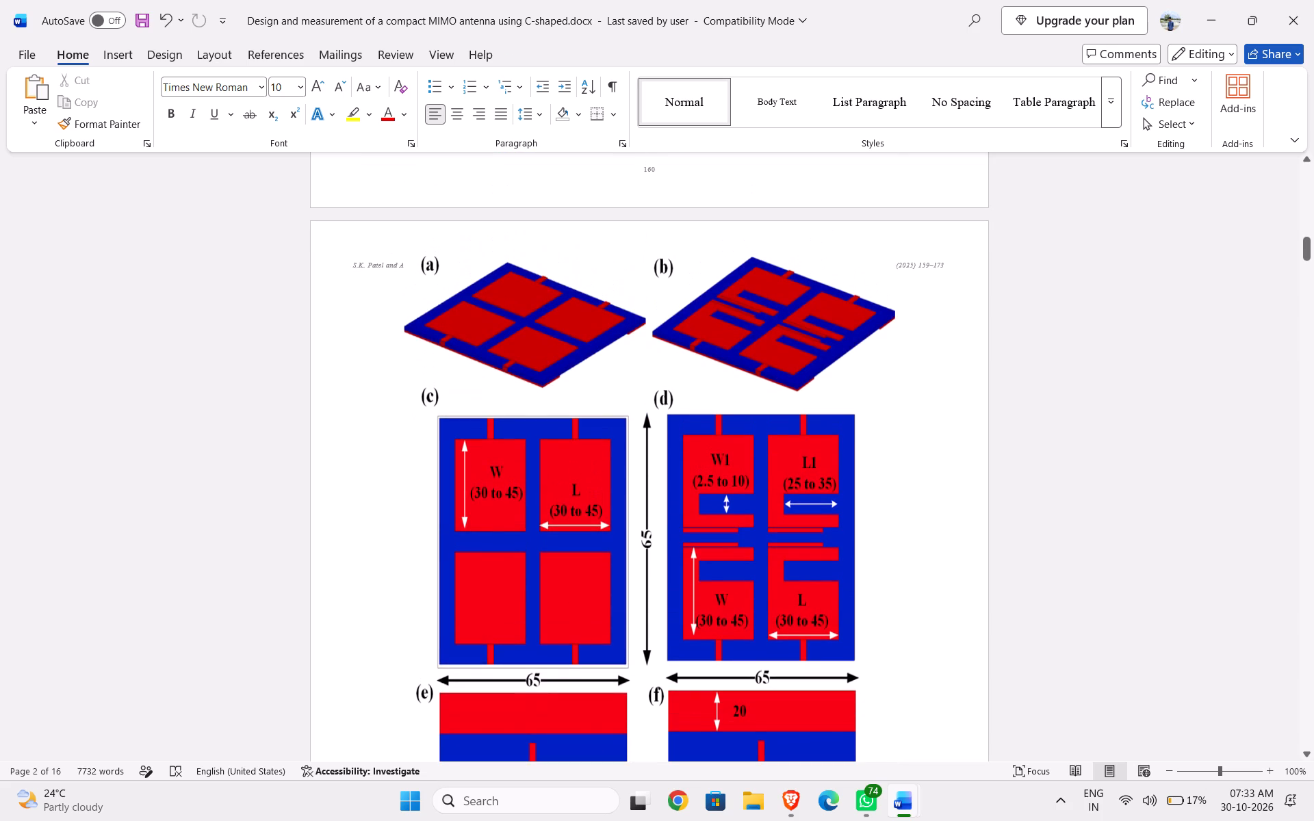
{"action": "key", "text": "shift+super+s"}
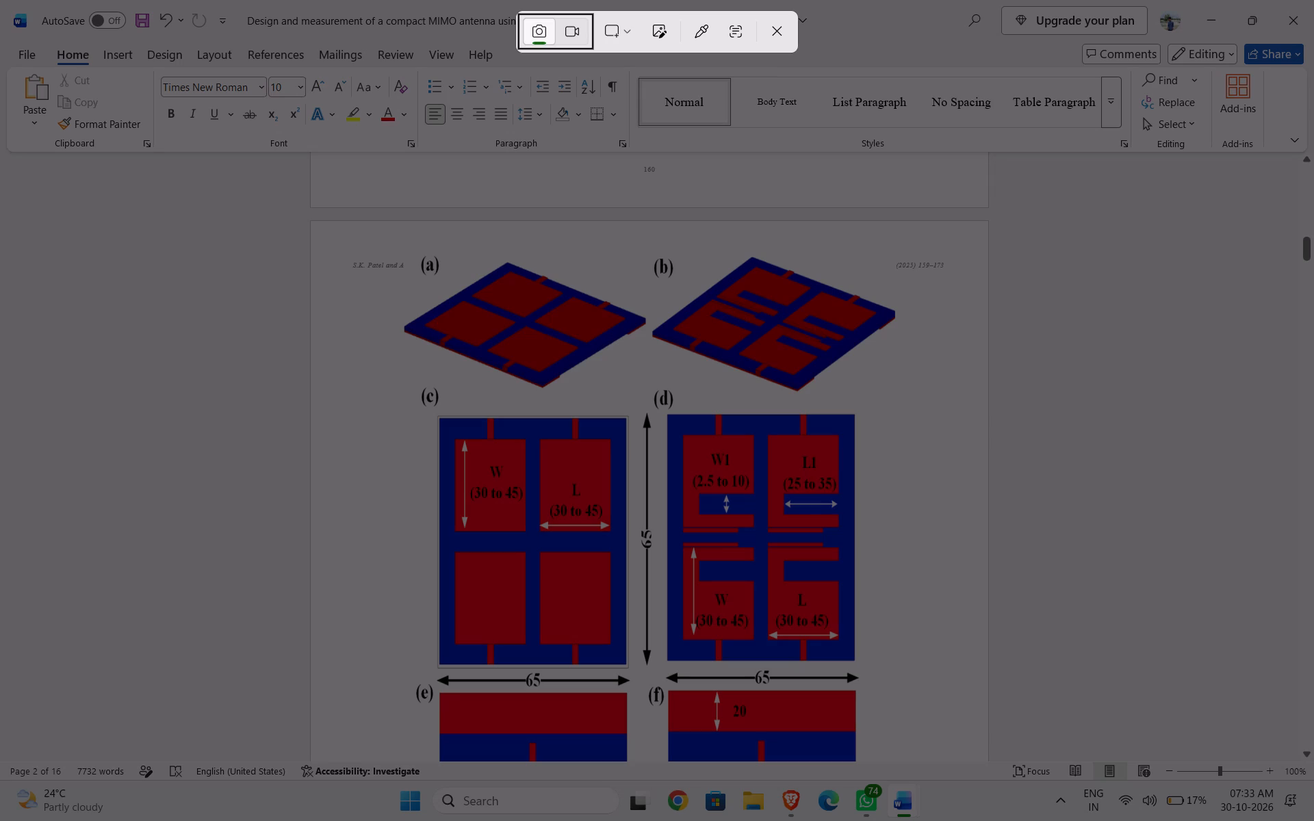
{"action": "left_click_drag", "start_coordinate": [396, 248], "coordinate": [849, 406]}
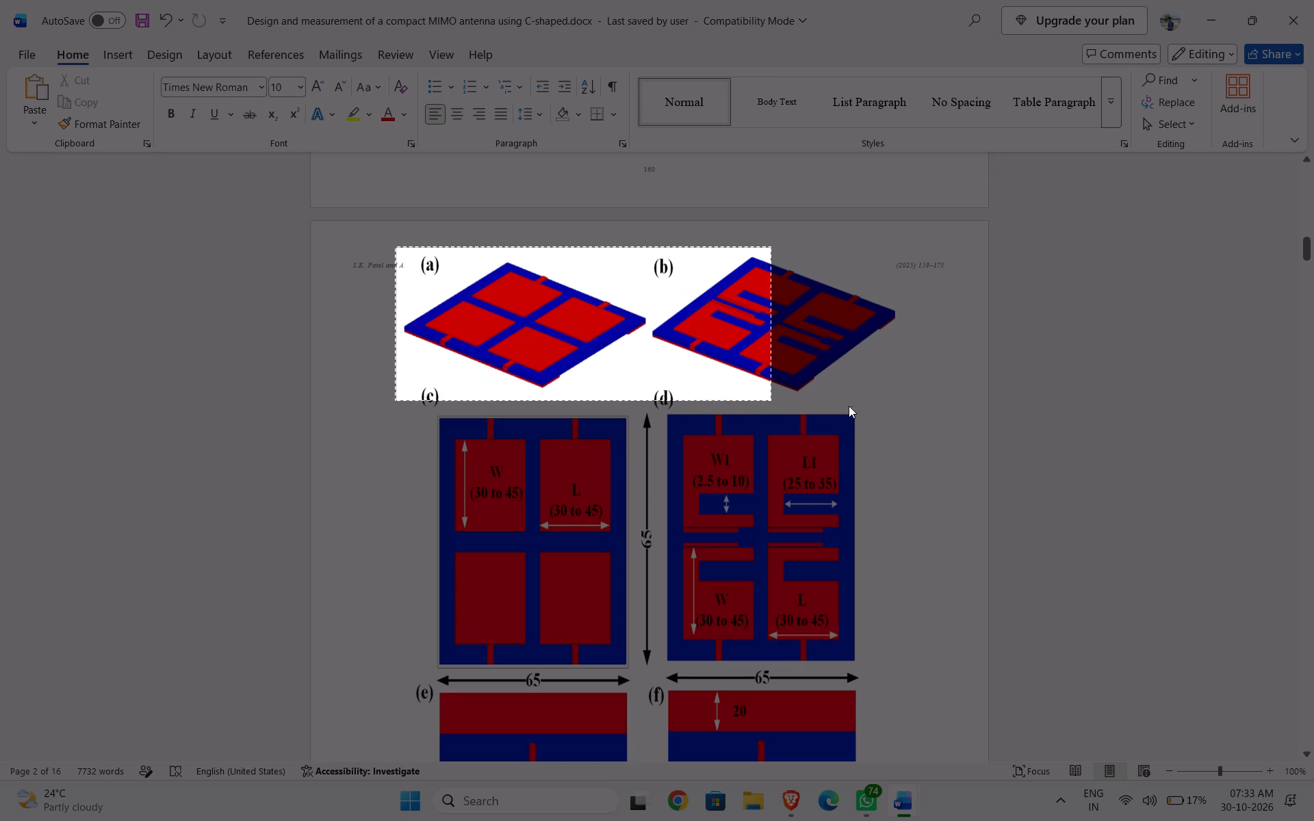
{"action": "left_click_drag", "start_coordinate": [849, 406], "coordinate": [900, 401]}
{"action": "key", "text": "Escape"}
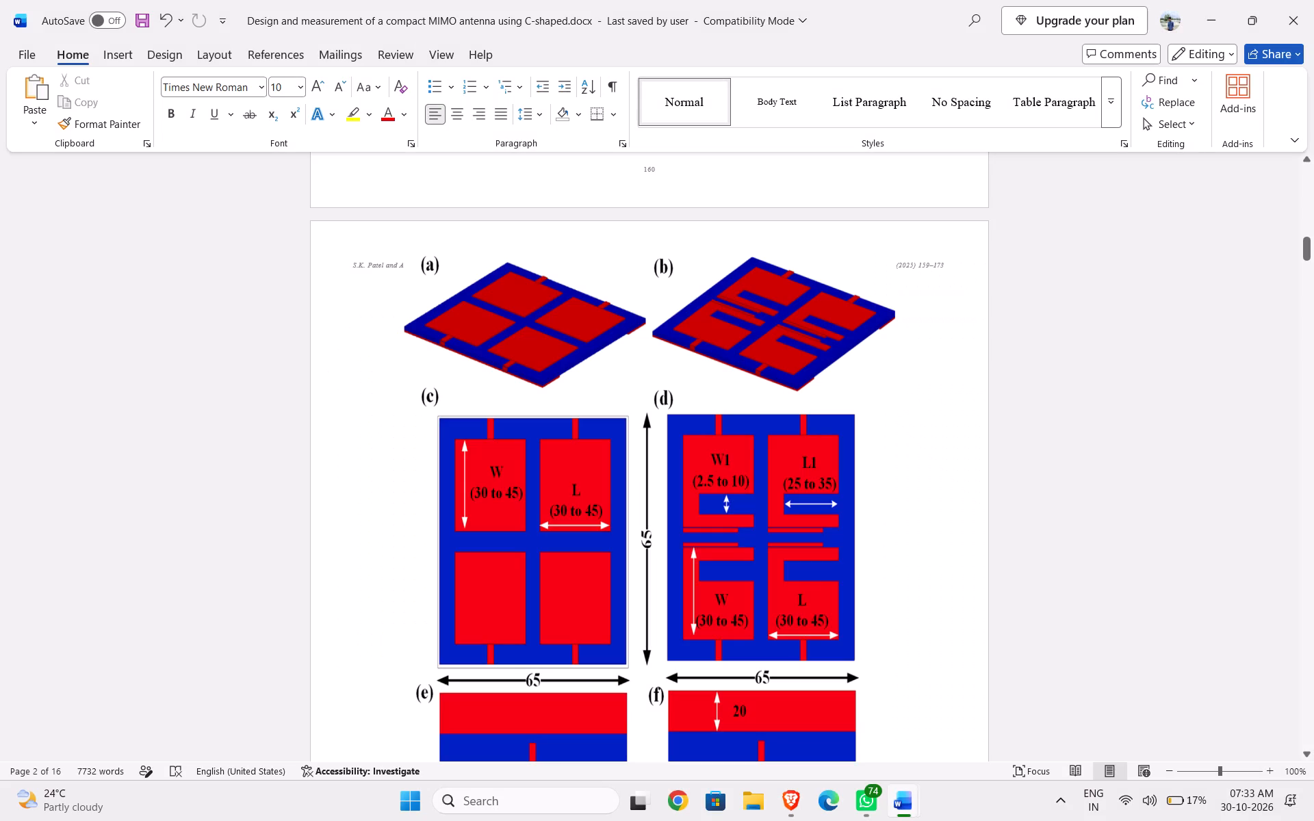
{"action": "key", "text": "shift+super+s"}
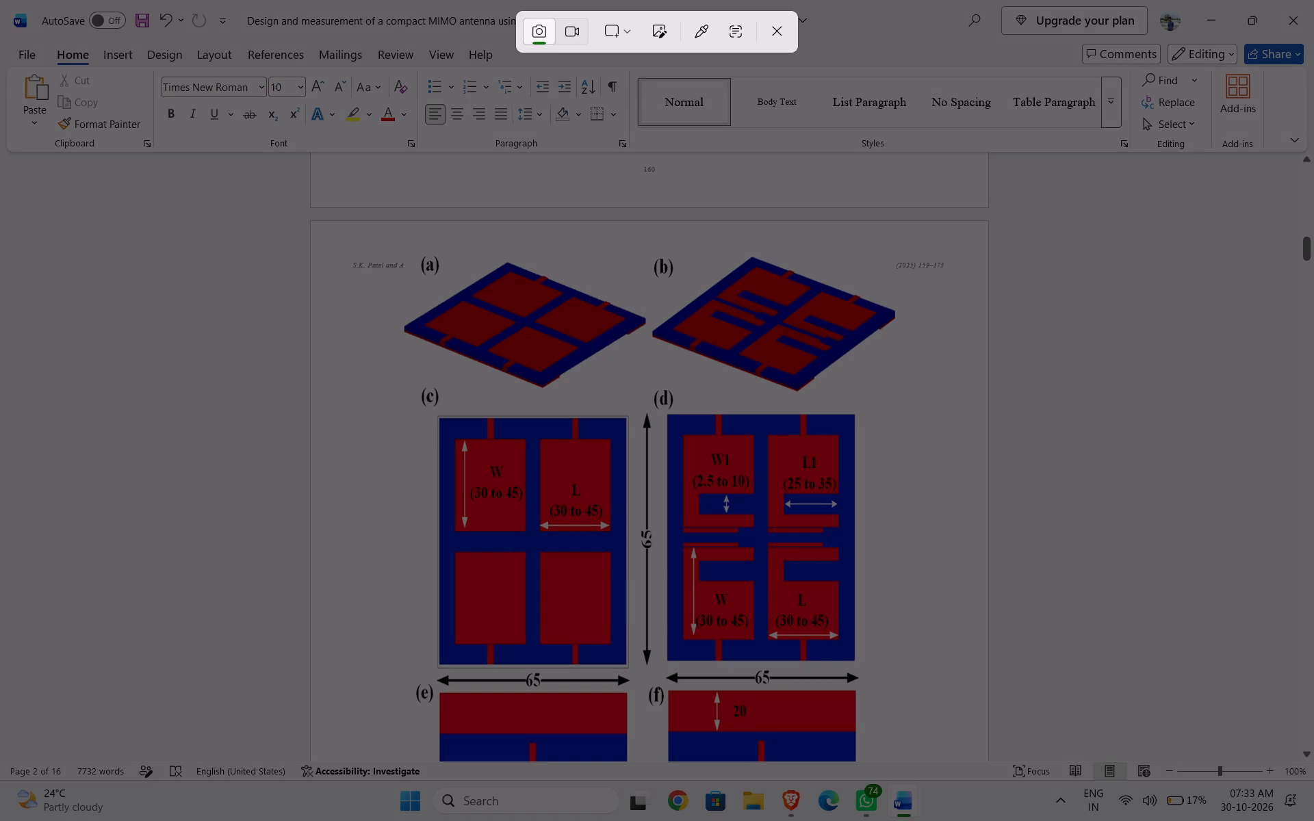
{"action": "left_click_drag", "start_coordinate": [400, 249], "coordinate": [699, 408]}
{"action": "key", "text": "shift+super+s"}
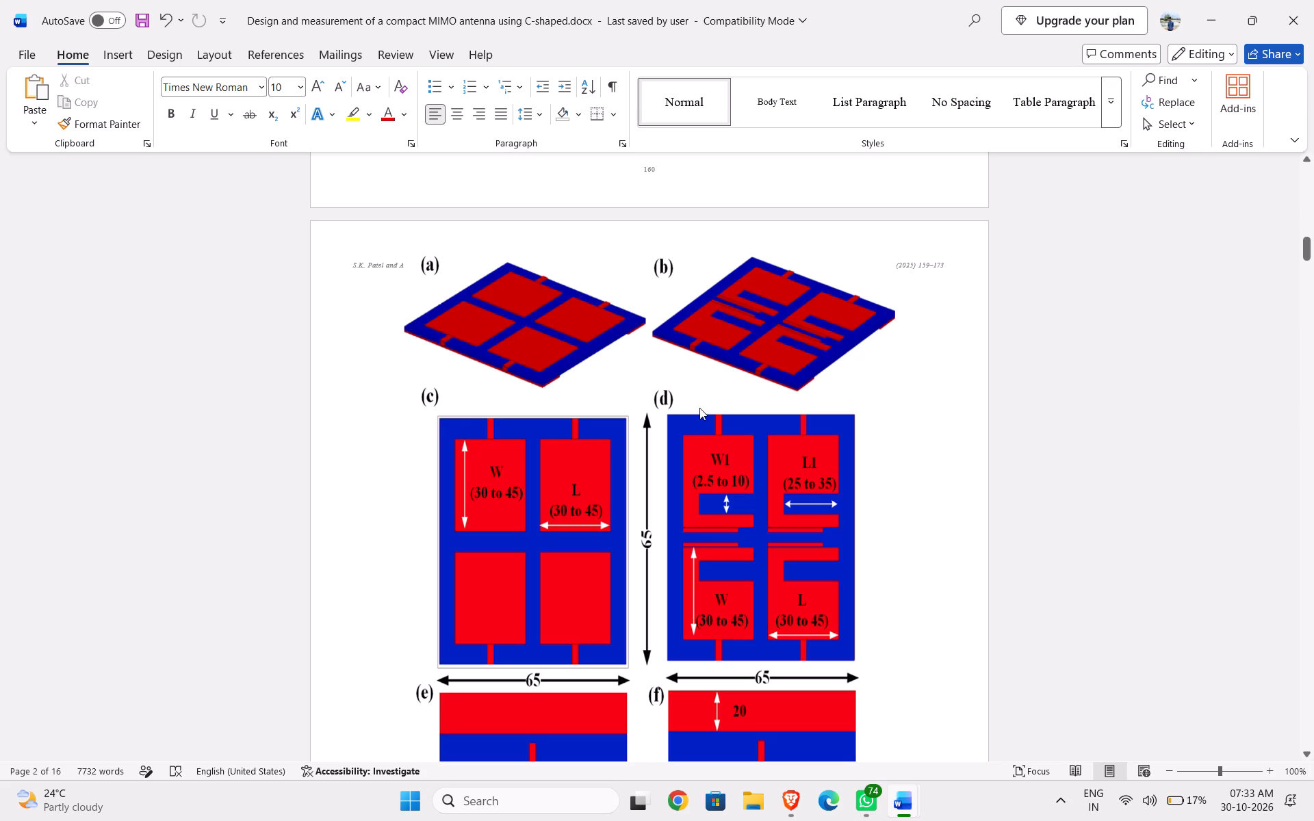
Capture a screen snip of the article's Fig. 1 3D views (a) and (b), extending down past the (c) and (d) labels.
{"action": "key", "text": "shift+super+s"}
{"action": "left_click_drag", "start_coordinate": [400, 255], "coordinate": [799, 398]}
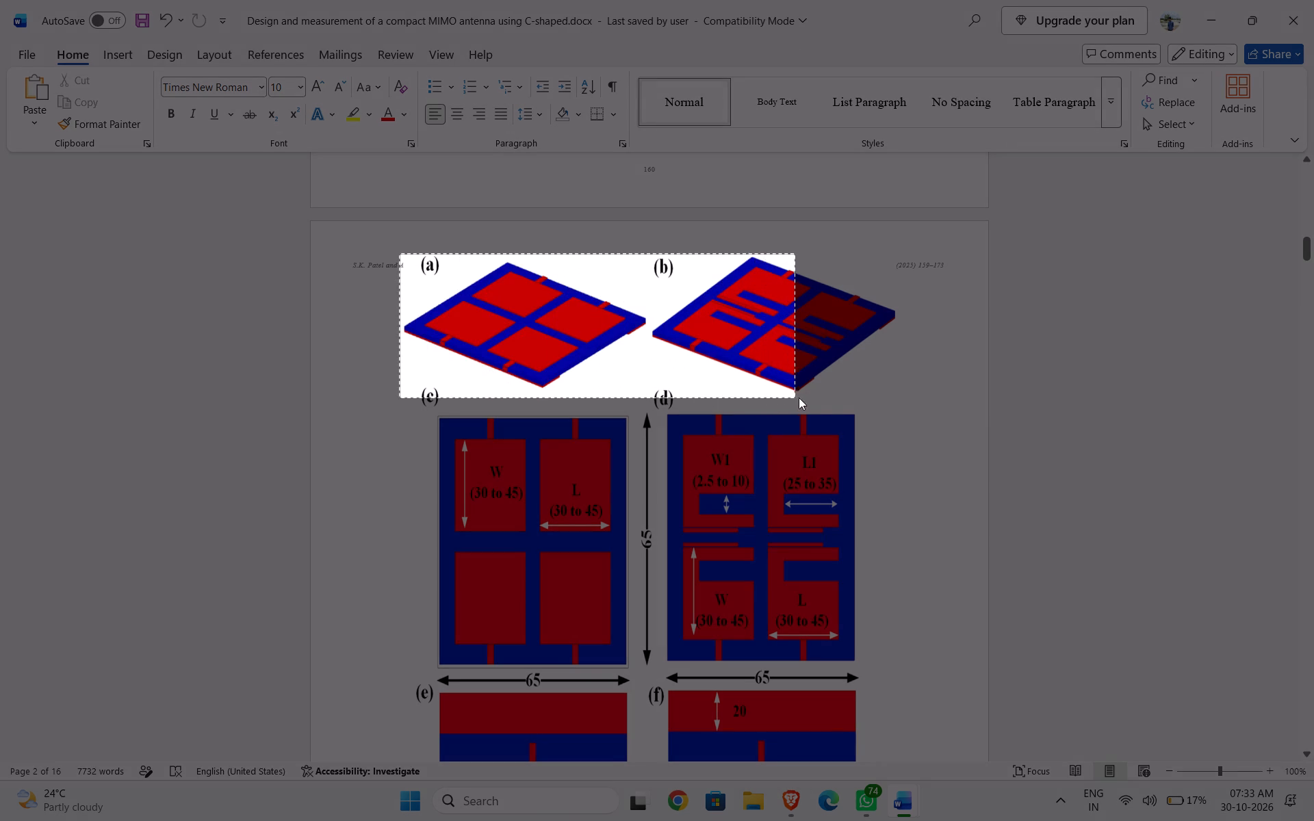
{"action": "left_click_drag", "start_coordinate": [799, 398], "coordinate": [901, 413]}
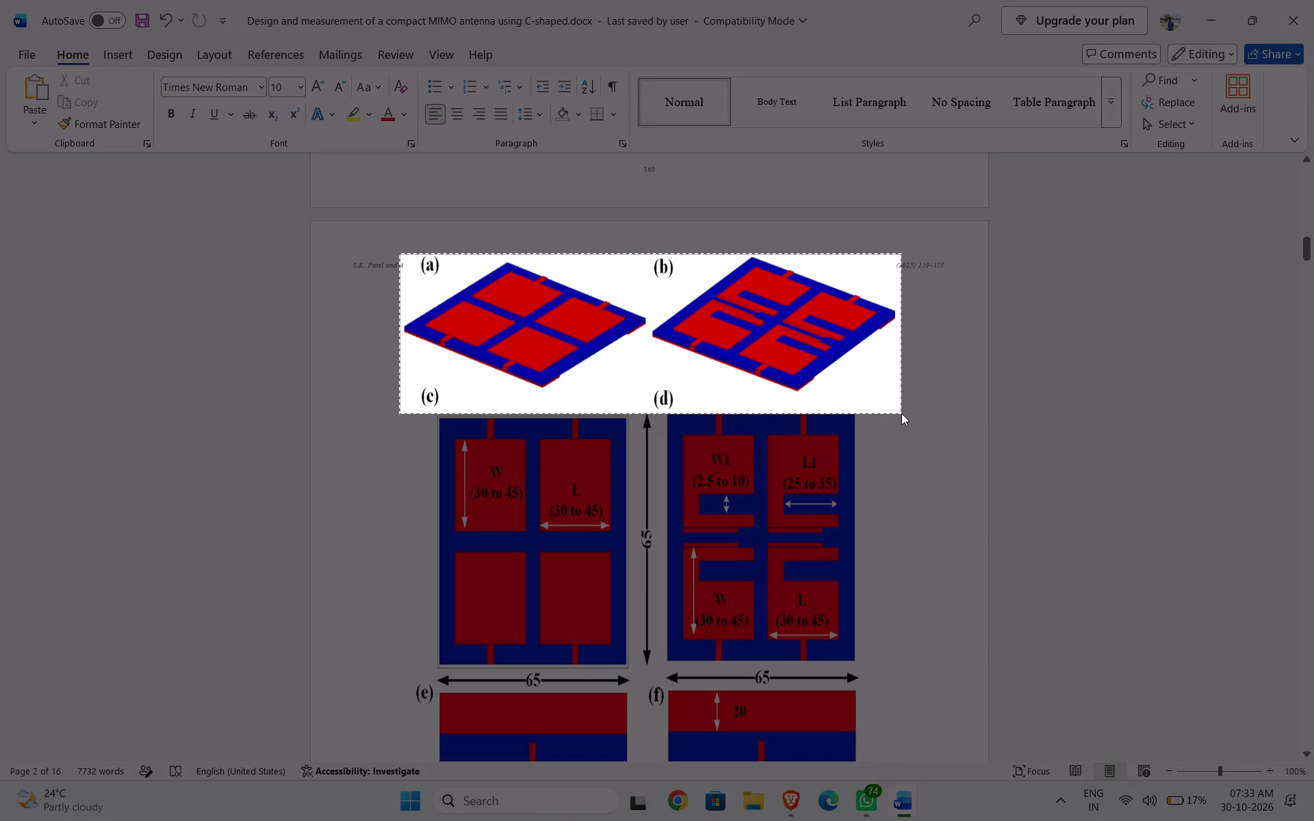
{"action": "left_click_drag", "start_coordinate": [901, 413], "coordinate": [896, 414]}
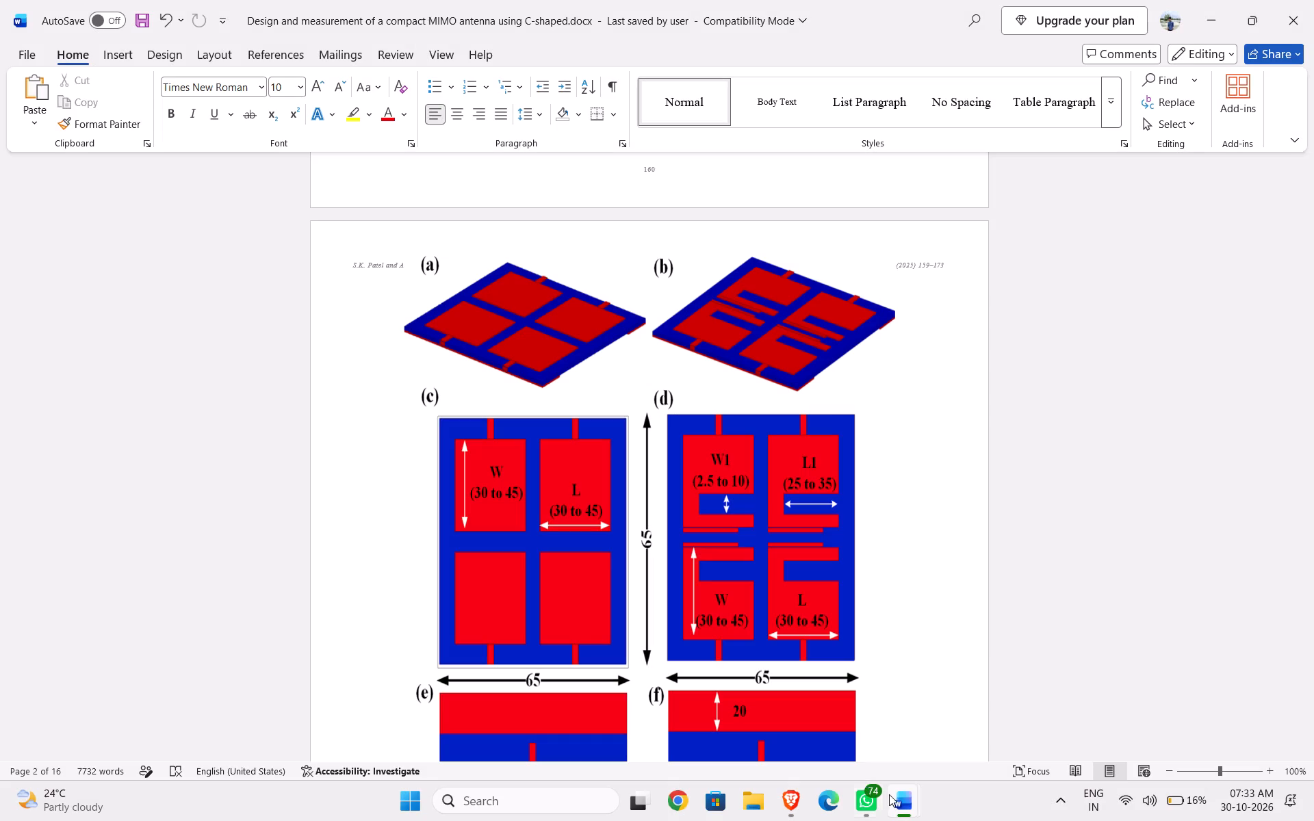
Switch to final doc.docx and delete the six-view antenna image above the Fig. 3.1 caption.
{"action": "left_click", "coordinate": [837, 734]}
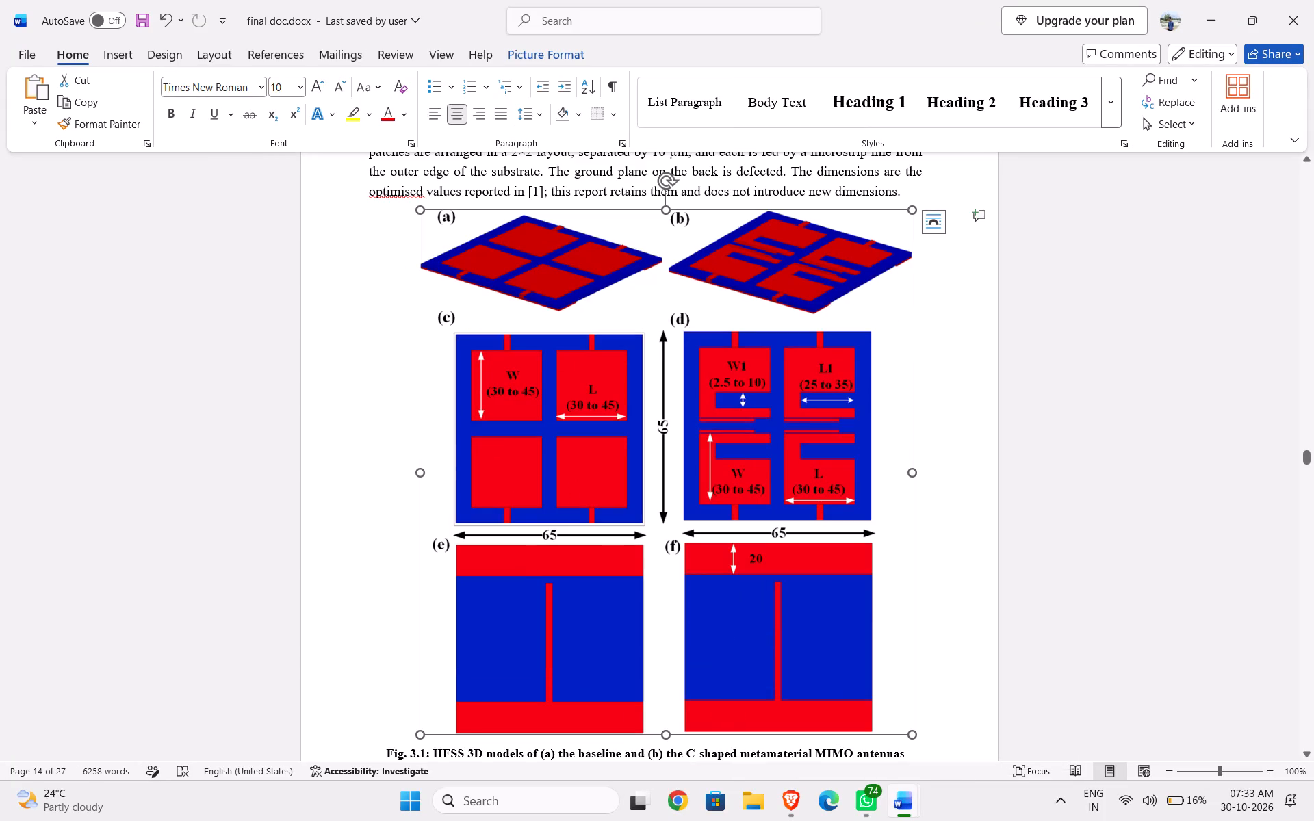
{"action": "scroll", "coordinate": [692, 430], "scroll_direction": "up", "scroll_amount": 10}
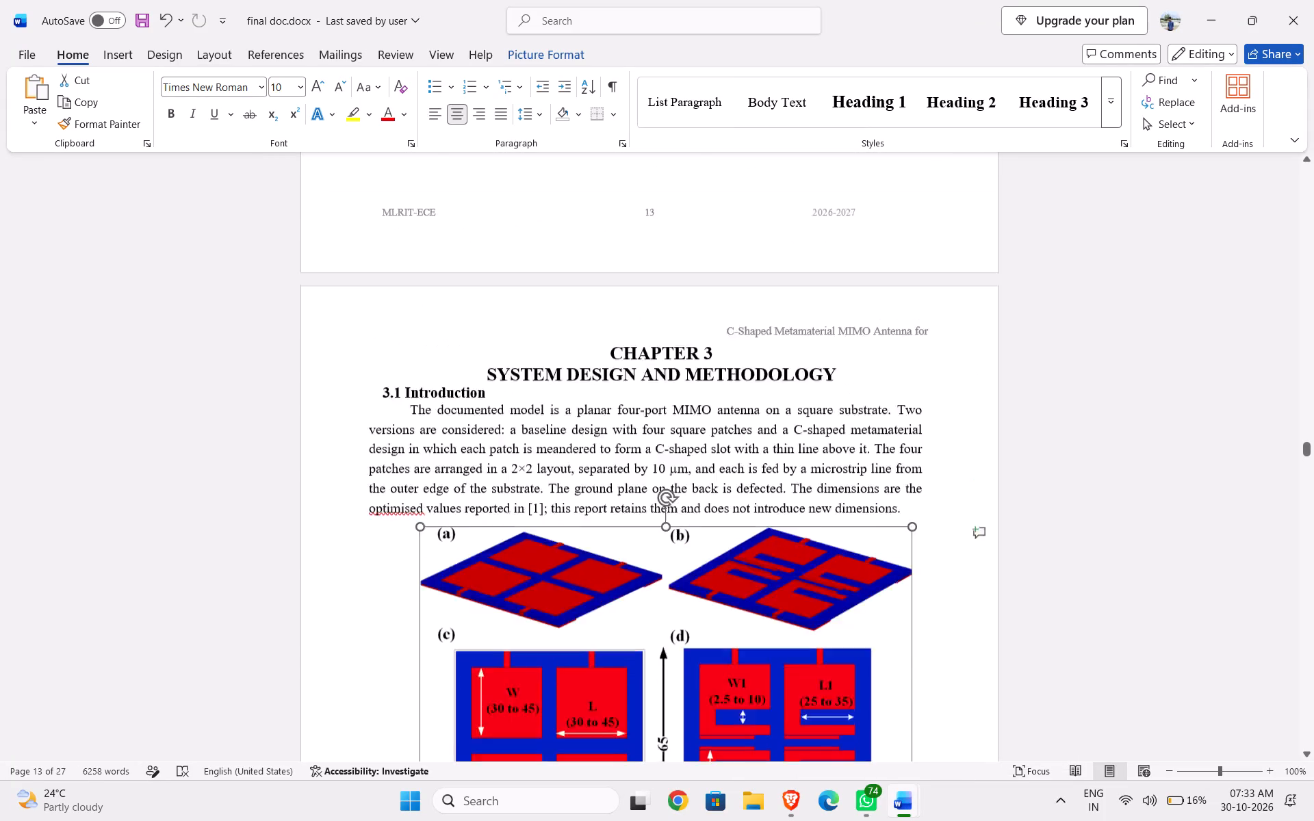
{"action": "scroll", "coordinate": [692, 430], "scroll_direction": "up", "scroll_amount": 1}
{"action": "scroll", "coordinate": [692, 430], "scroll_direction": "down", "scroll_amount": 10}
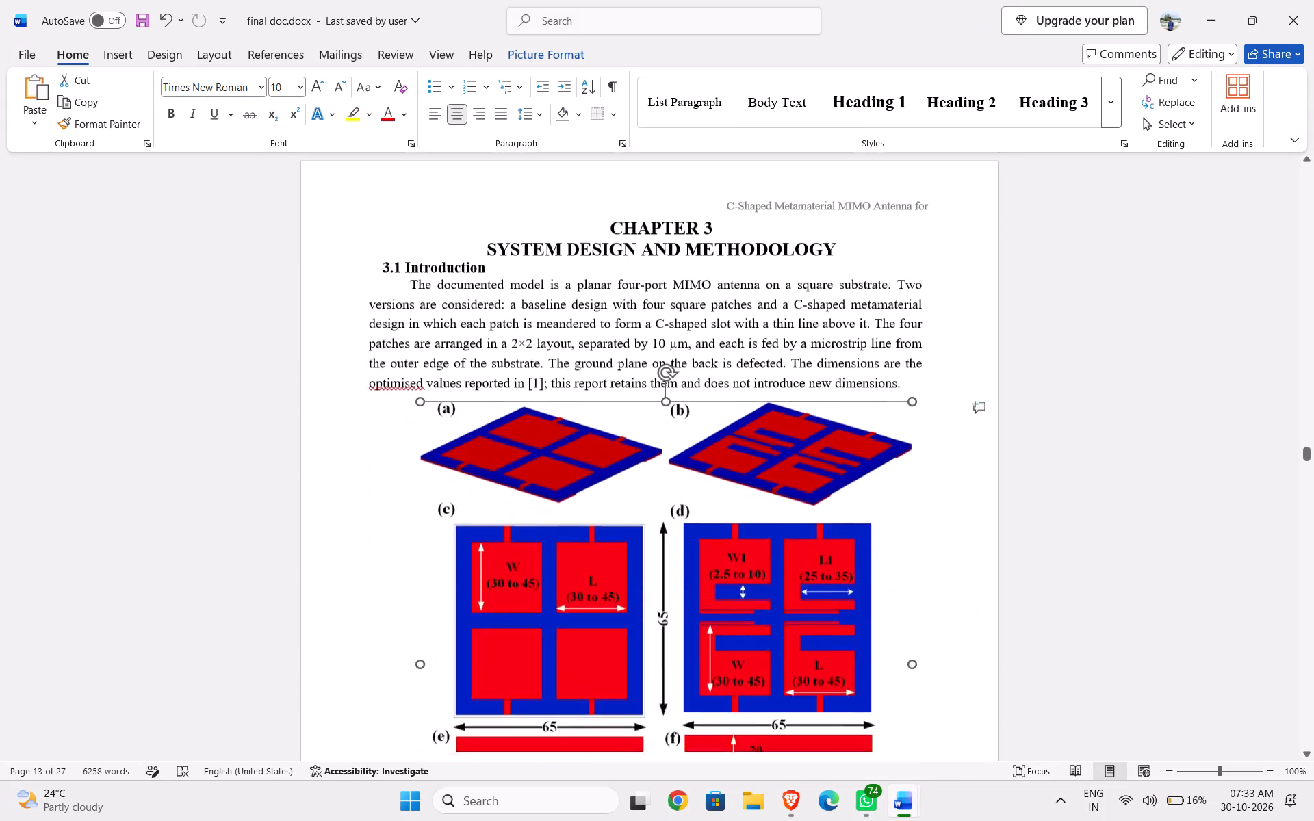
{"action": "scroll", "coordinate": [692, 430], "scroll_direction": "down", "scroll_amount": 2}
{"action": "key", "text": "Delete"}
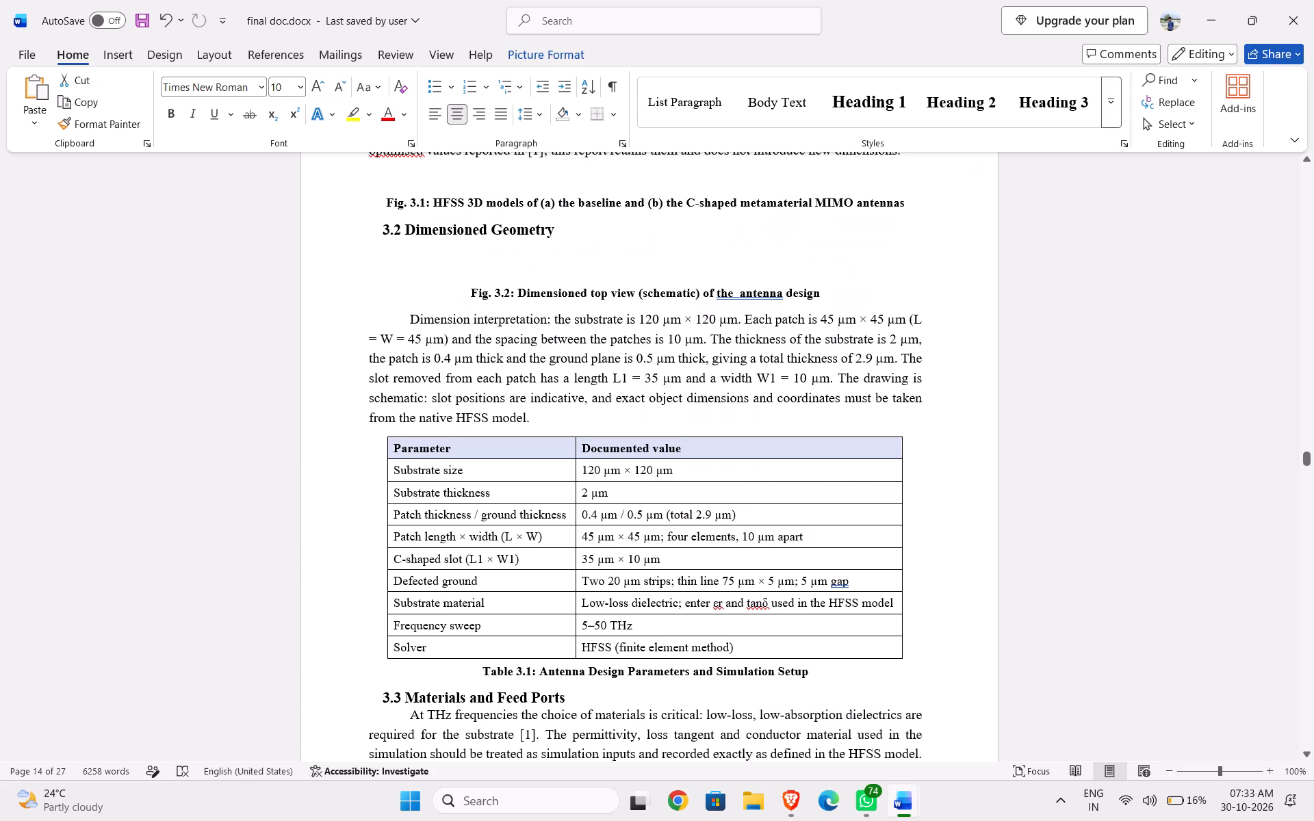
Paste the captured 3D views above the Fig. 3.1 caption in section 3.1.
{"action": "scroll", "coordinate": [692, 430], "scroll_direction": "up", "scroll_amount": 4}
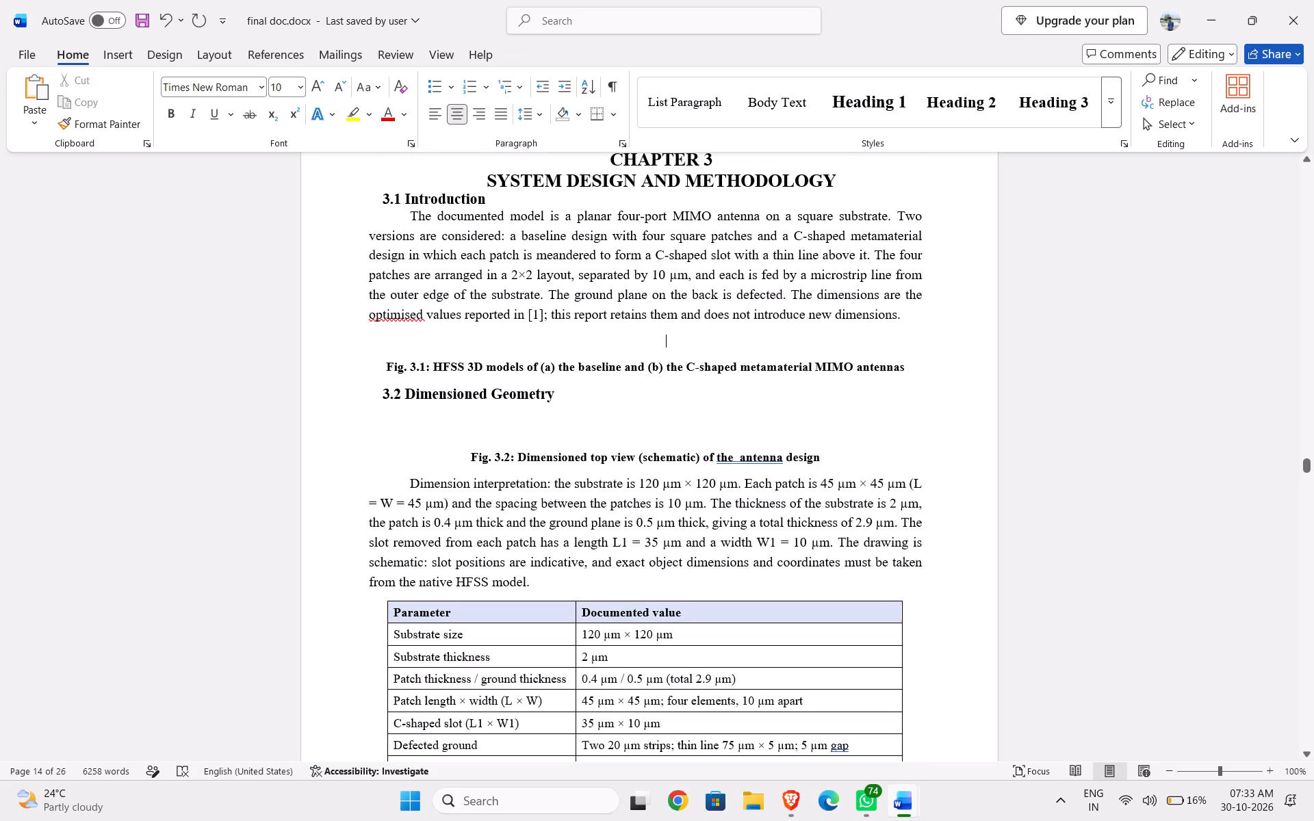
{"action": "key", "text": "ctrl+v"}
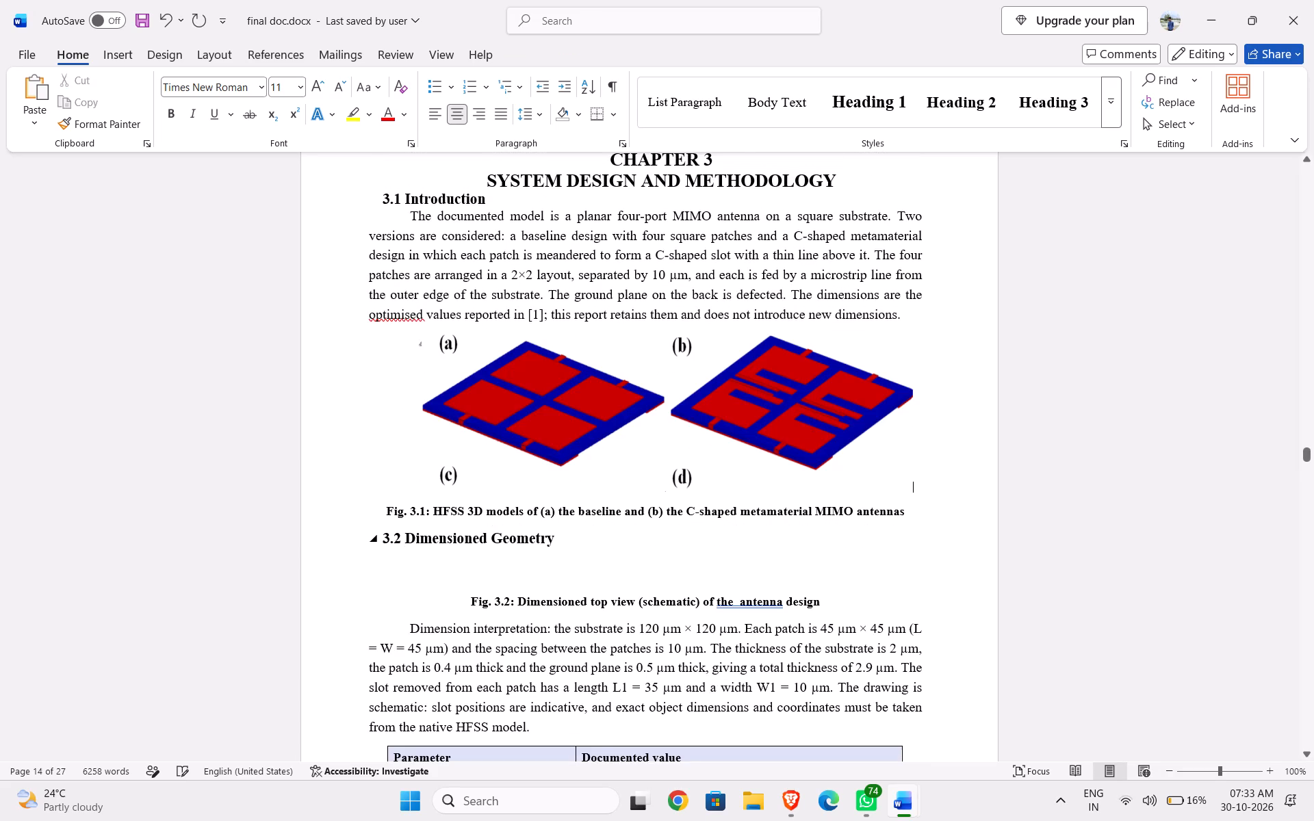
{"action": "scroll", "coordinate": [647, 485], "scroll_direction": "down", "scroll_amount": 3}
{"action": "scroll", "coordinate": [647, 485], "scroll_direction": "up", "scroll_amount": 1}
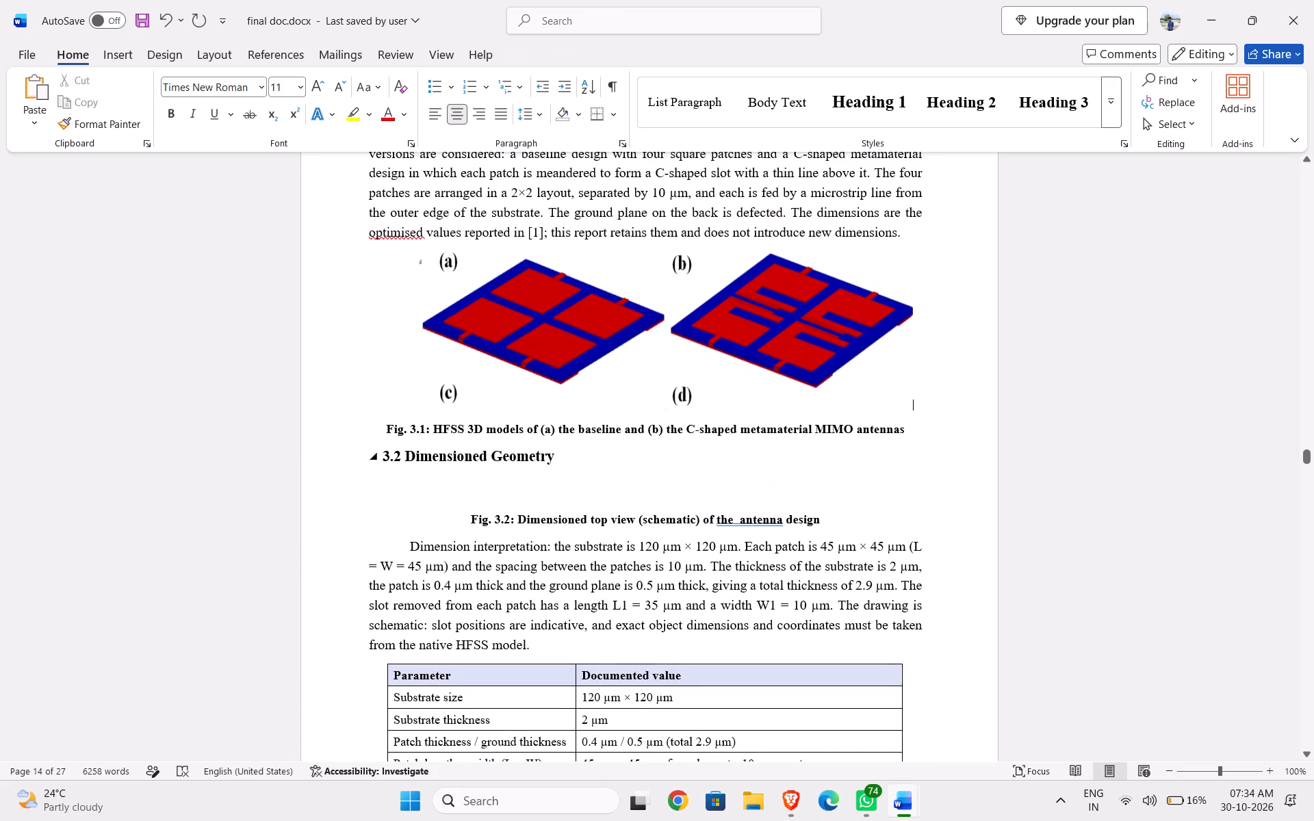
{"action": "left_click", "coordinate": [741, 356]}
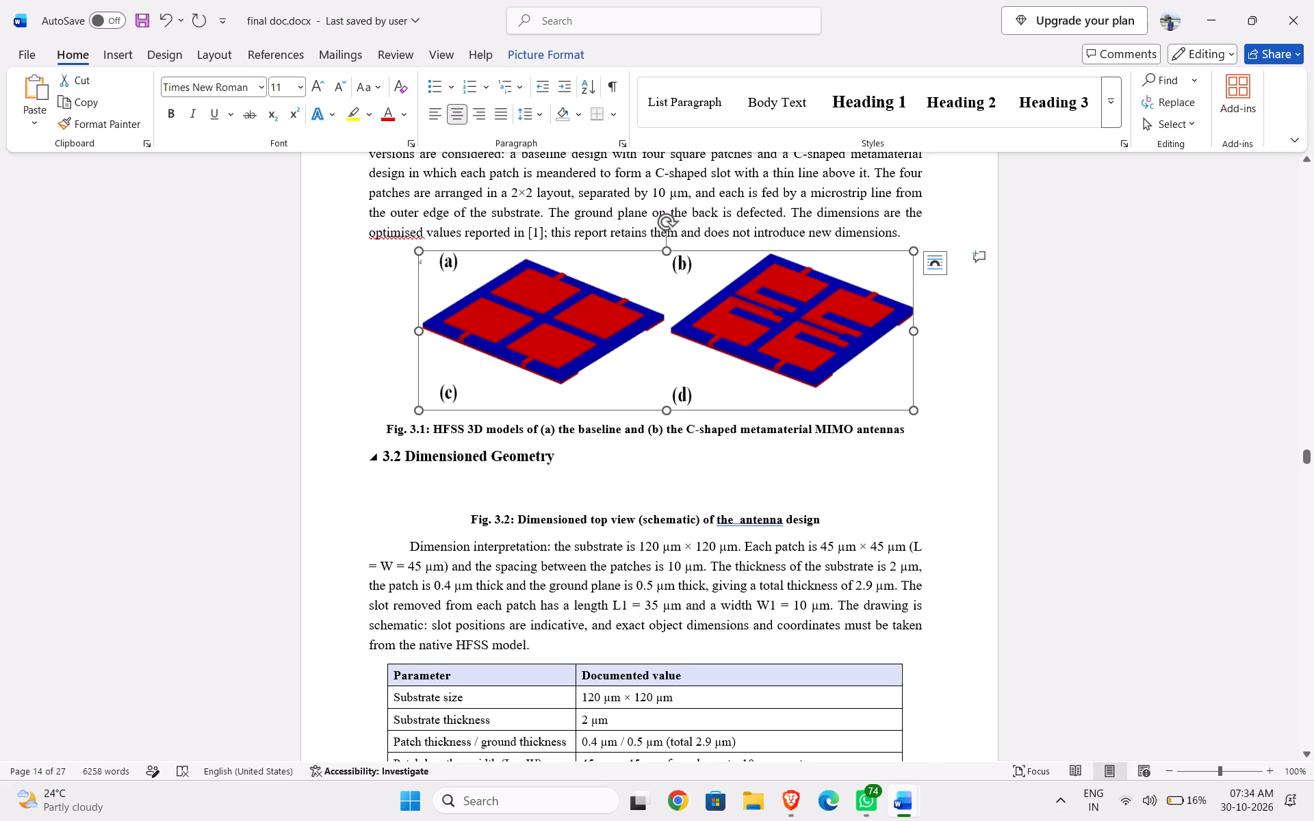
Return to the article and capture a snip of only Fig. 1's 3D views (a) and (b), ending above the (c) and (d) labels.
{"action": "left_click", "coordinate": [952, 712]}
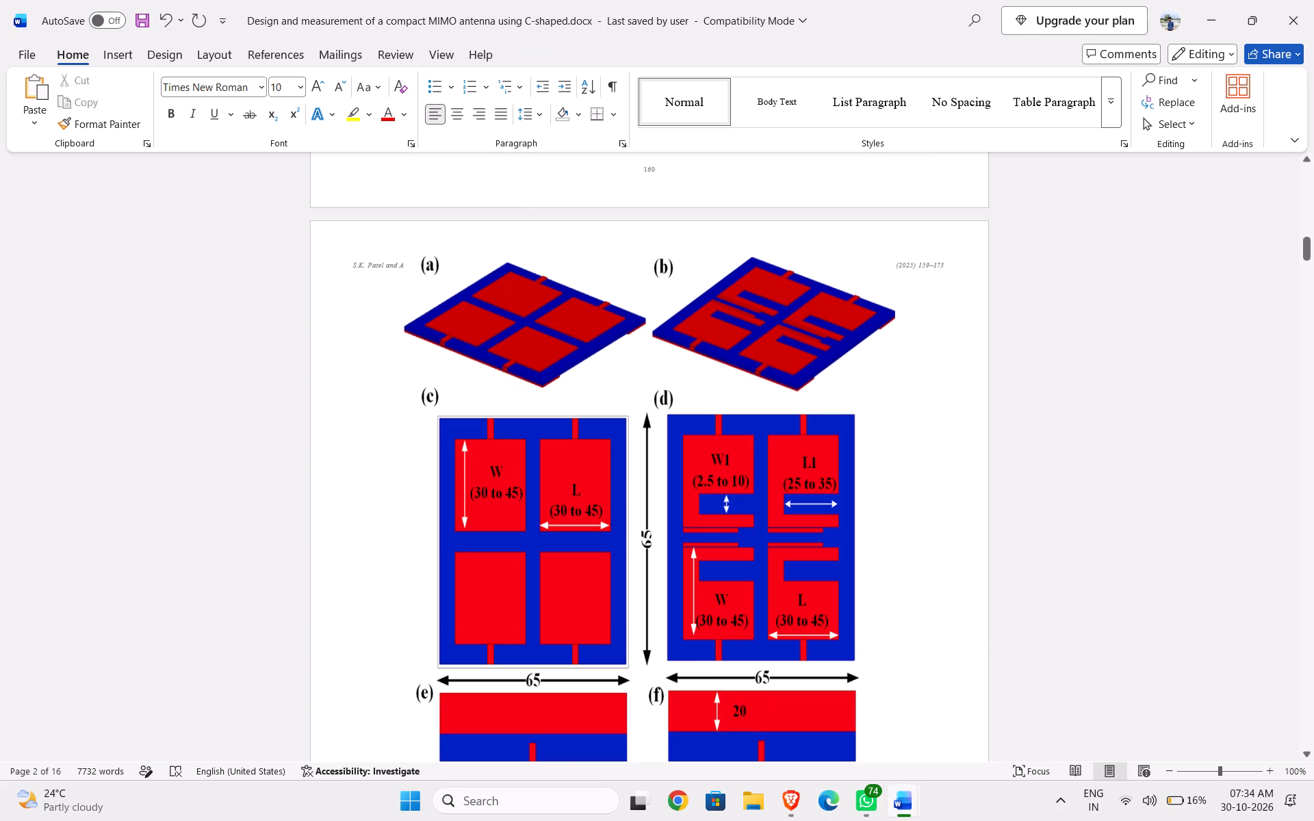
{"action": "key", "text": "shift+super+s"}
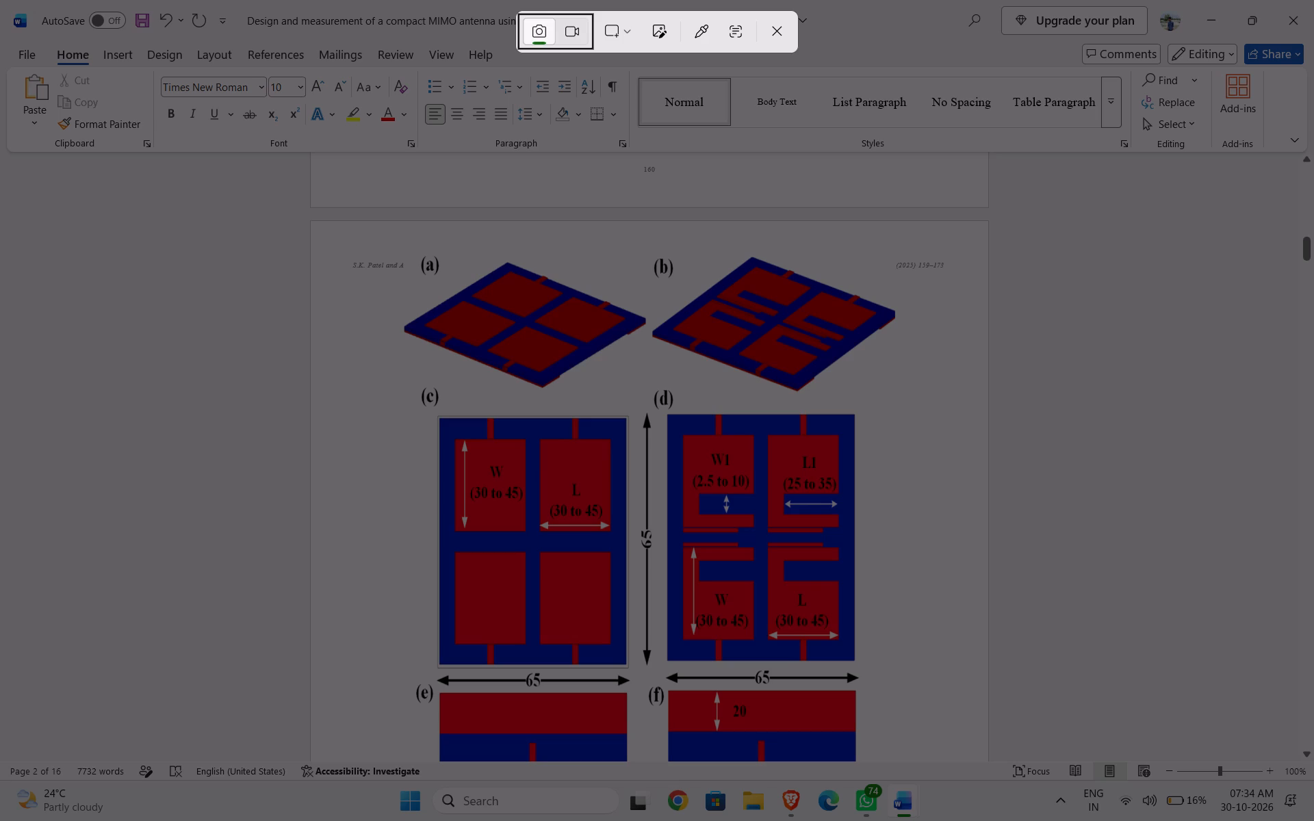
{"action": "left_click_drag", "start_coordinate": [407, 248], "coordinate": [880, 395]}
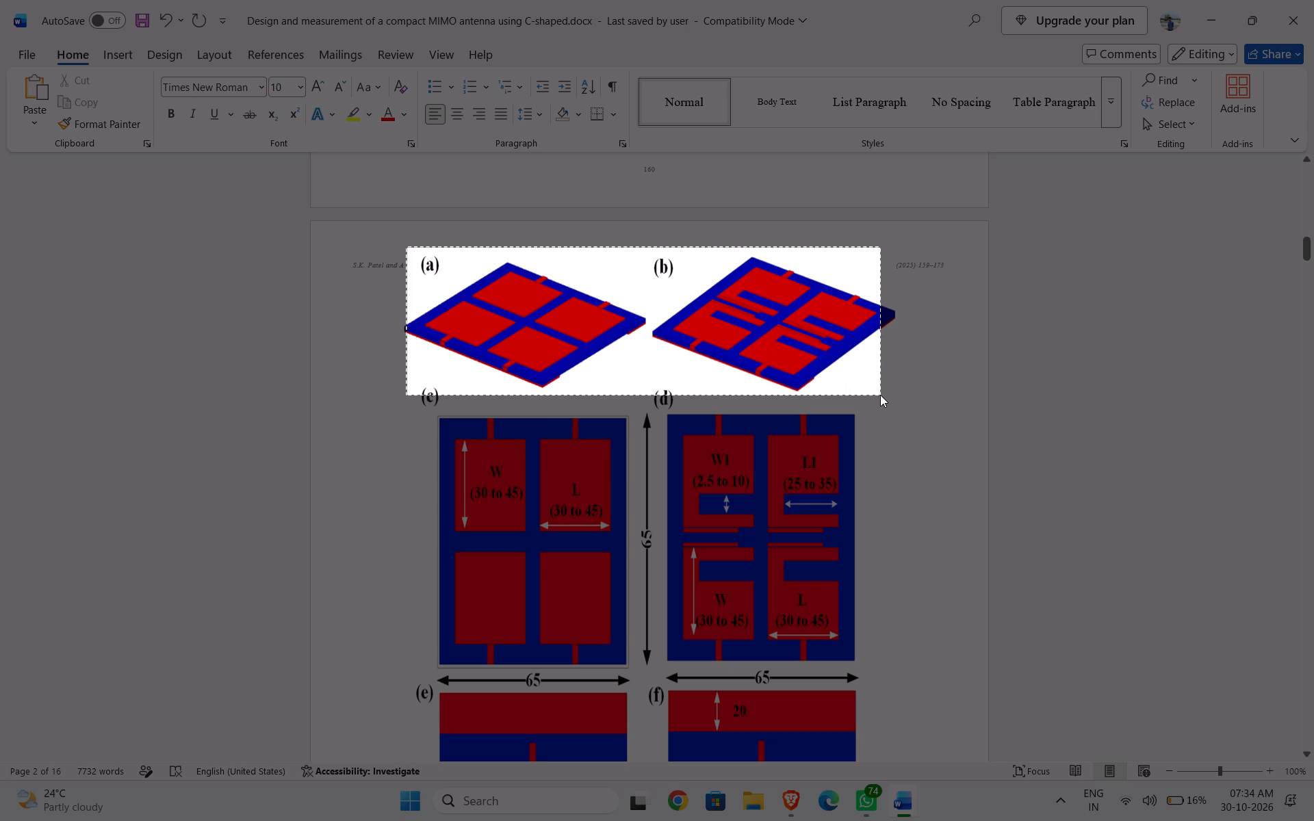
{"action": "left_click_drag", "start_coordinate": [880, 395], "coordinate": [902, 389]}
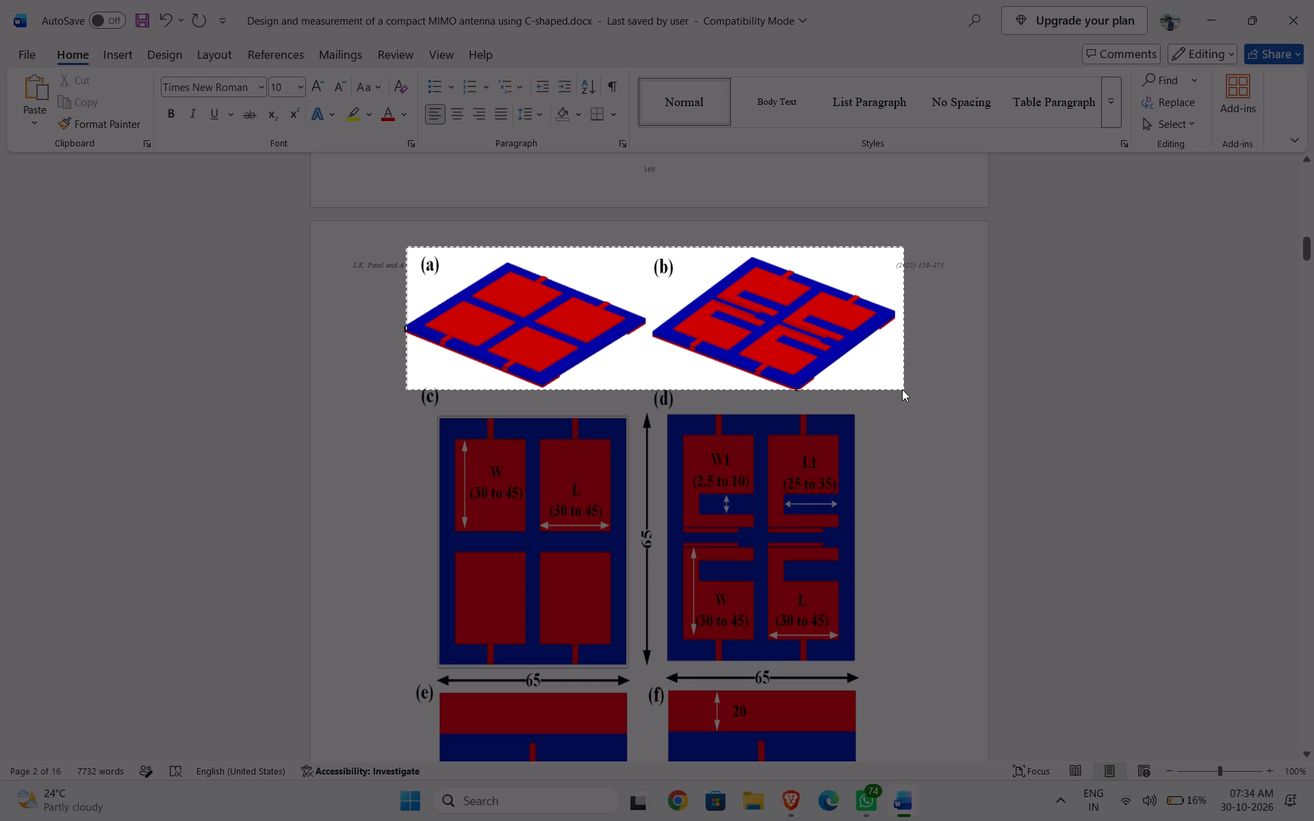
{"action": "left_click_drag", "start_coordinate": [902, 389], "coordinate": [895, 389]}
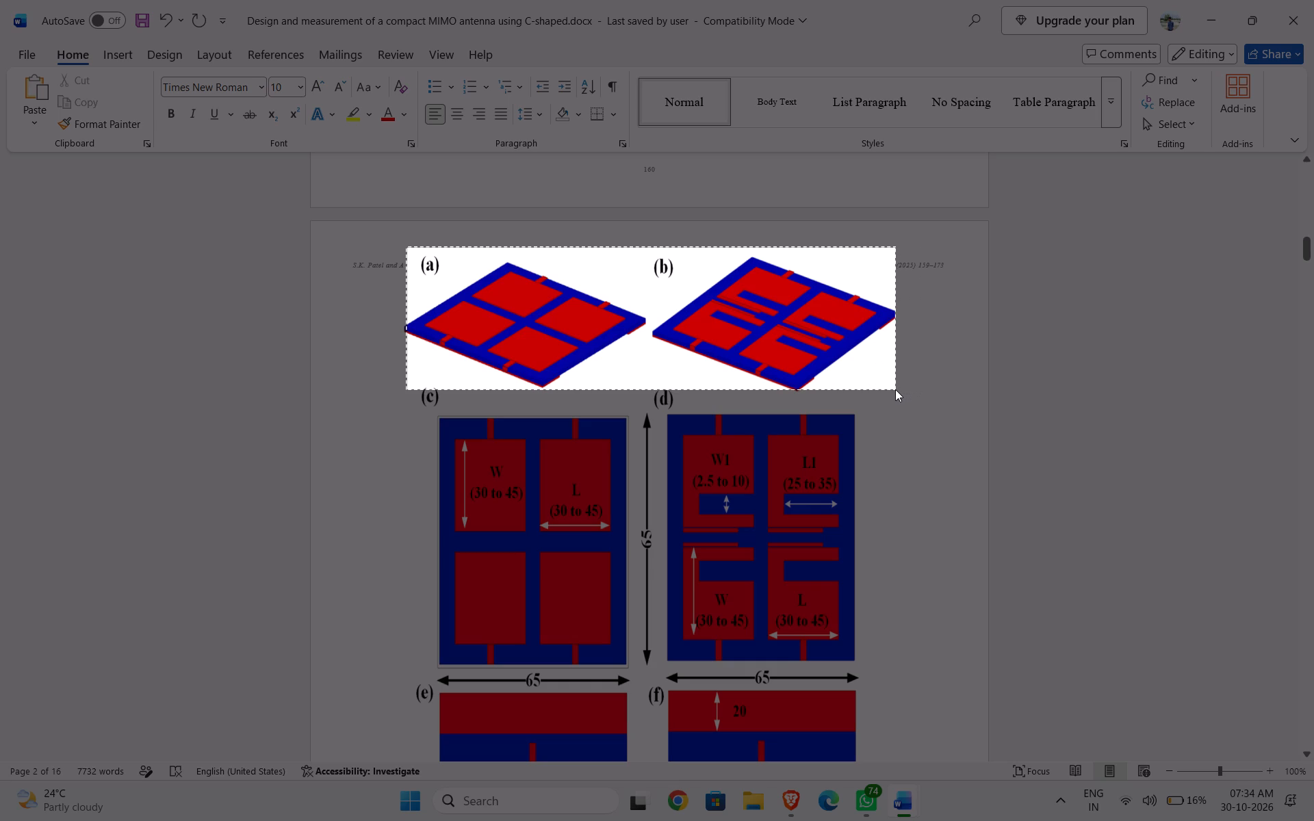
{"action": "left_click_drag", "start_coordinate": [895, 389], "coordinate": [897, 389]}
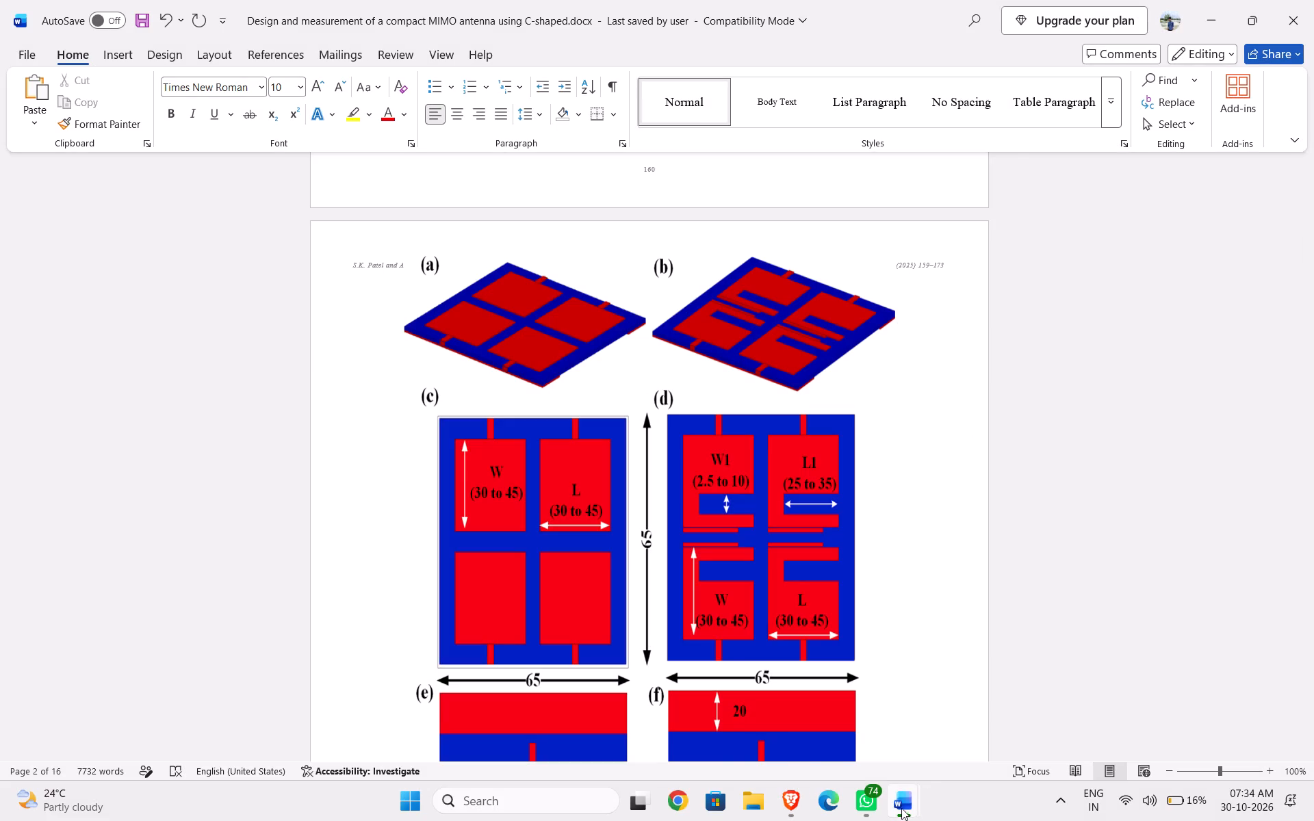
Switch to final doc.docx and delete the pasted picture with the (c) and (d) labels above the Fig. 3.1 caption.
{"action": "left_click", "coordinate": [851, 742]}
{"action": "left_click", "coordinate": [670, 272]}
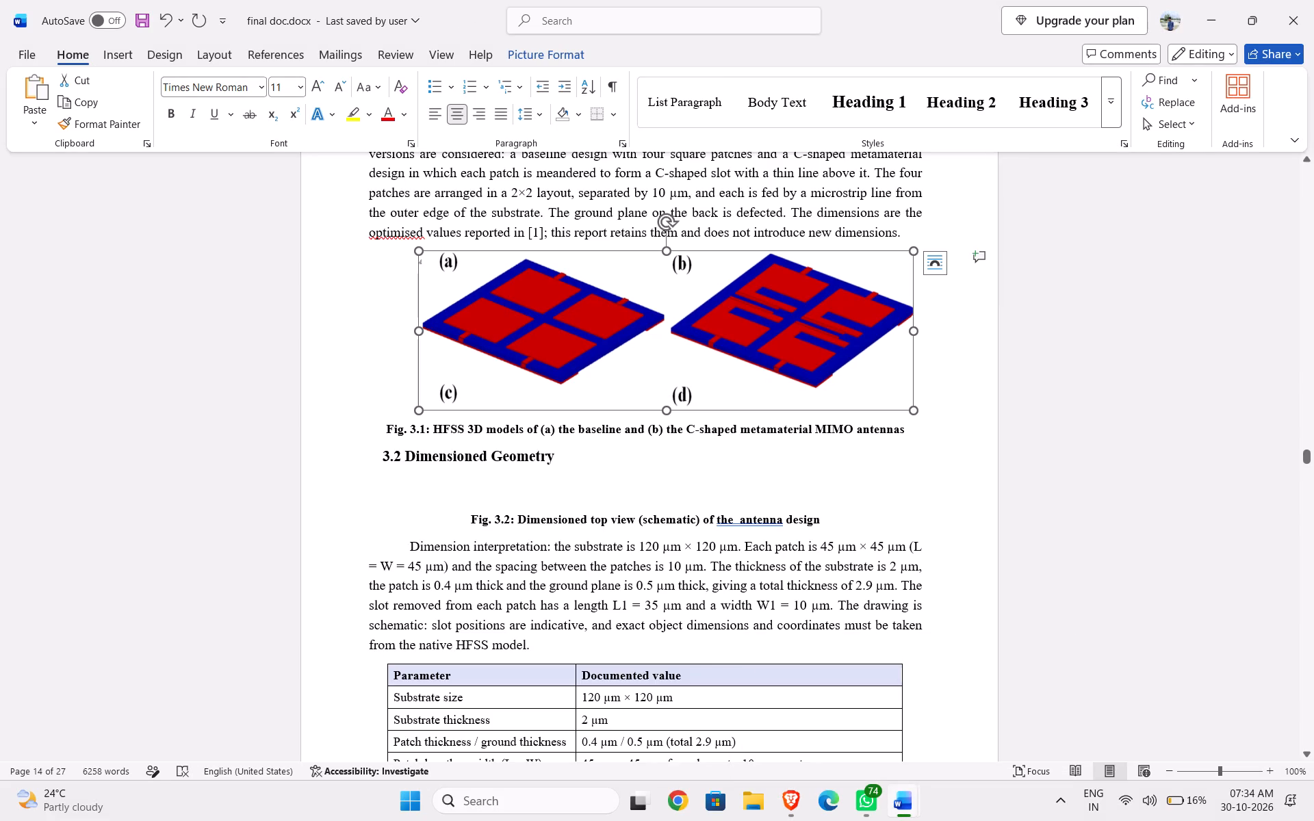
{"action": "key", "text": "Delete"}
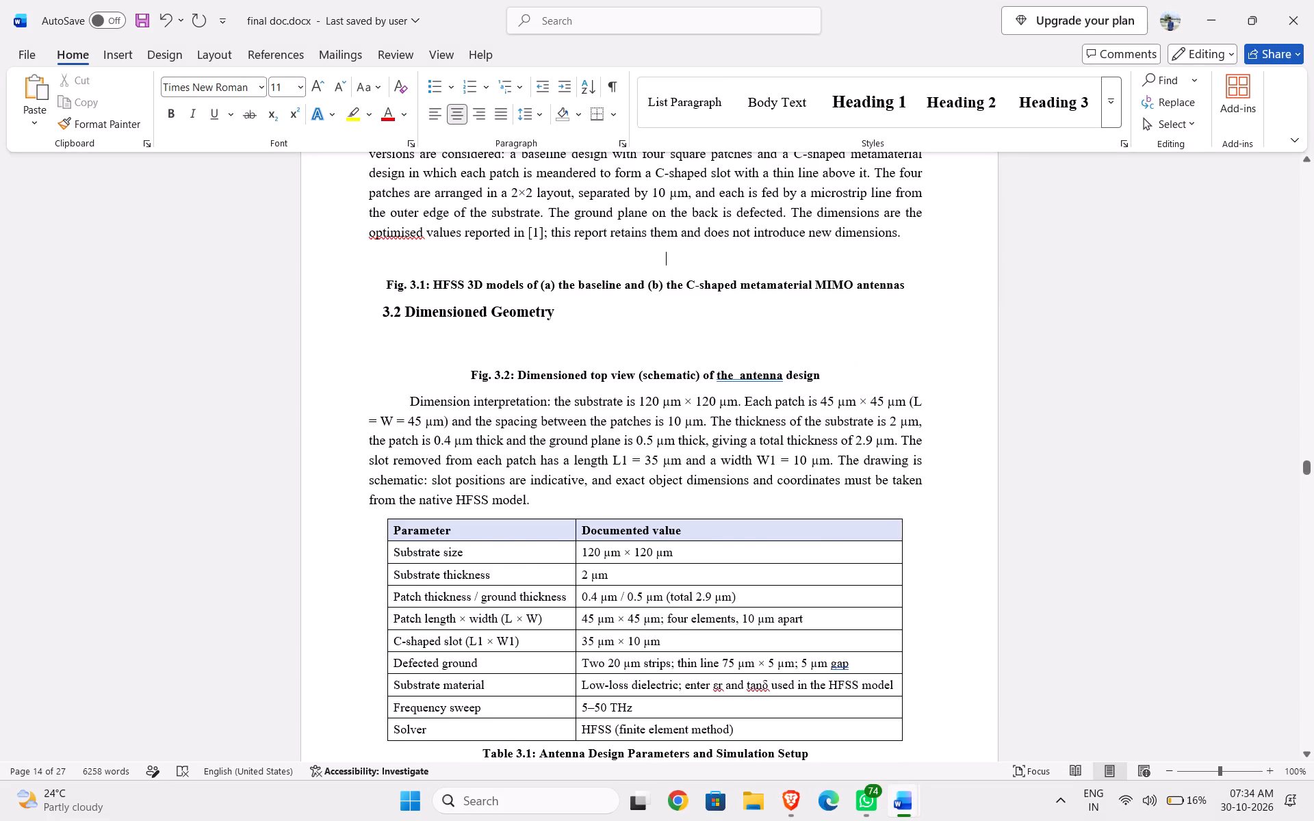
Paste the captured 3D views (a) and (b) above the Fig. 3.1 caption in section 3.1.
{"action": "key", "text": "ctrl+v"}
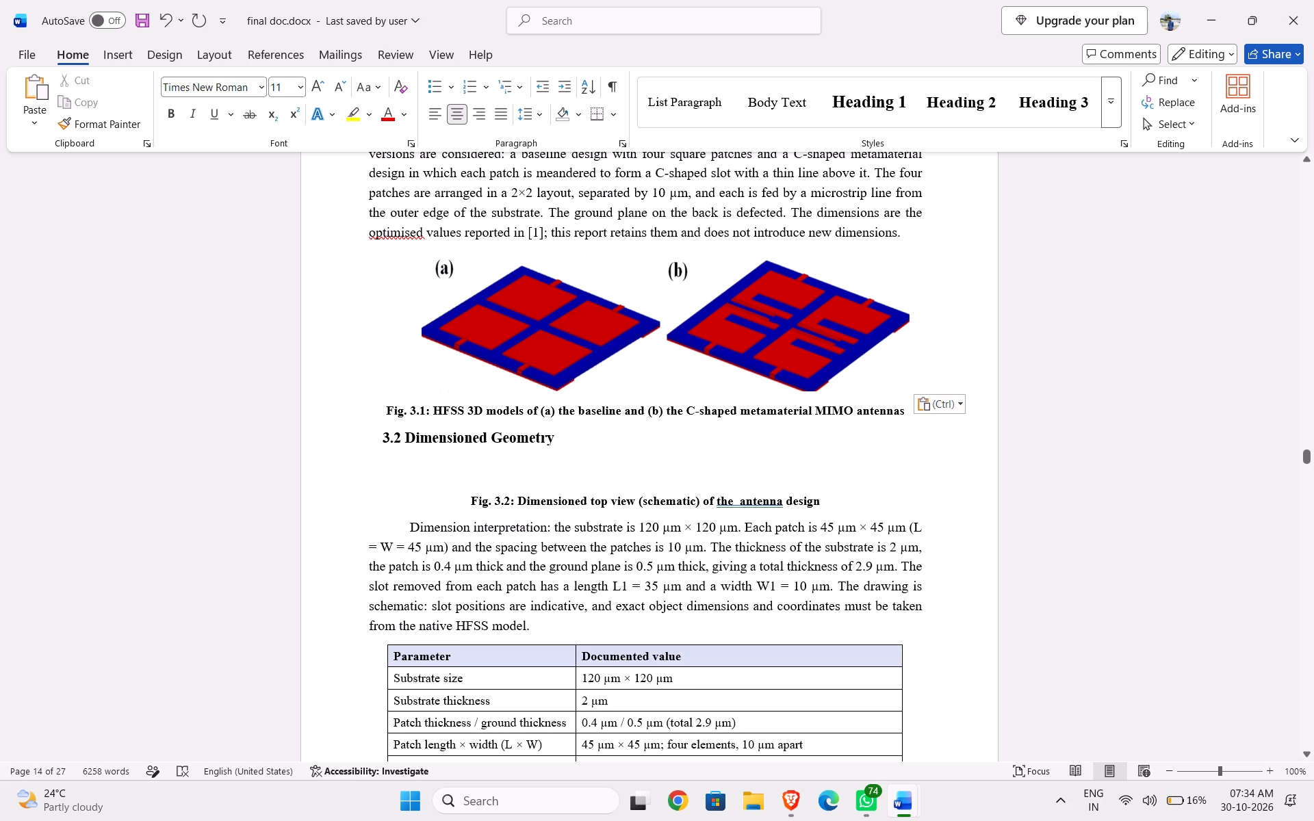
Switch to the C-shaped MIMO antenna article and bring Fig. 1's top views (c) and (d) fully into view.
{"action": "scroll", "coordinate": [684, 415], "scroll_direction": "down", "scroll_amount": 4}
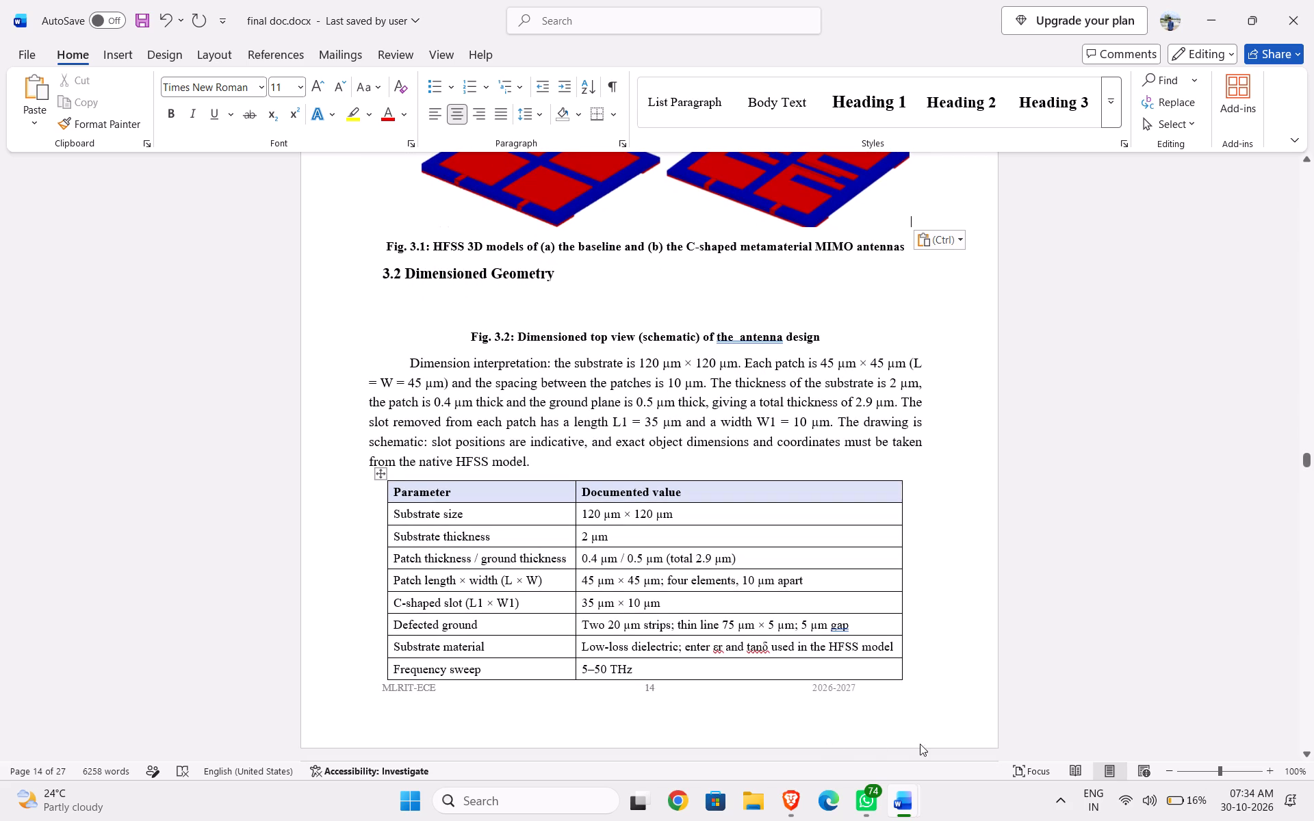
{"action": "left_click", "coordinate": [933, 706]}
{"action": "scroll", "coordinate": [740, 485], "scroll_direction": "down", "scroll_amount": 2}
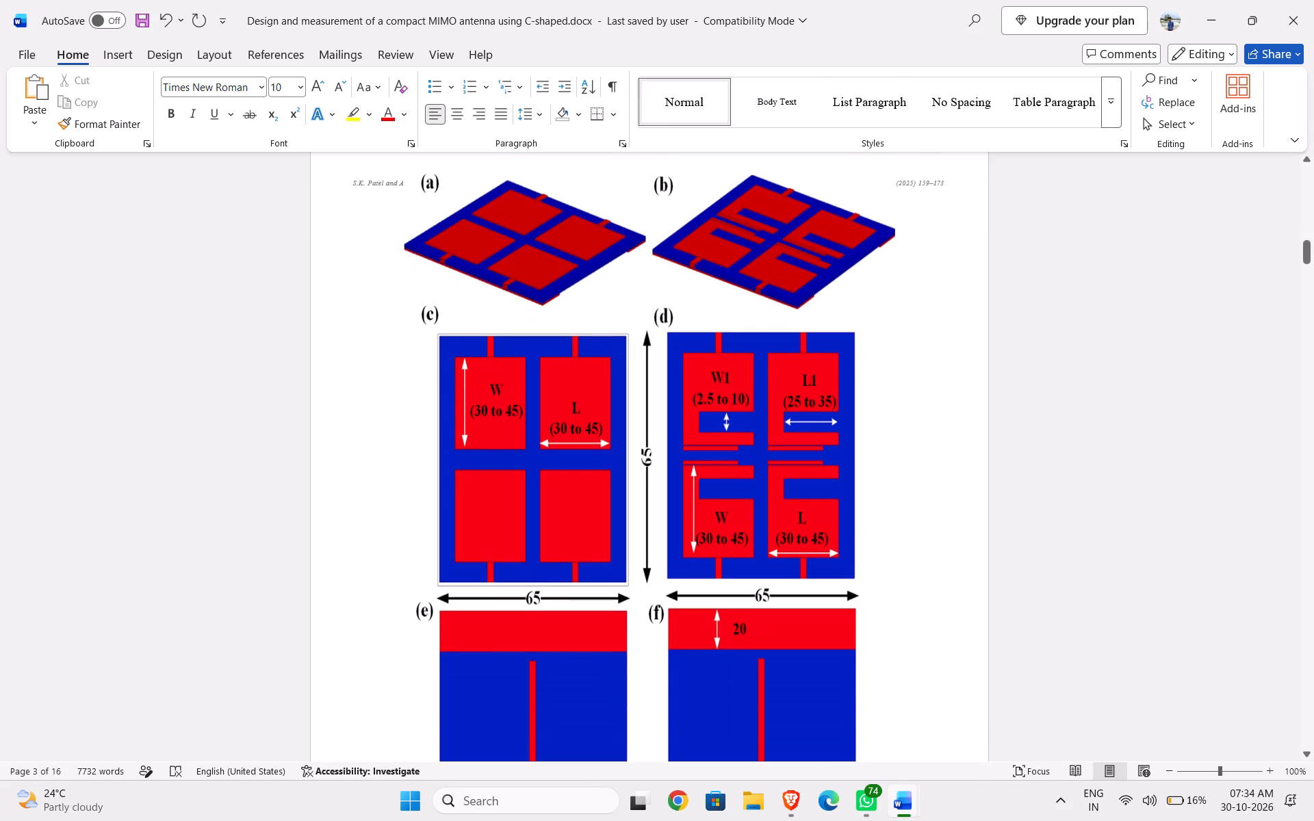
{"action": "scroll", "coordinate": [740, 485], "scroll_direction": "down", "scroll_amount": 2}
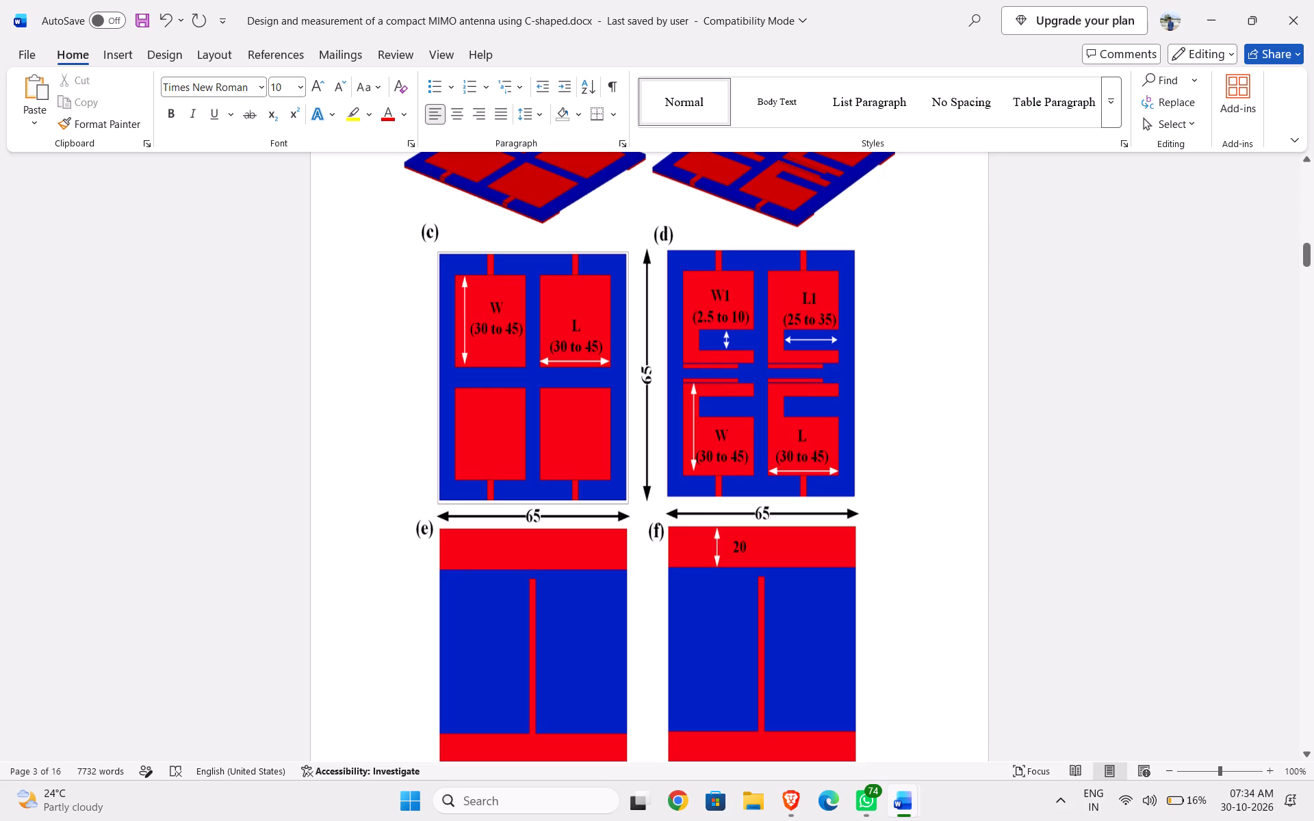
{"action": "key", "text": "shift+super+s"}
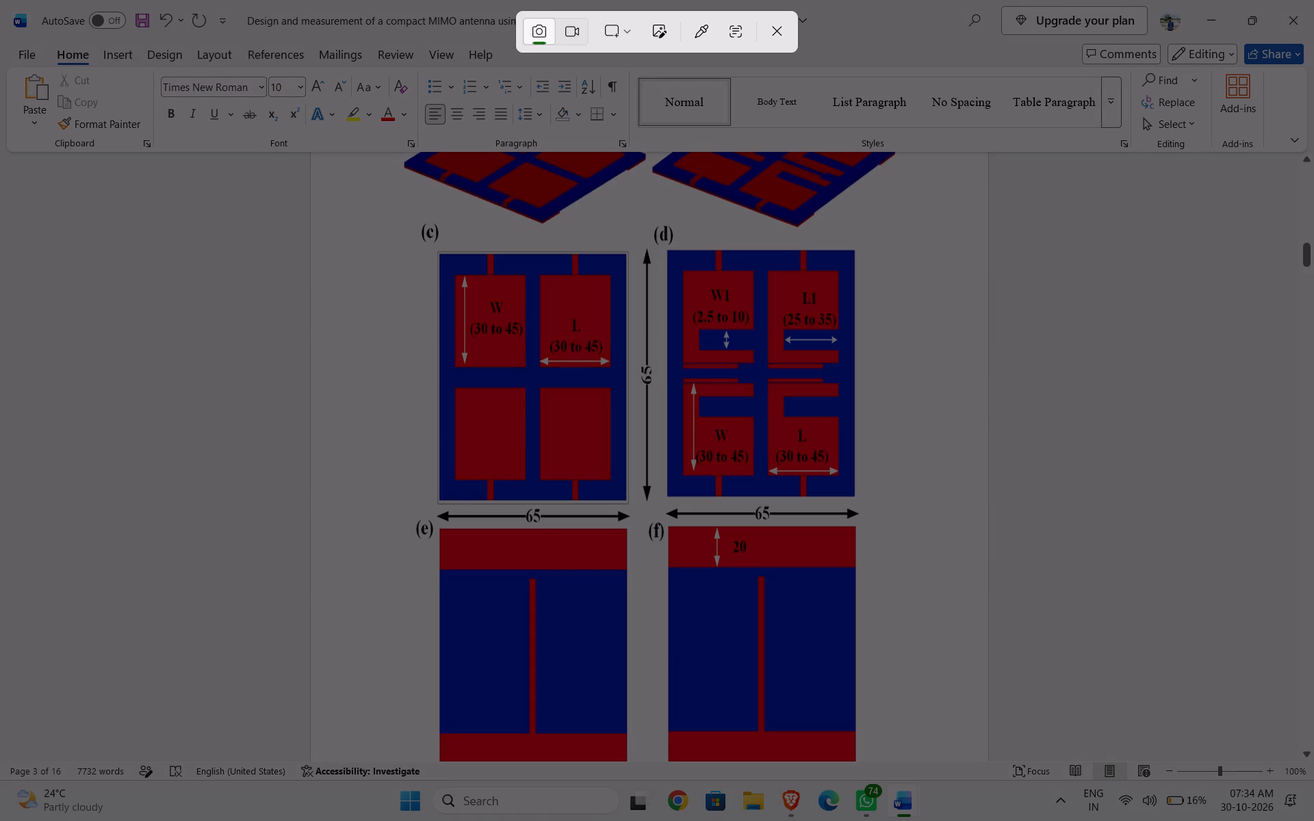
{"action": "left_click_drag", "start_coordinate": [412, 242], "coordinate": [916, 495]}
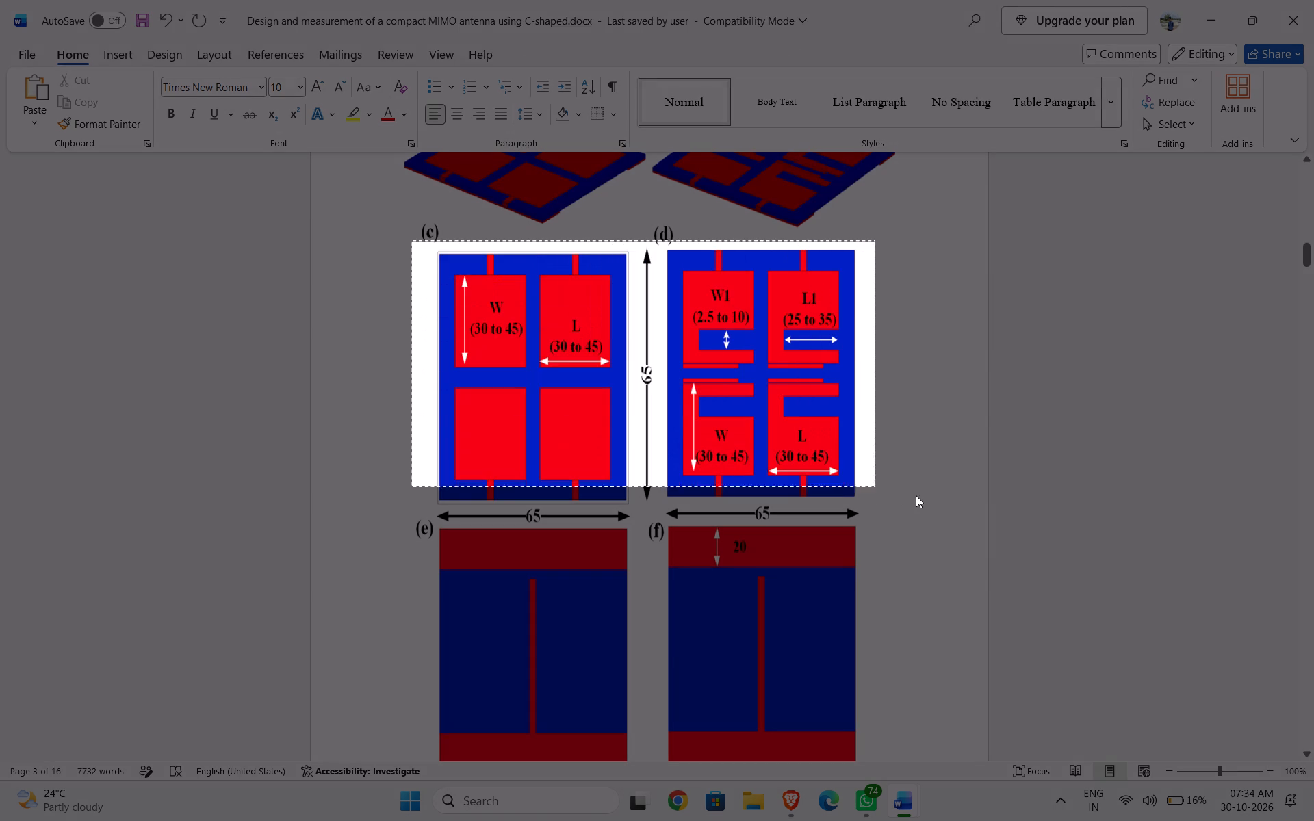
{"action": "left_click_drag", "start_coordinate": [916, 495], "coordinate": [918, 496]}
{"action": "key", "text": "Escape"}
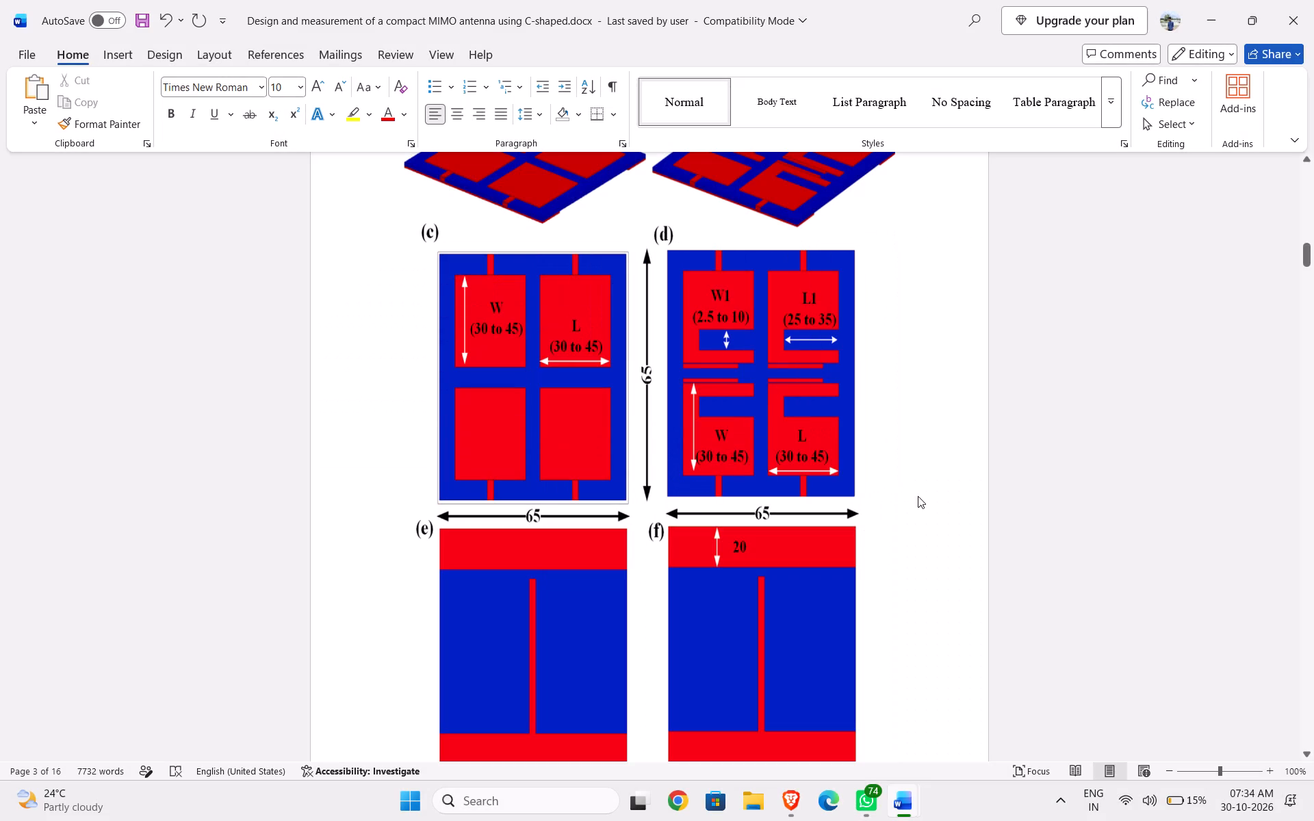
Capture a snip of Fig. 1's two top views below the (c) and (d) labels, including the 65 dimension arrows beneath them.
{"action": "key", "text": "shift+super+s"}
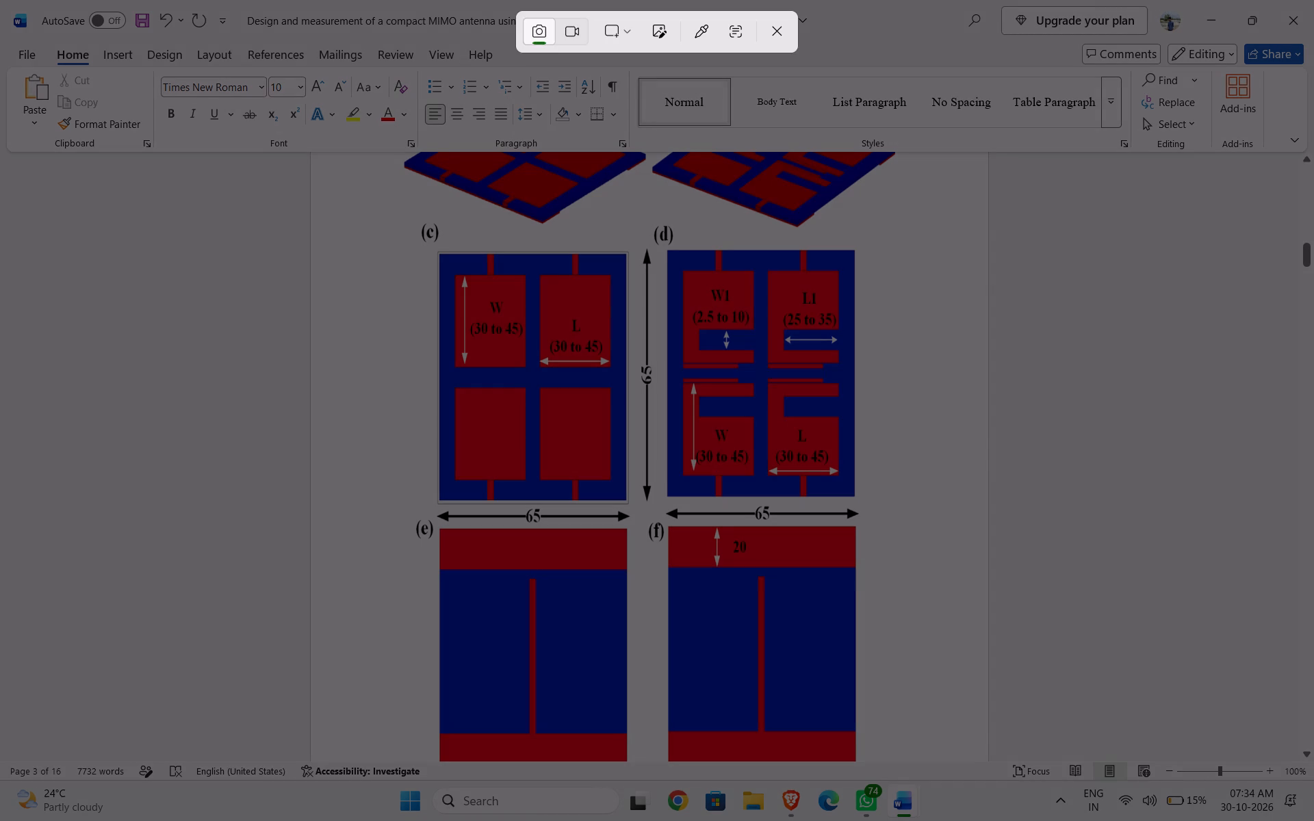
{"action": "left_click_drag", "start_coordinate": [416, 245], "coordinate": [808, 428]}
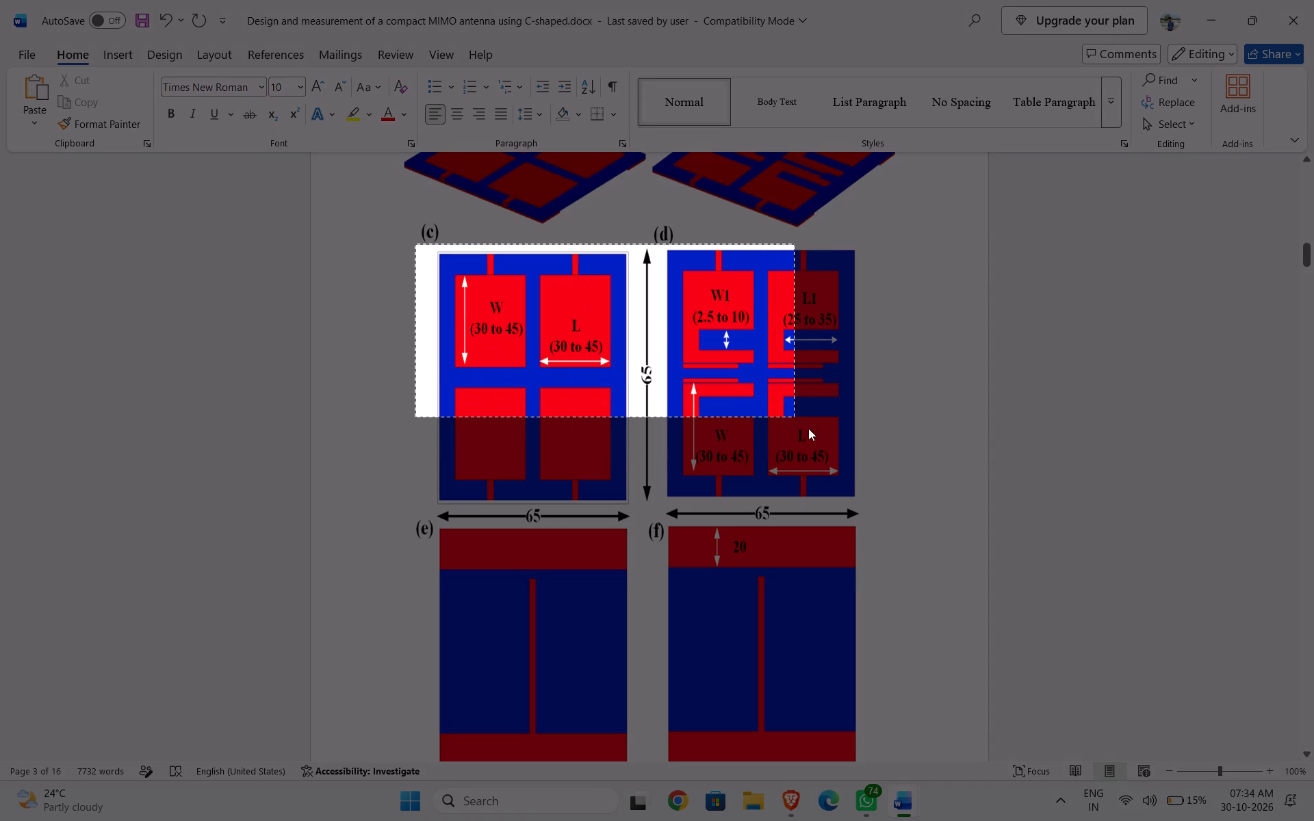
{"action": "left_click_drag", "start_coordinate": [808, 428], "coordinate": [871, 504]}
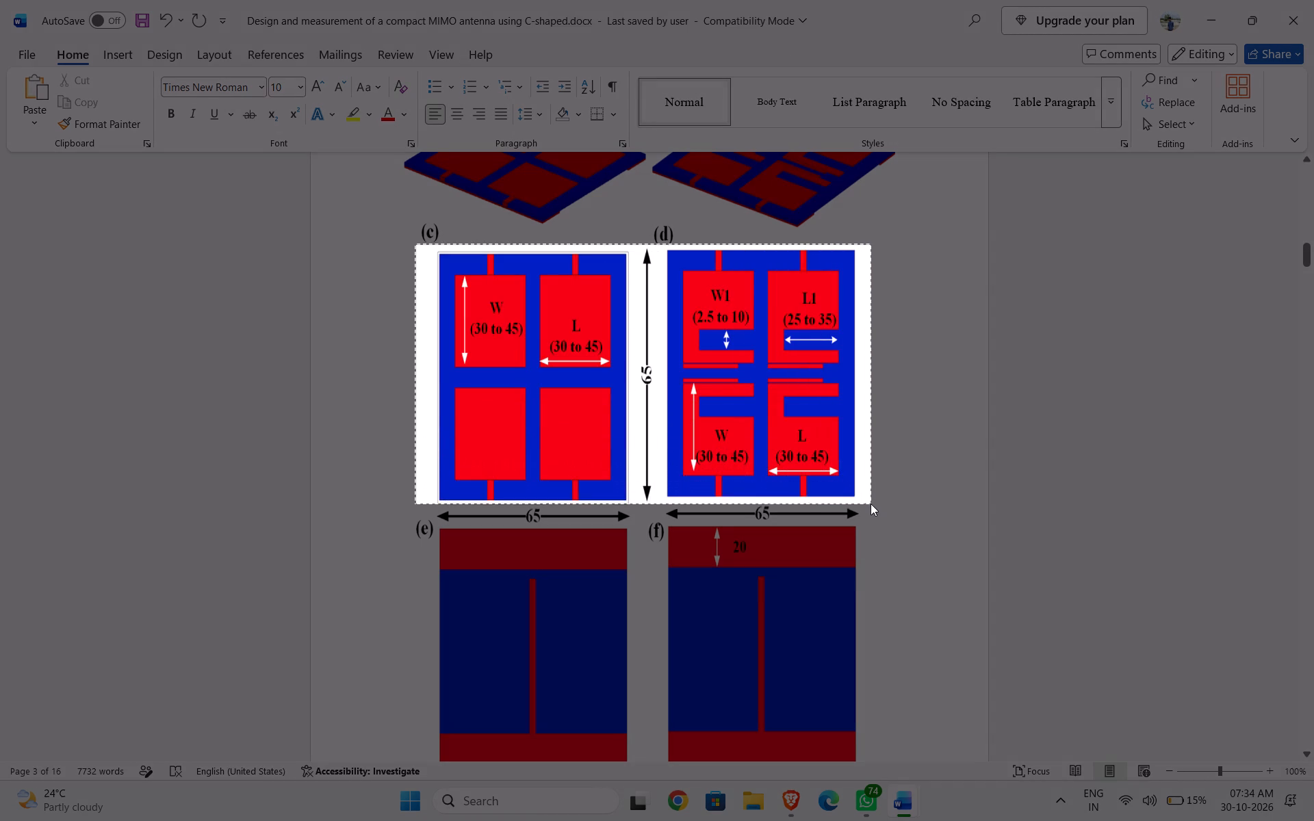
{"action": "left_click_drag", "start_coordinate": [871, 504], "coordinate": [871, 506]}
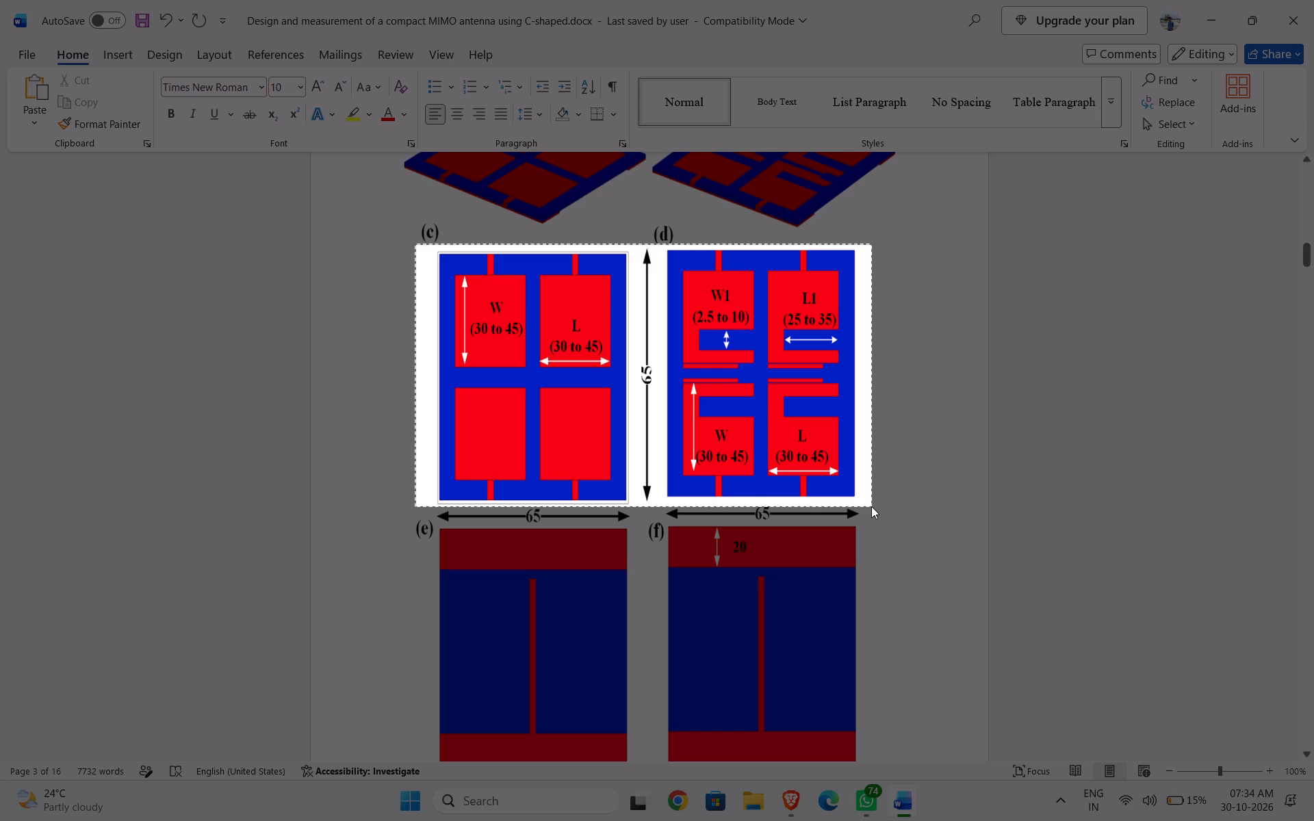
{"action": "left_click_drag", "start_coordinate": [871, 506], "coordinate": [873, 521]}
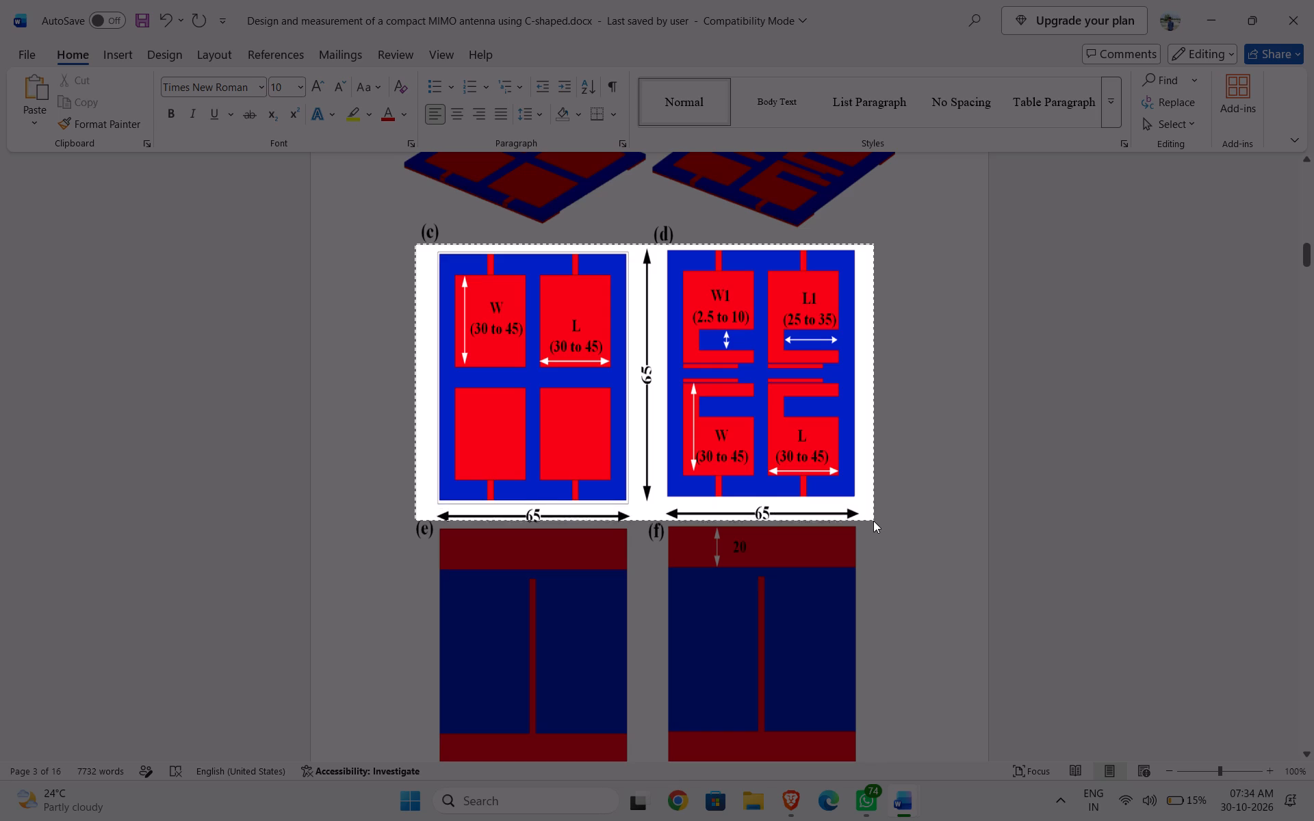
{"action": "left_click_drag", "start_coordinate": [873, 521], "coordinate": [874, 522]}
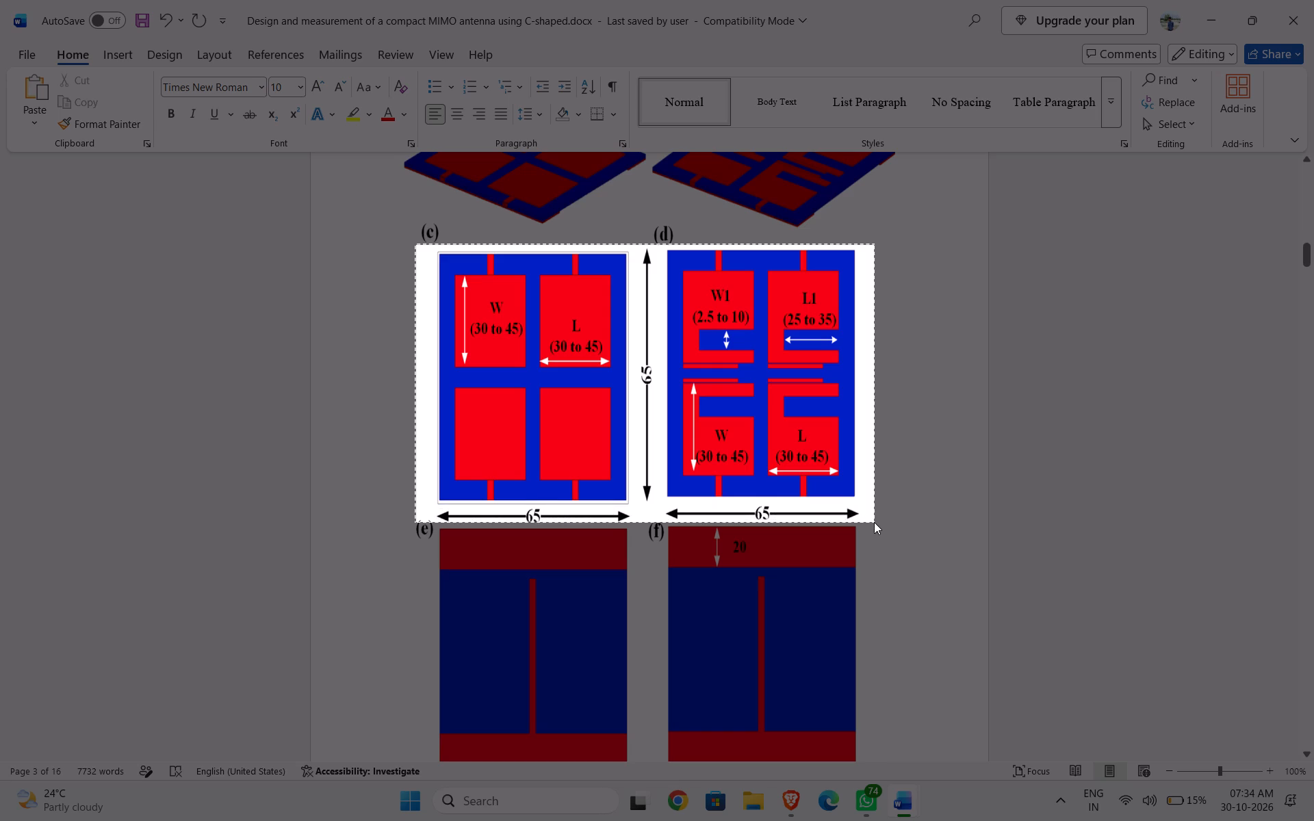
{"action": "left_click_drag", "start_coordinate": [874, 522], "coordinate": [874, 521]}
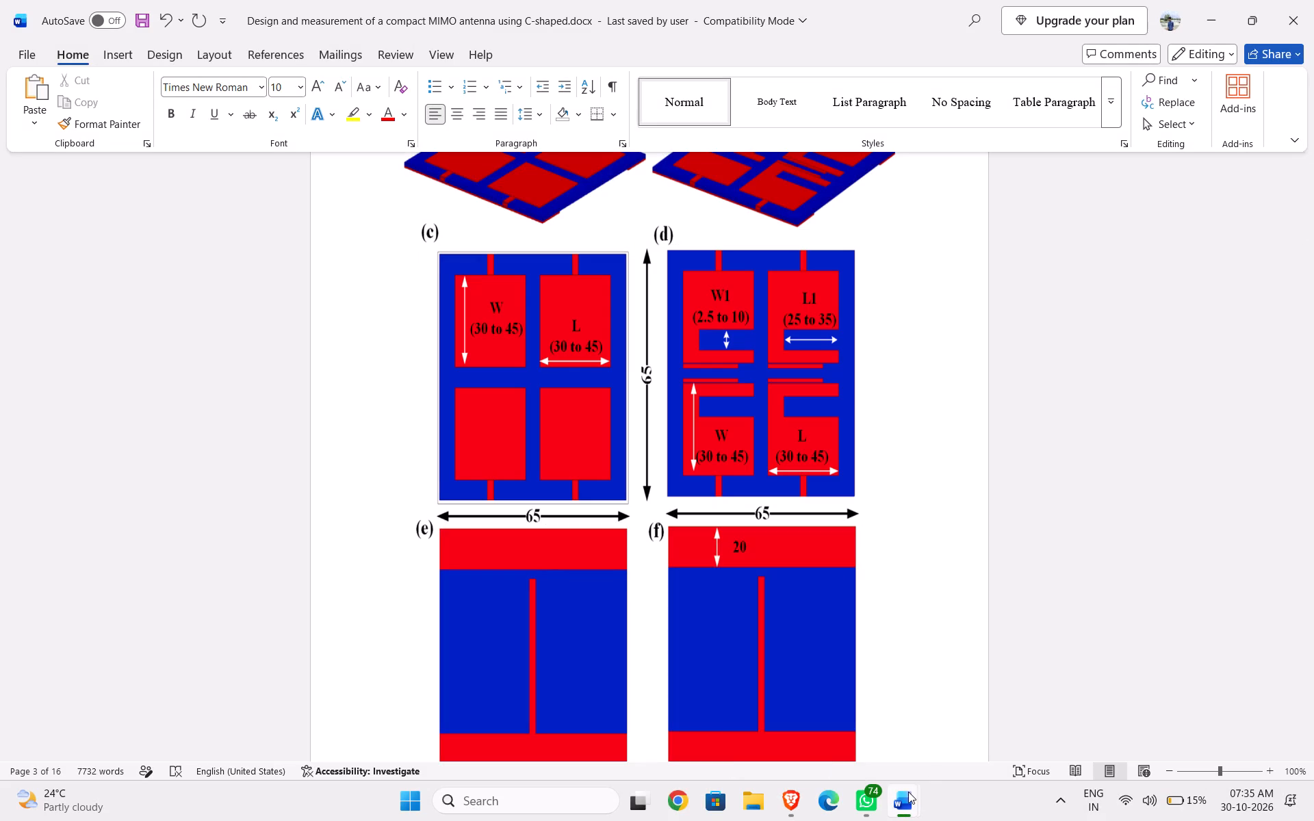
Switch to final doc.docx, paste the captured top views above the Fig. 3.2 caption and centre the picture.
{"action": "left_click", "coordinate": [890, 723]}
{"action": "left_click", "coordinate": [647, 307]}
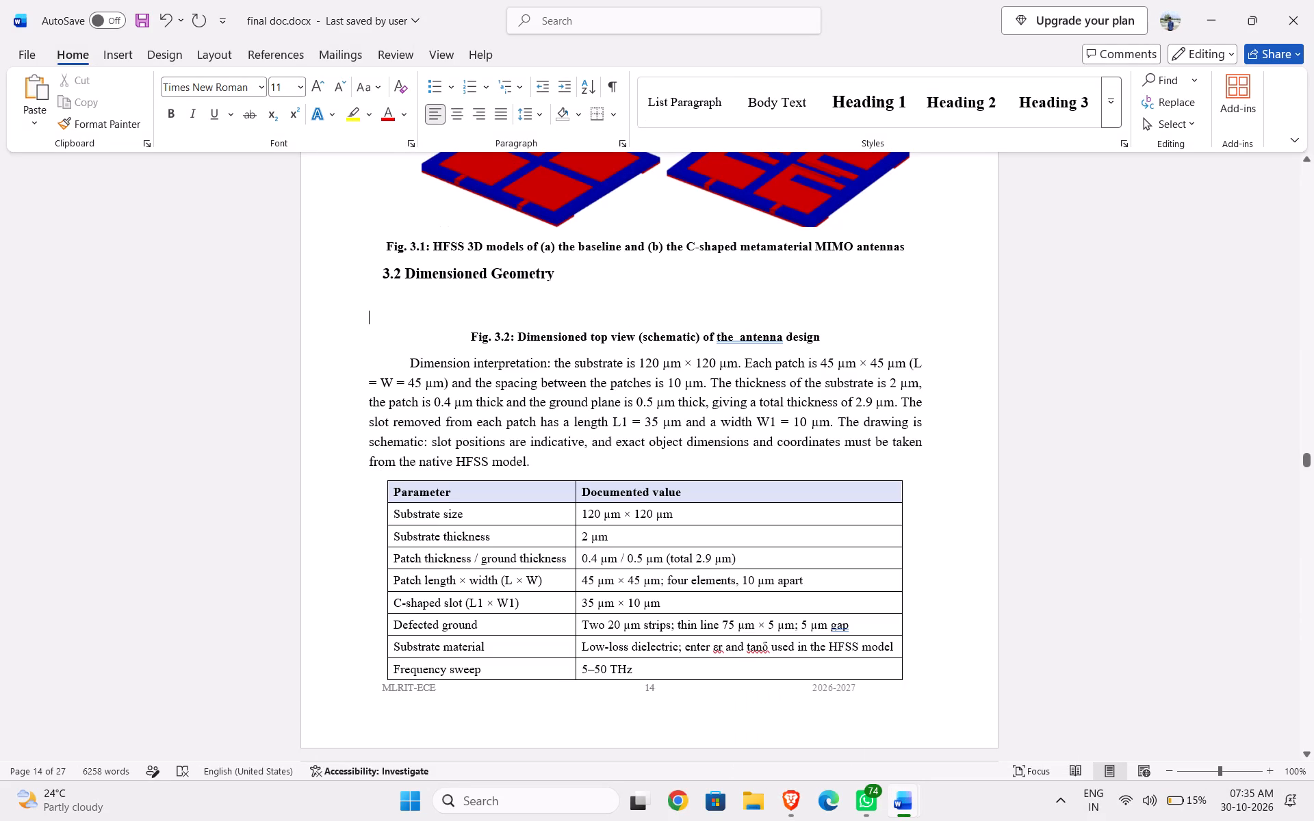
{"action": "key", "text": "ctrl+v"}
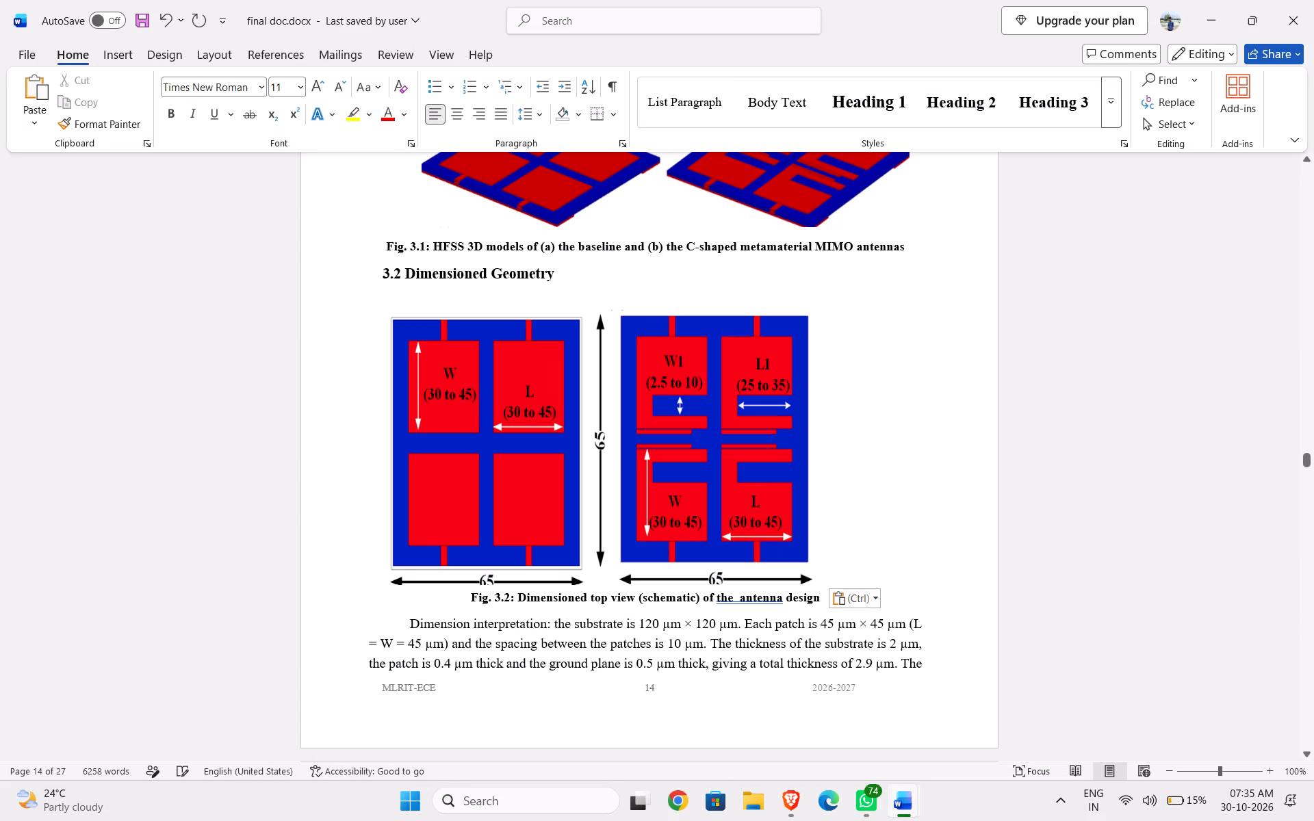
{"action": "left_click", "coordinate": [646, 435]}
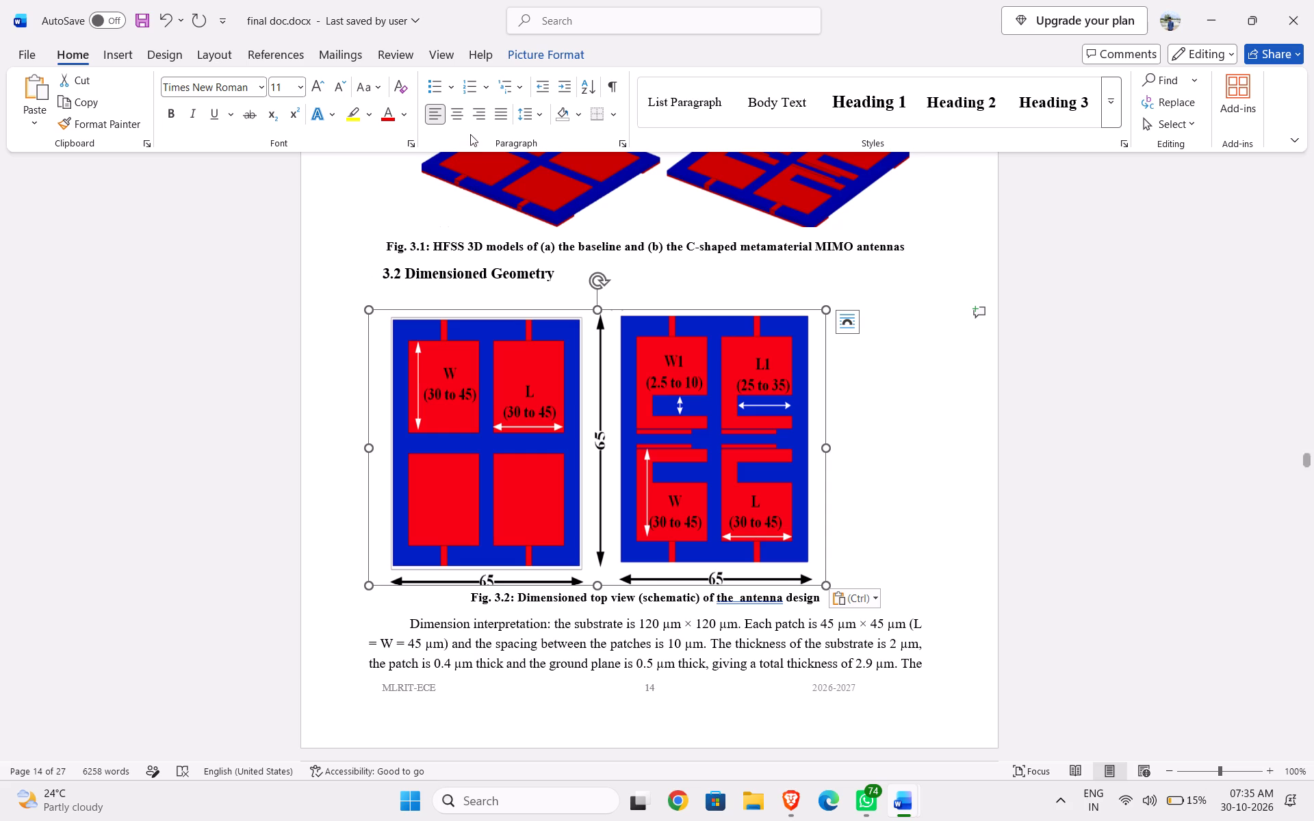
{"action": "left_click", "coordinate": [459, 116]}
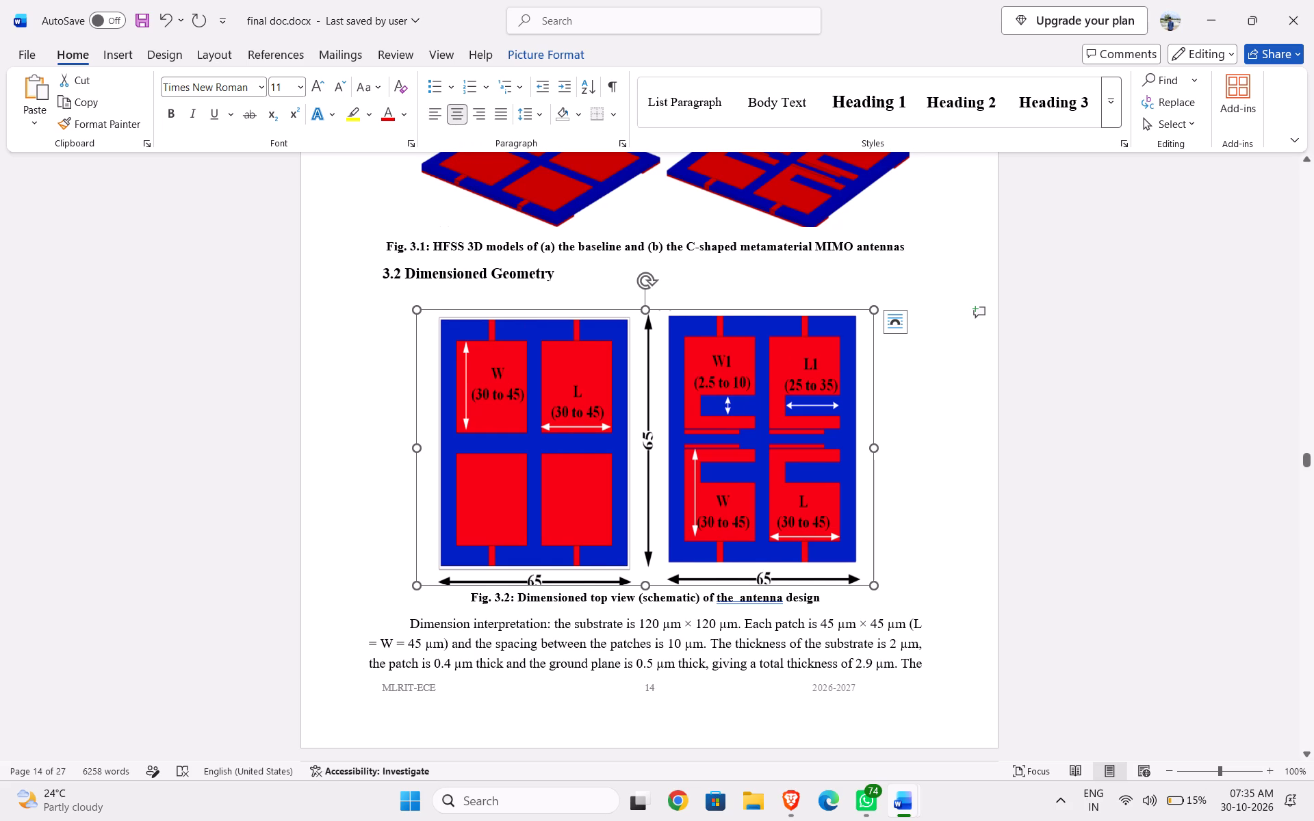
Delete the defected ground structure schematic above the Fig. 3.3 caption.
{"action": "scroll", "coordinate": [631, 326], "scroll_direction": "up", "scroll_amount": 3}
{"action": "scroll", "coordinate": [631, 326], "scroll_direction": "down", "scroll_amount": 10}
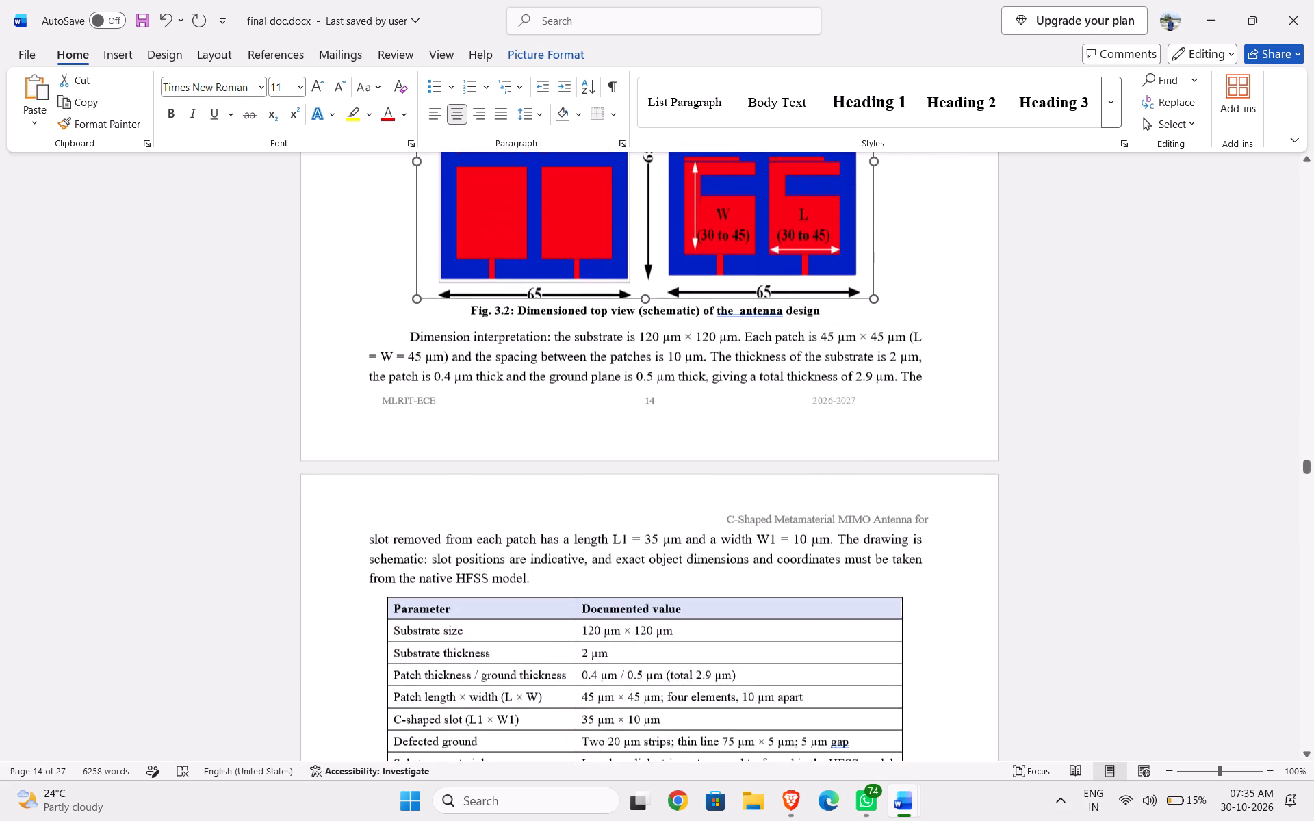
{"action": "scroll", "coordinate": [631, 326], "scroll_direction": "down", "scroll_amount": 19}
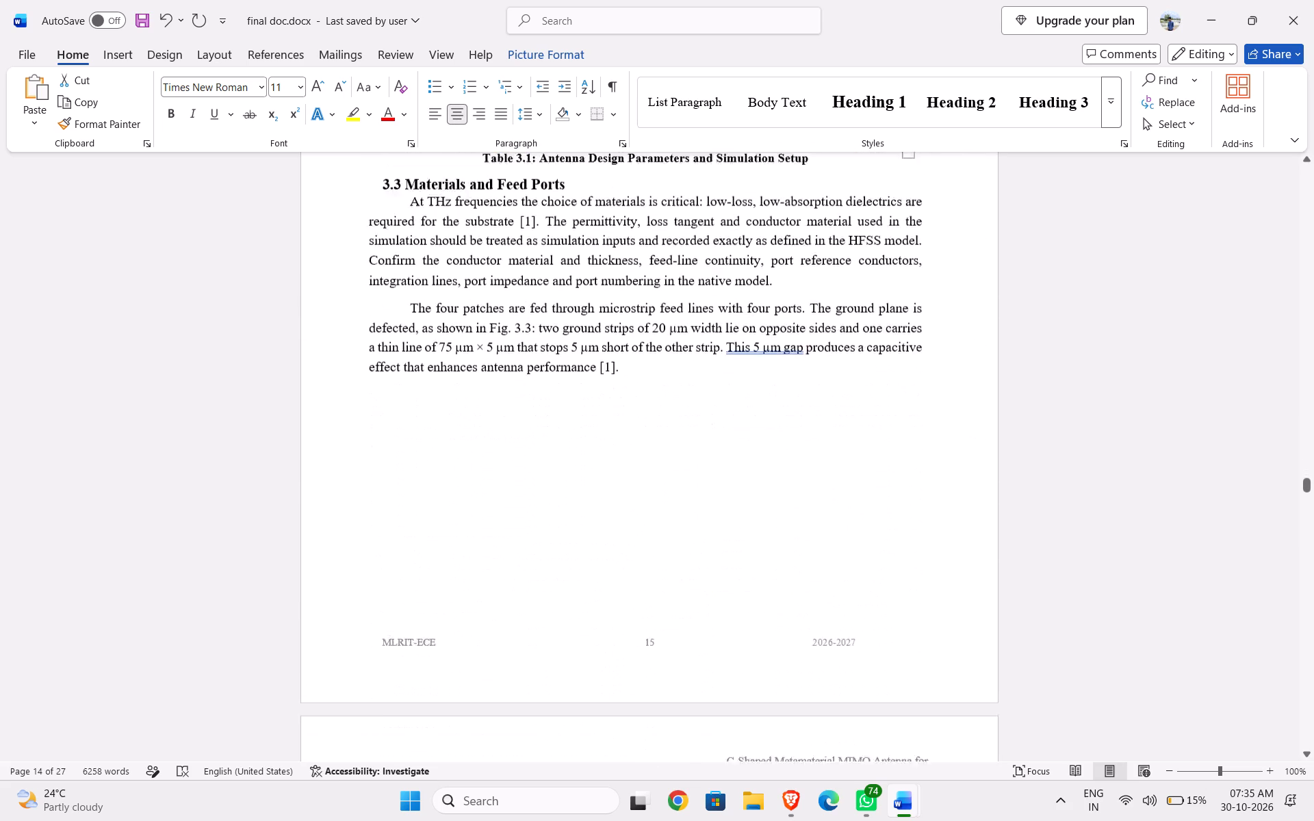
{"action": "scroll", "coordinate": [631, 326], "scroll_direction": "down", "scroll_amount": 11}
{"action": "left_click", "coordinate": [643, 380]}
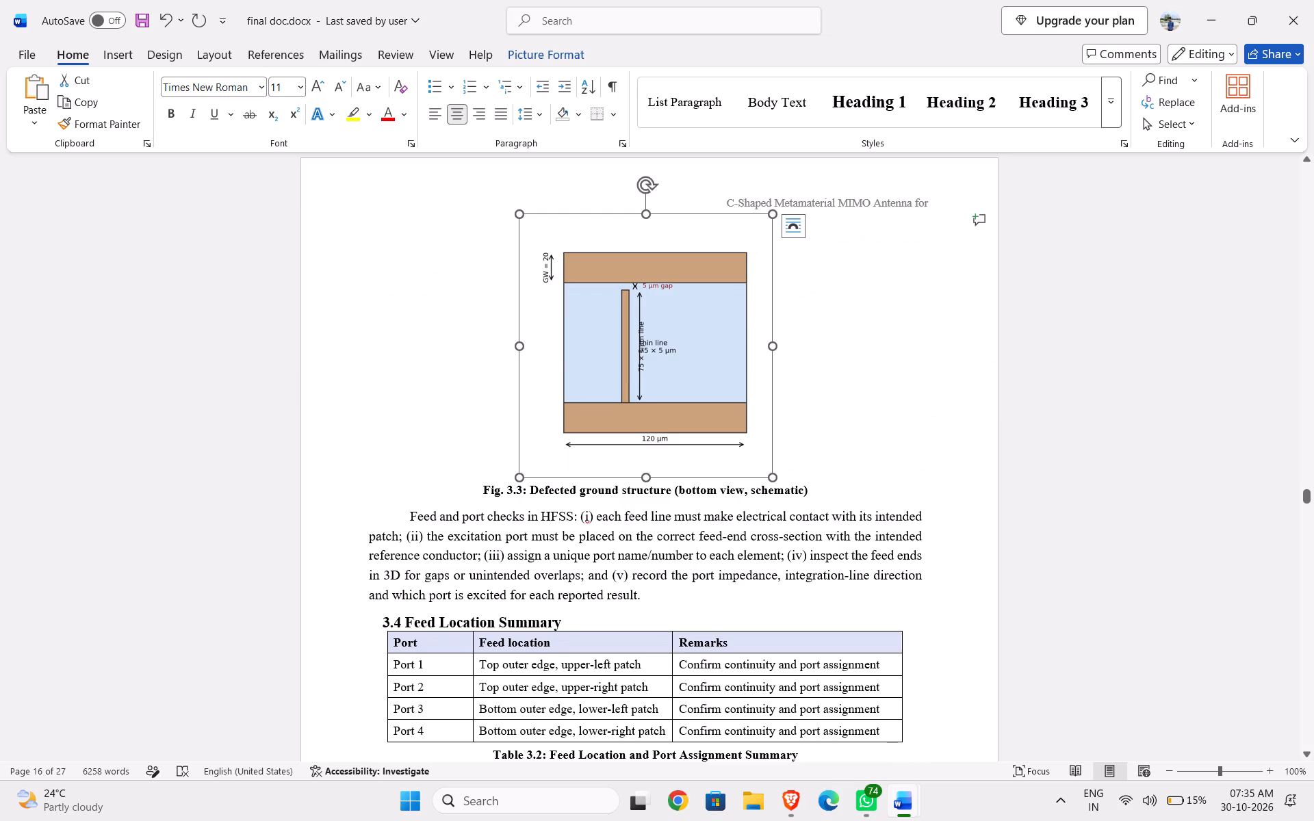
{"action": "key", "text": "Delete"}
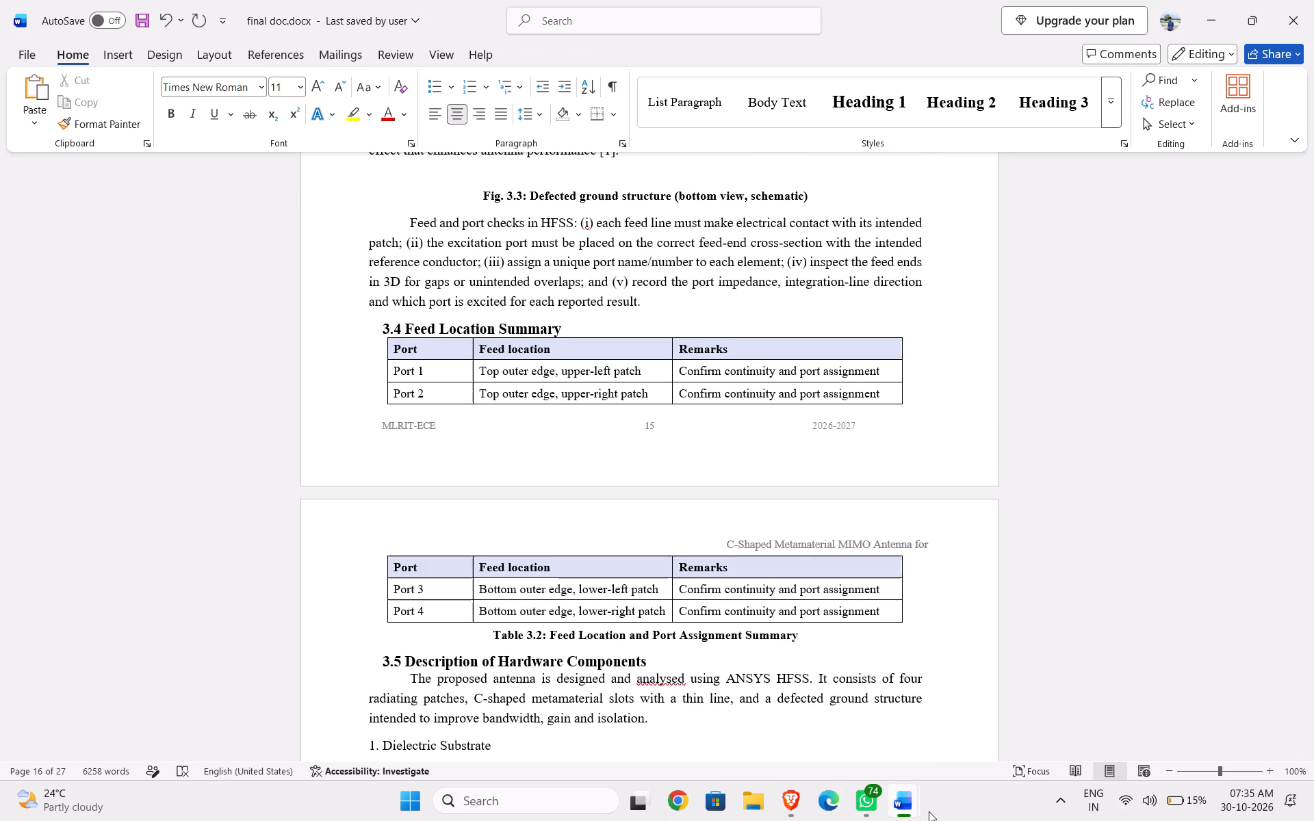
Switch to the article and capture a snip of Fig. 1's two bottom views with the 65 arrows, leaving out the (e) label.
{"action": "left_click", "coordinate": [964, 707]}
{"action": "scroll", "coordinate": [795, 536], "scroll_direction": "down", "scroll_amount": 4}
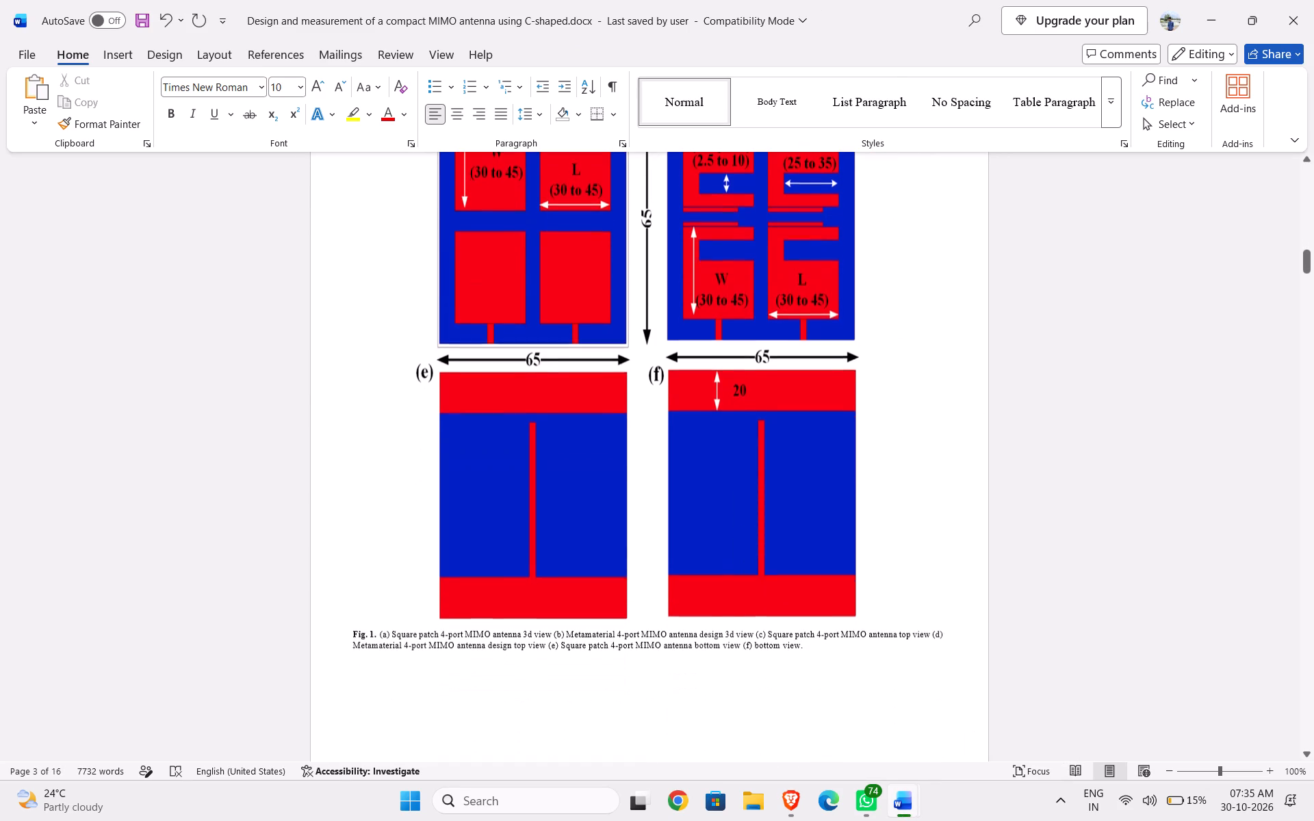
{"action": "key", "text": "shift+super+s"}
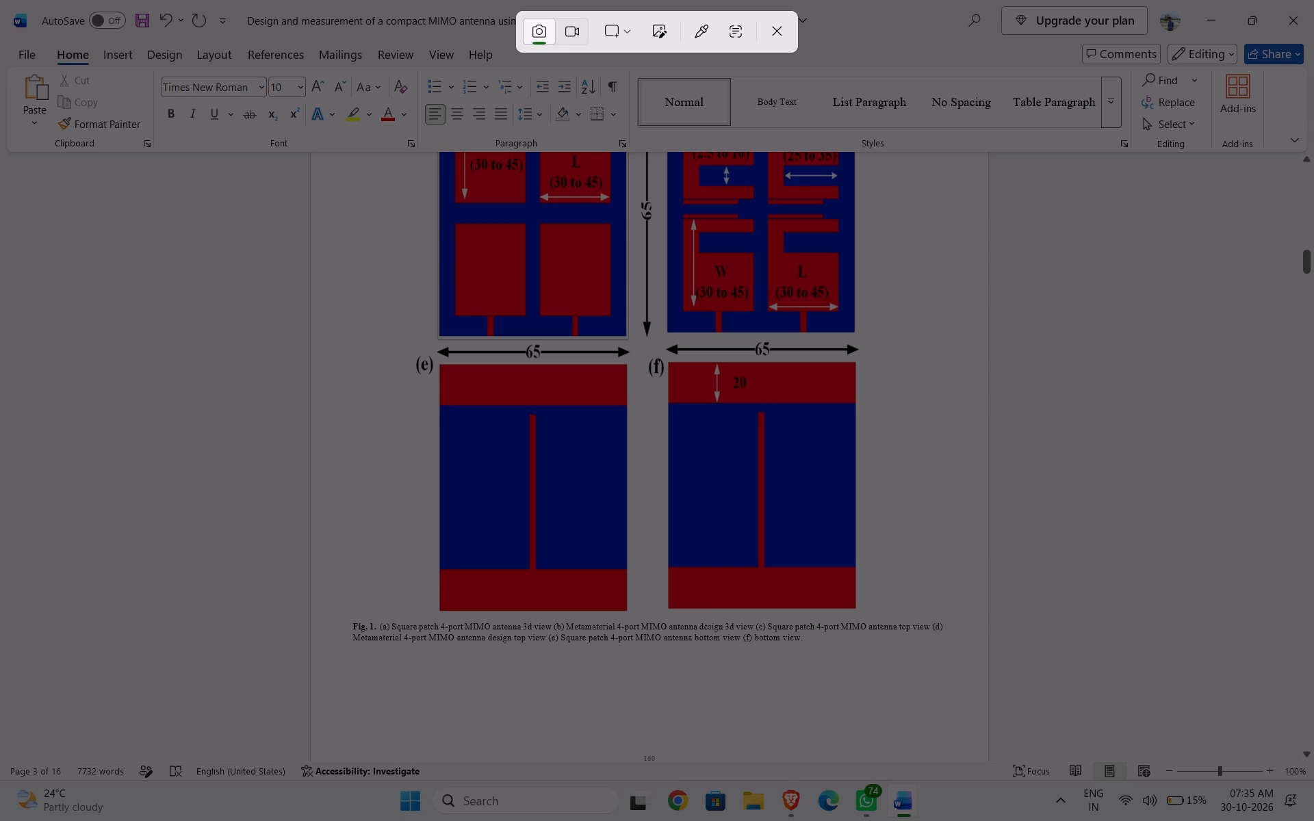
{"action": "left_click_drag", "start_coordinate": [434, 343], "coordinate": [936, 616]}
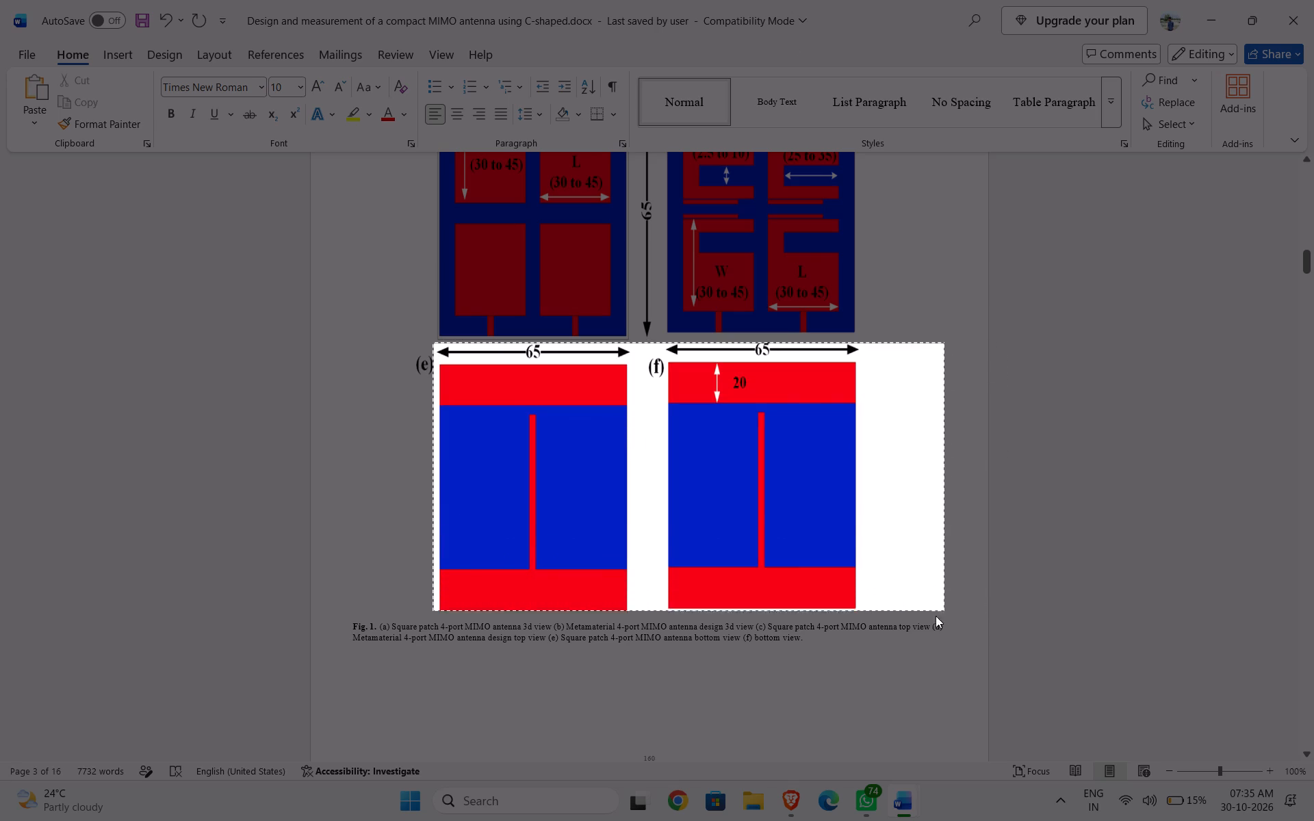
{"action": "left_click_drag", "start_coordinate": [936, 616], "coordinate": [863, 614]}
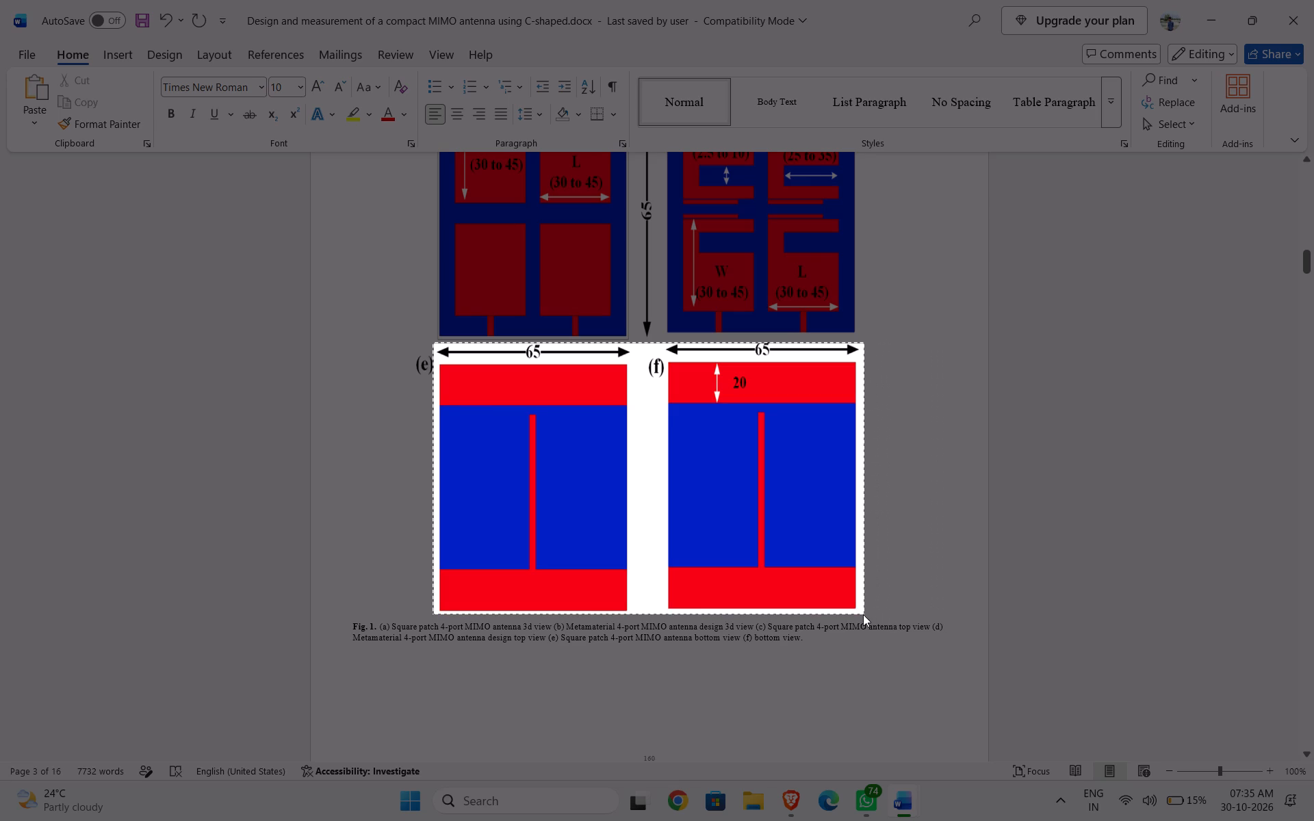
{"action": "left_click_drag", "start_coordinate": [863, 614], "coordinate": [865, 616]}
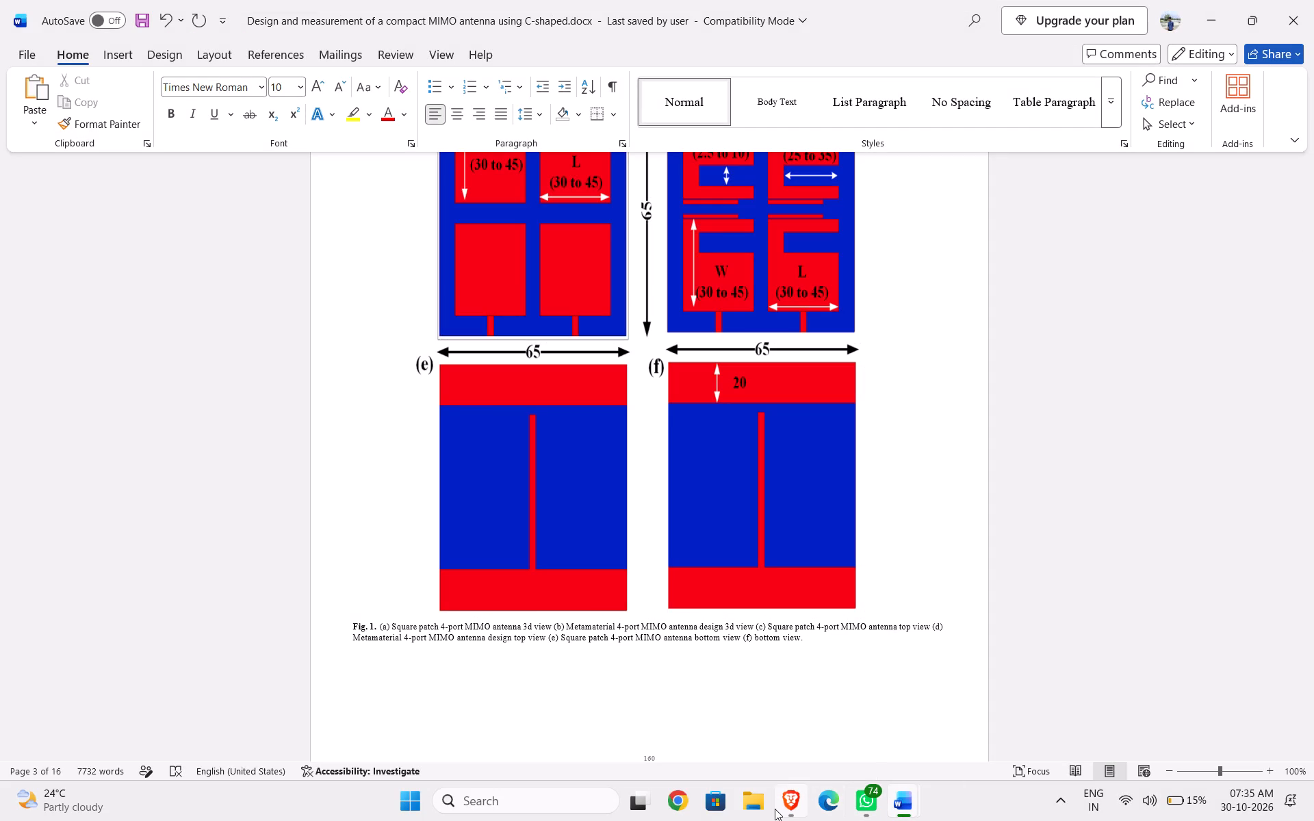
{"action": "left_click", "coordinate": [746, 802]}
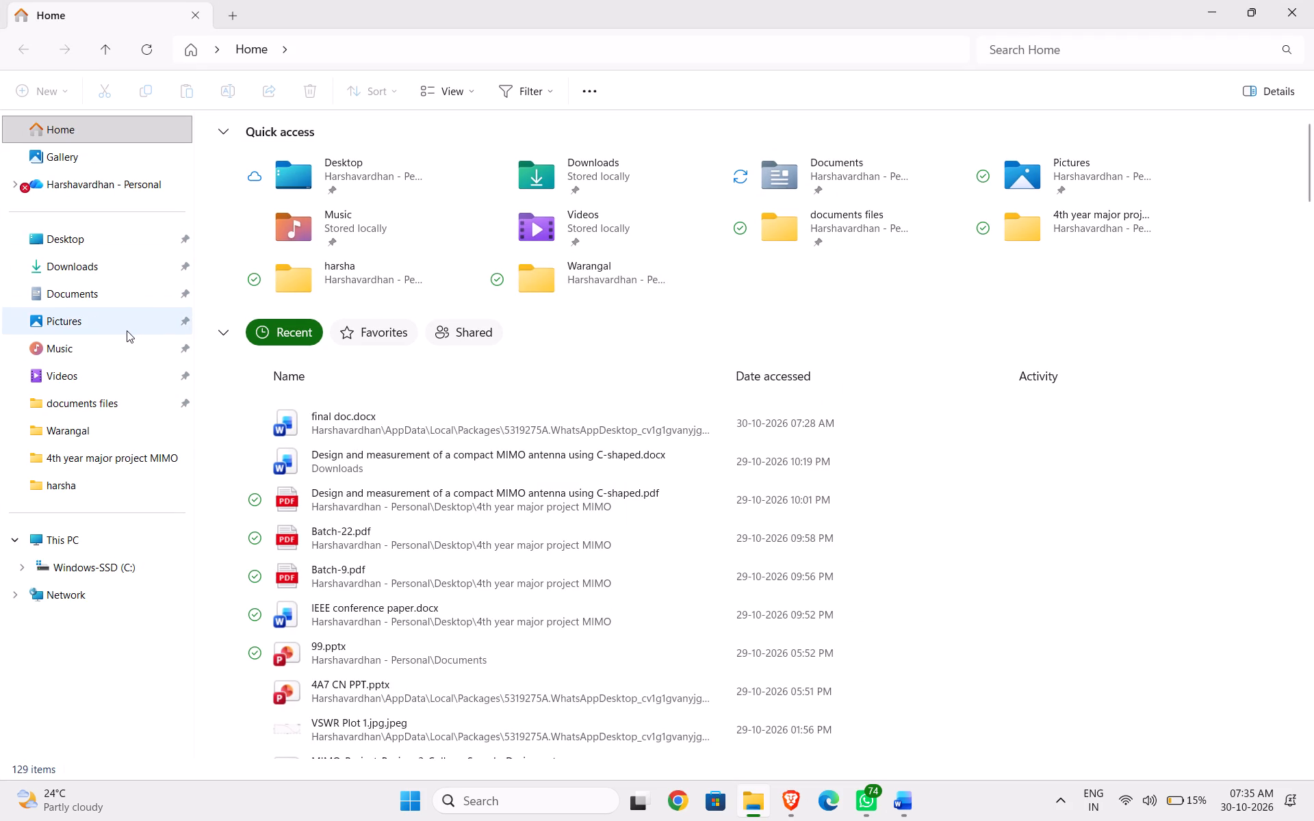
{"action": "left_click", "coordinate": [127, 330]}
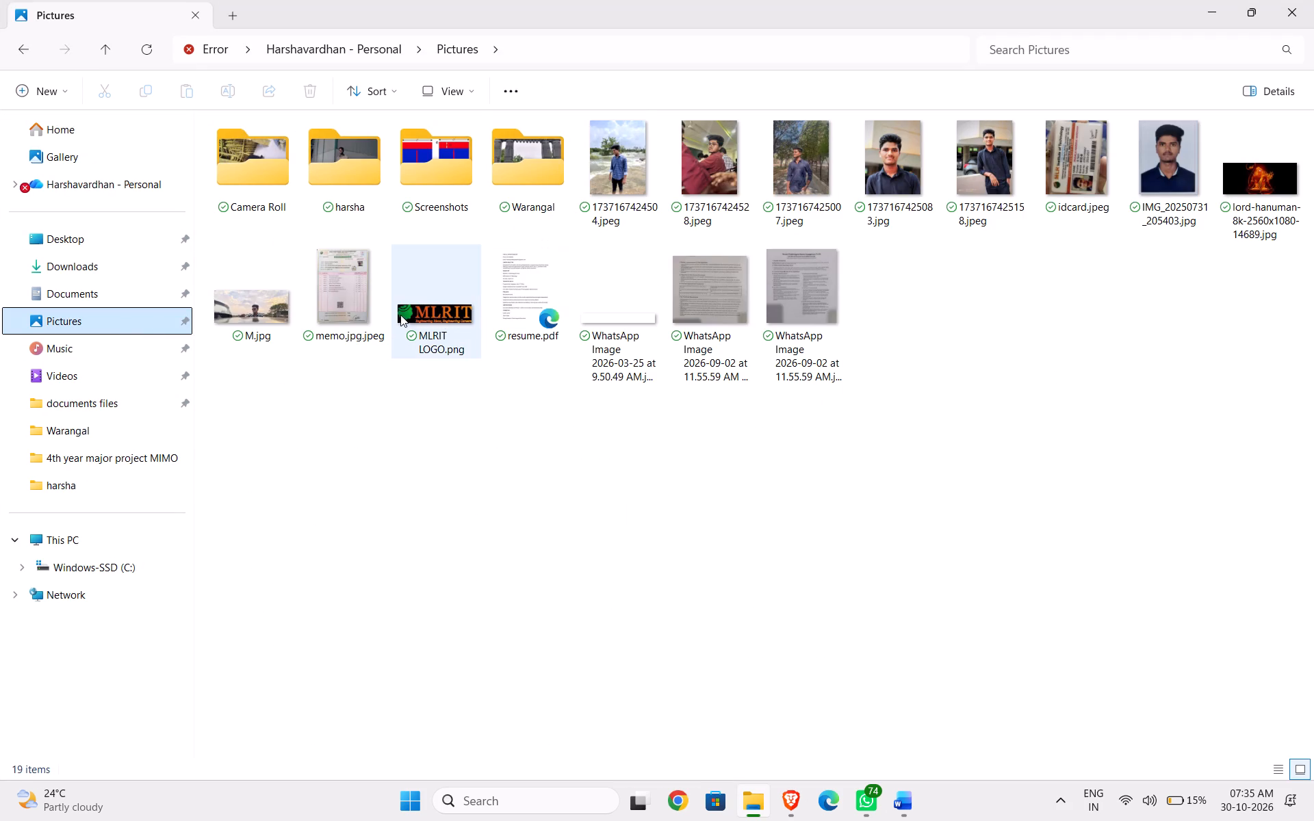
{"action": "double_click", "coordinate": [424, 177]}
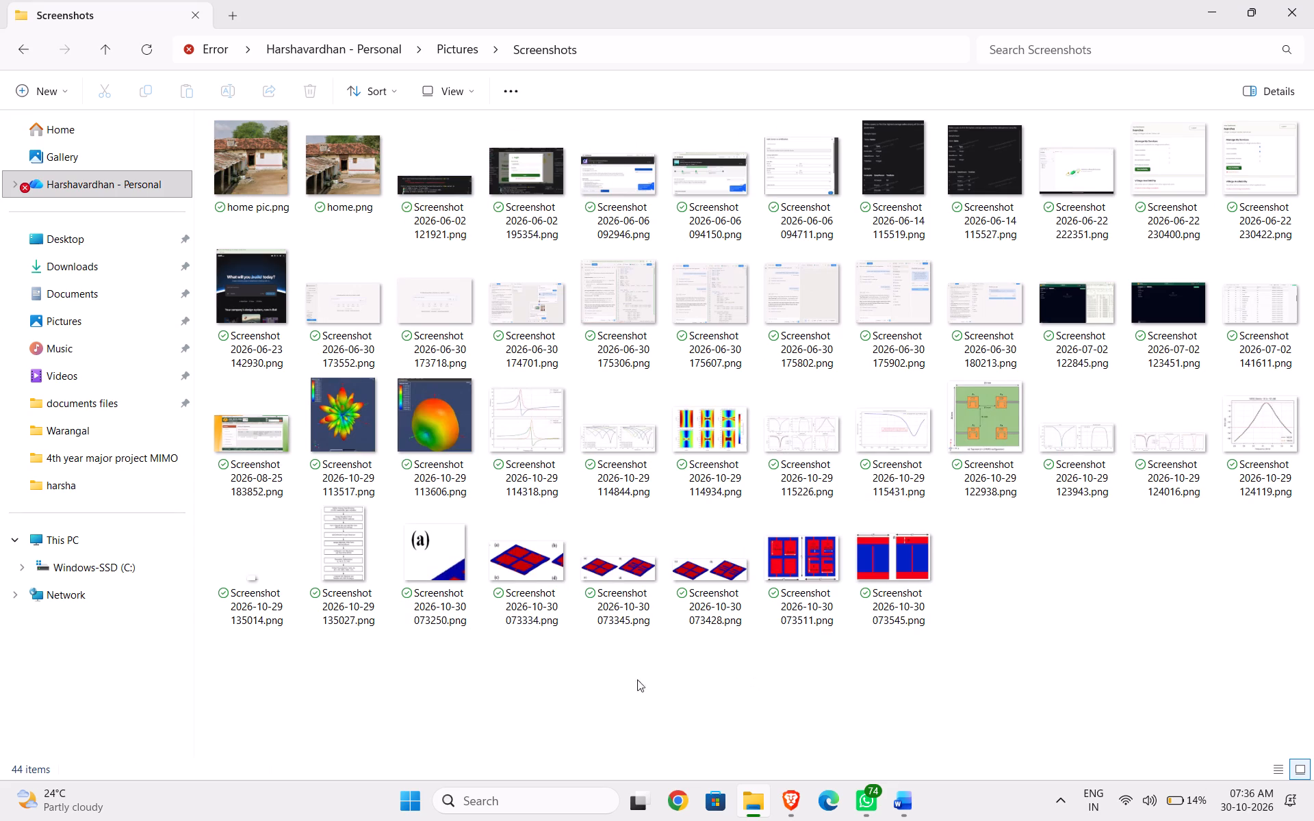
{"action": "left_click_drag", "start_coordinate": [658, 662], "coordinate": [606, 597]}
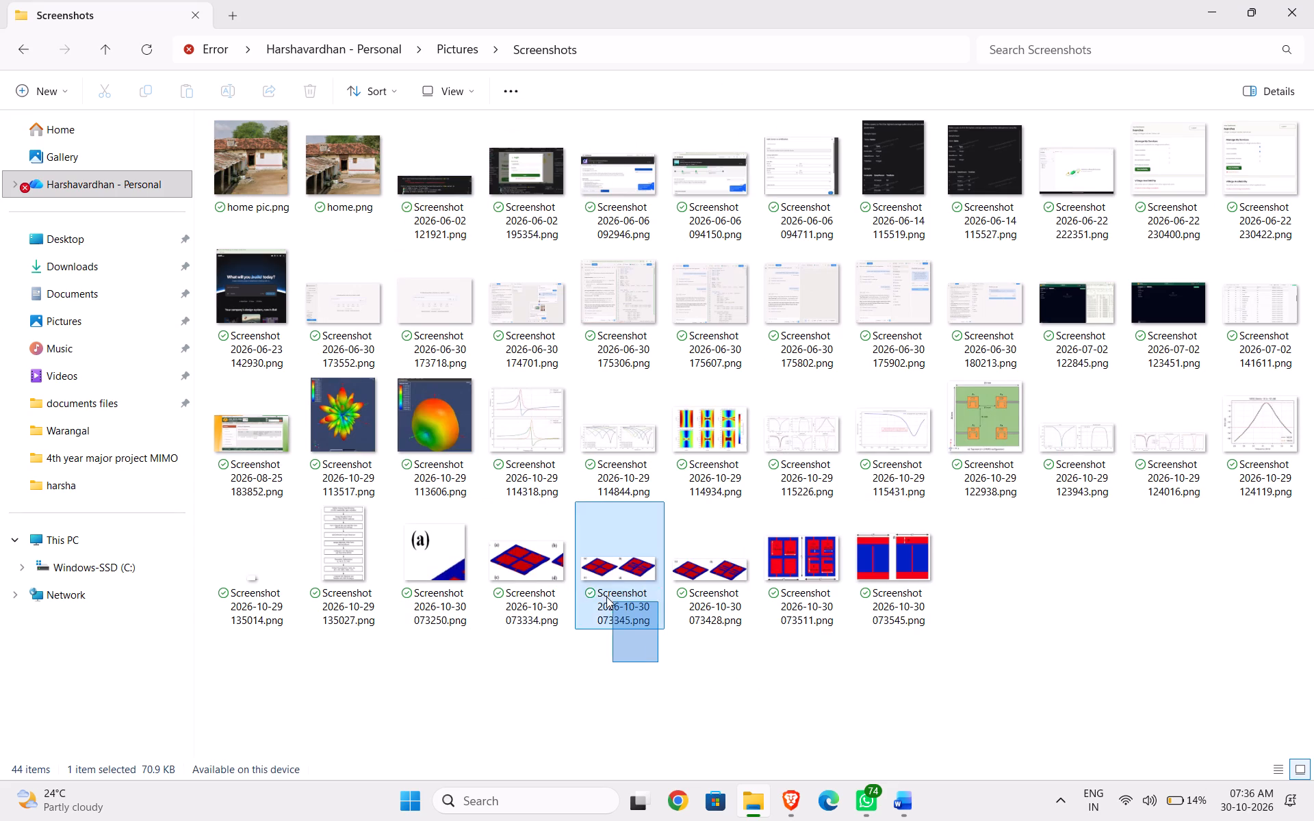
{"action": "left_click_drag", "start_coordinate": [606, 597], "coordinate": [464, 573]}
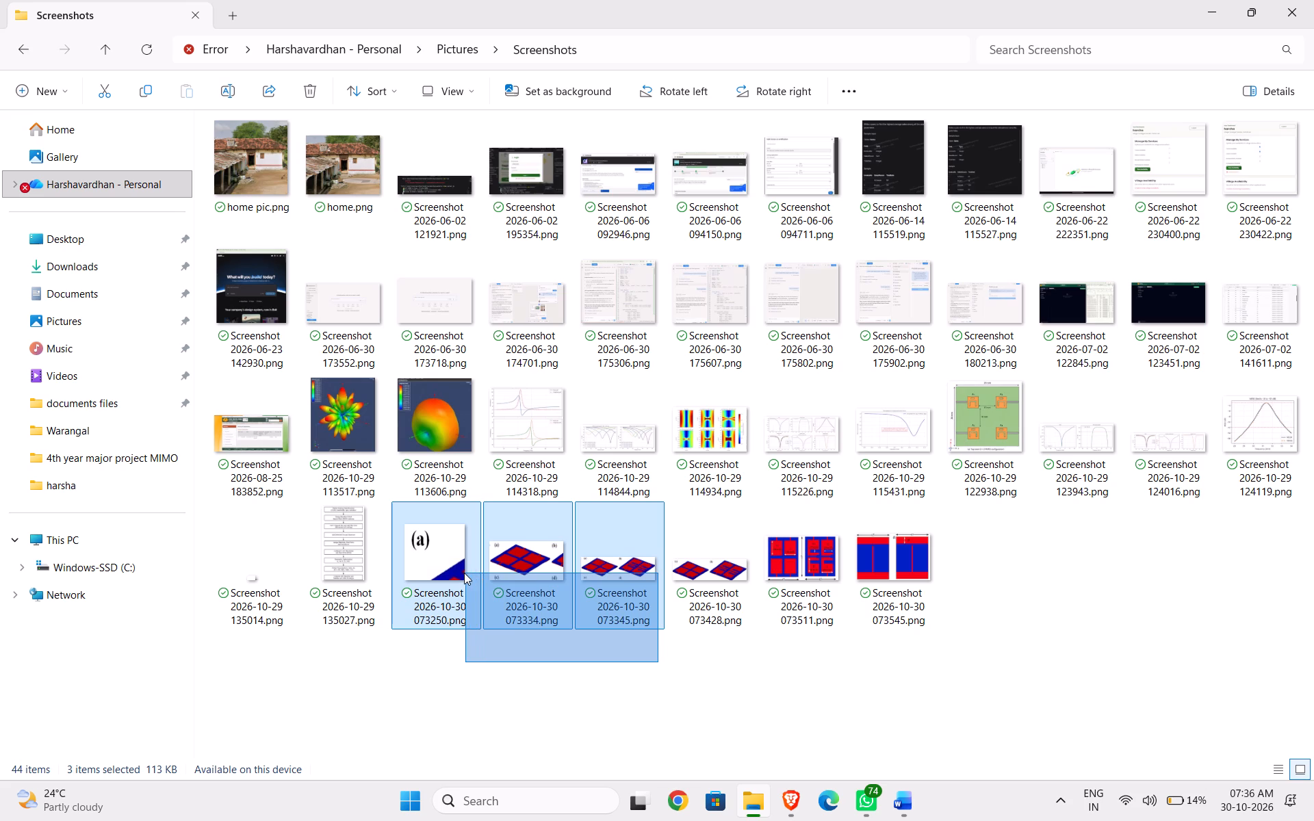
{"action": "left_click_drag", "start_coordinate": [464, 573], "coordinate": [461, 573]}
{"action": "key", "text": "Delete"}
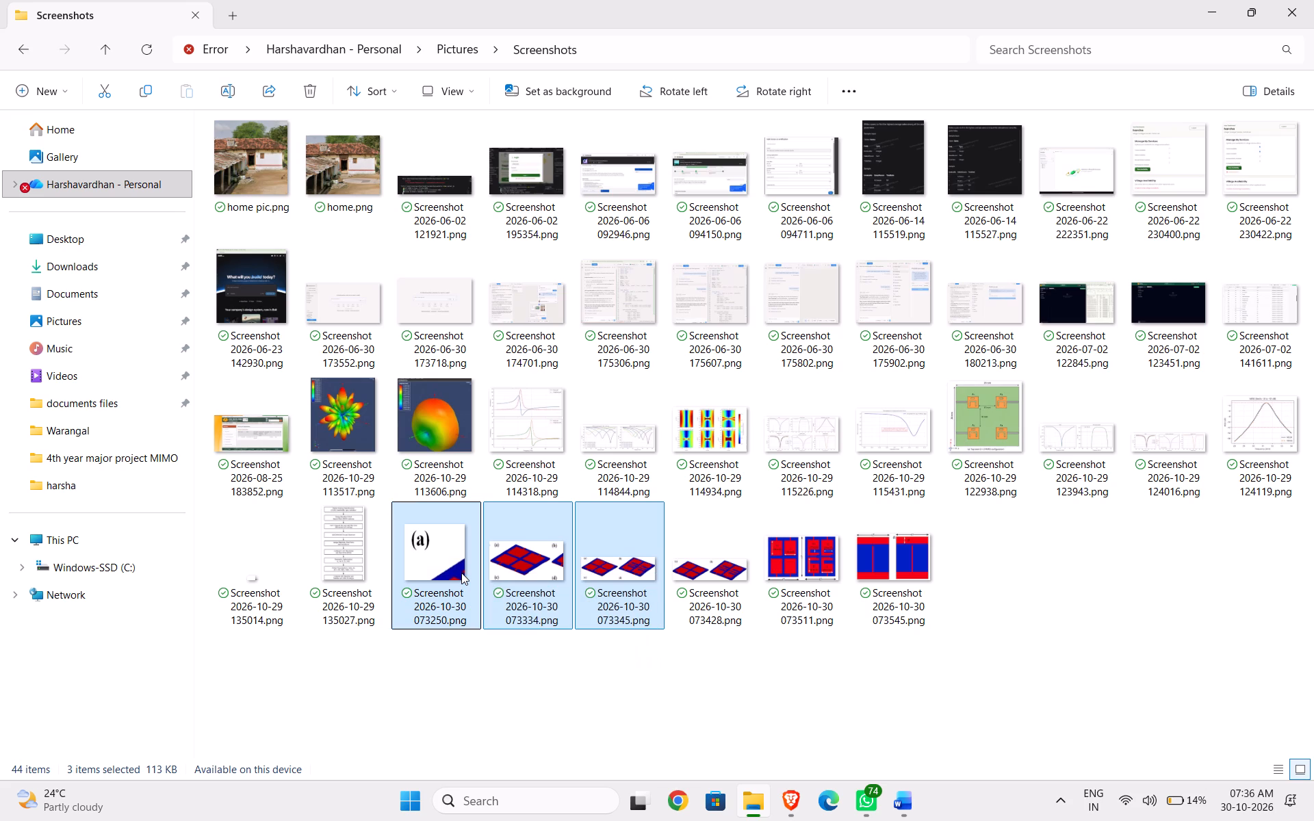
Open Screenshot 2026-10-30 073545.png, remove the (f) label with Generative Erase and save over the original file.
{"action": "double_click", "coordinate": [613, 581]}
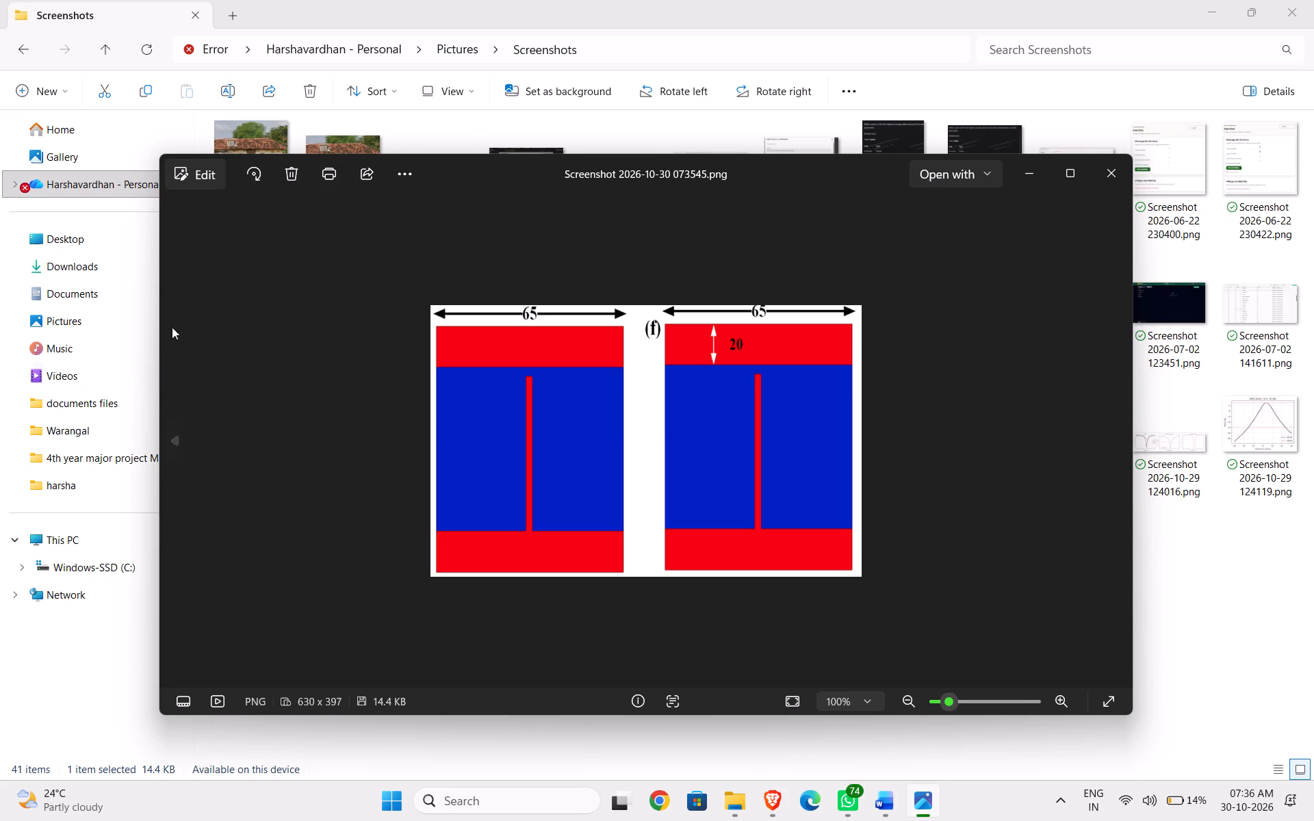
{"action": "left_click", "coordinate": [189, 182]}
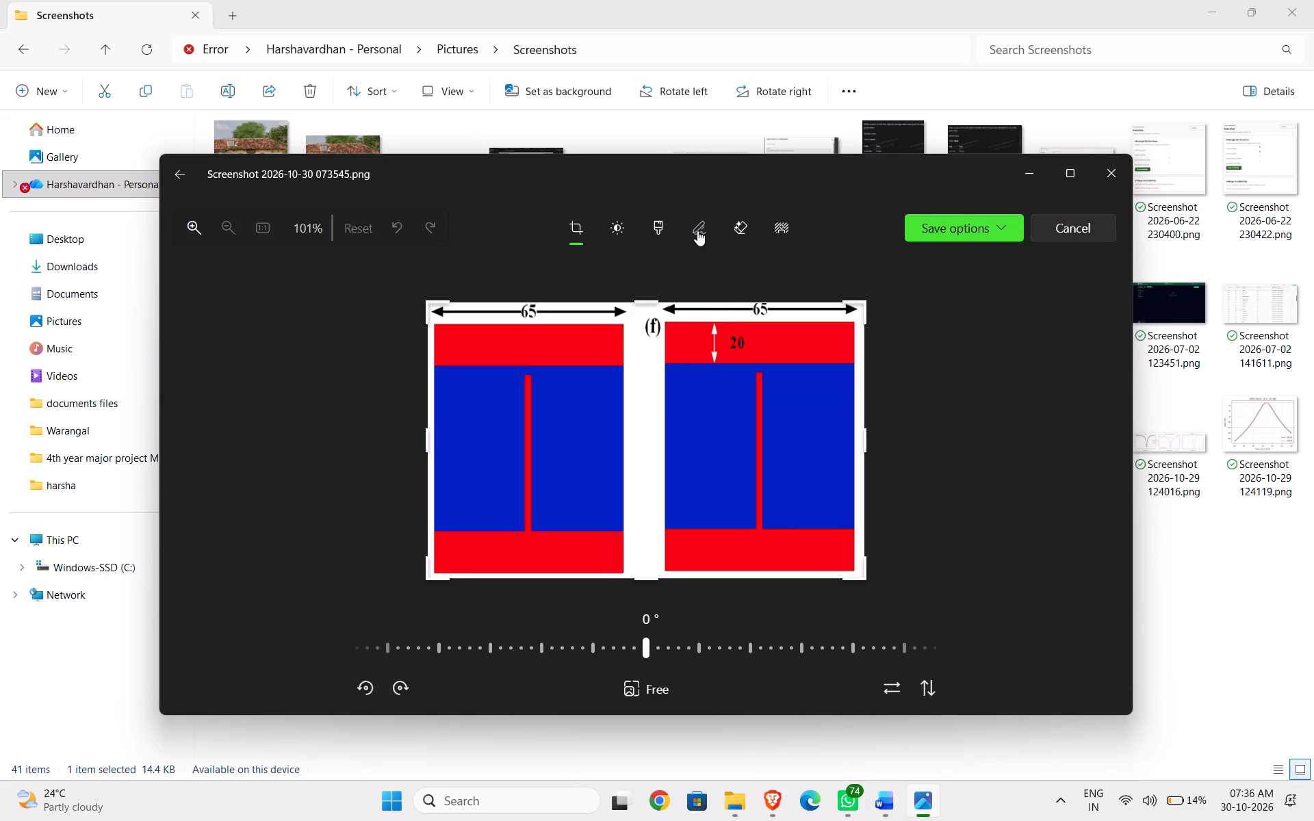
{"action": "left_click", "coordinate": [741, 234]}
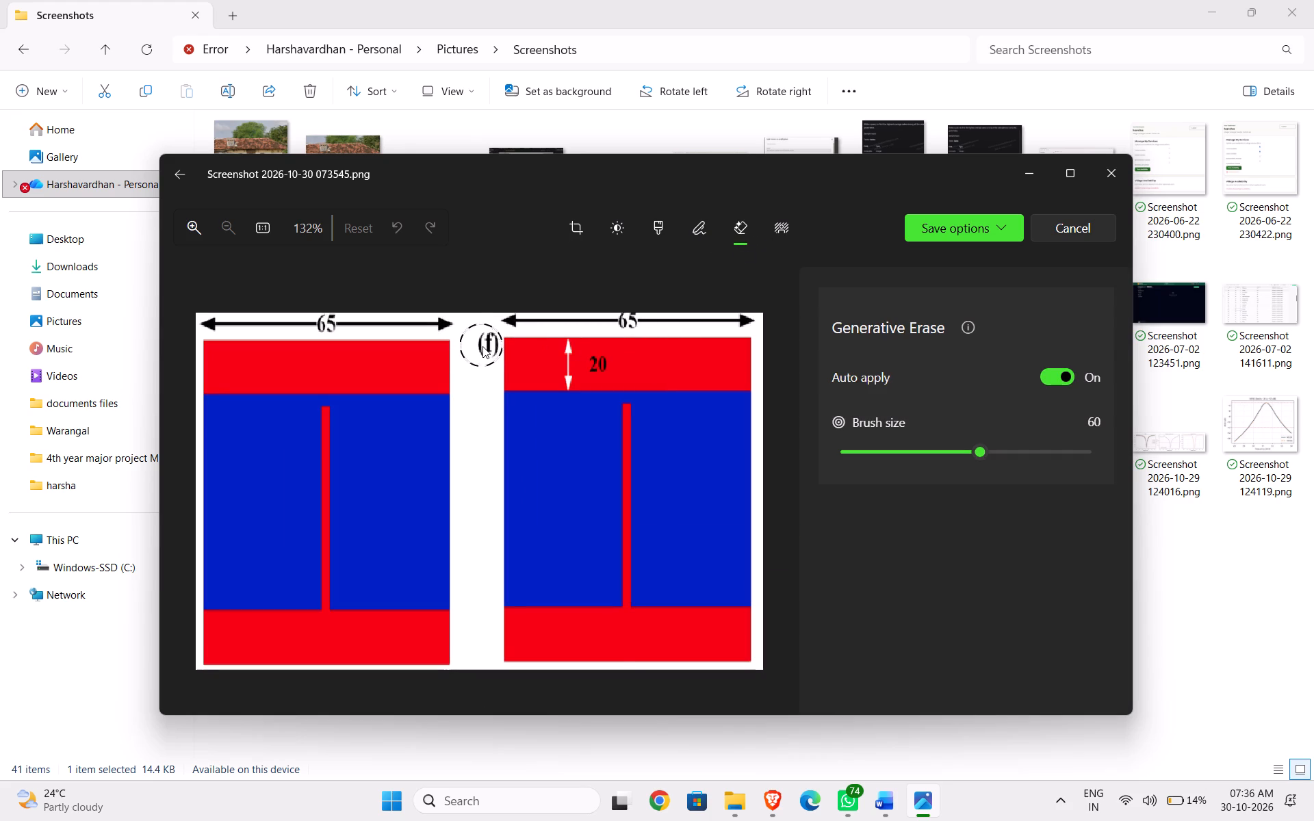
{"action": "left_click", "coordinate": [482, 346]}
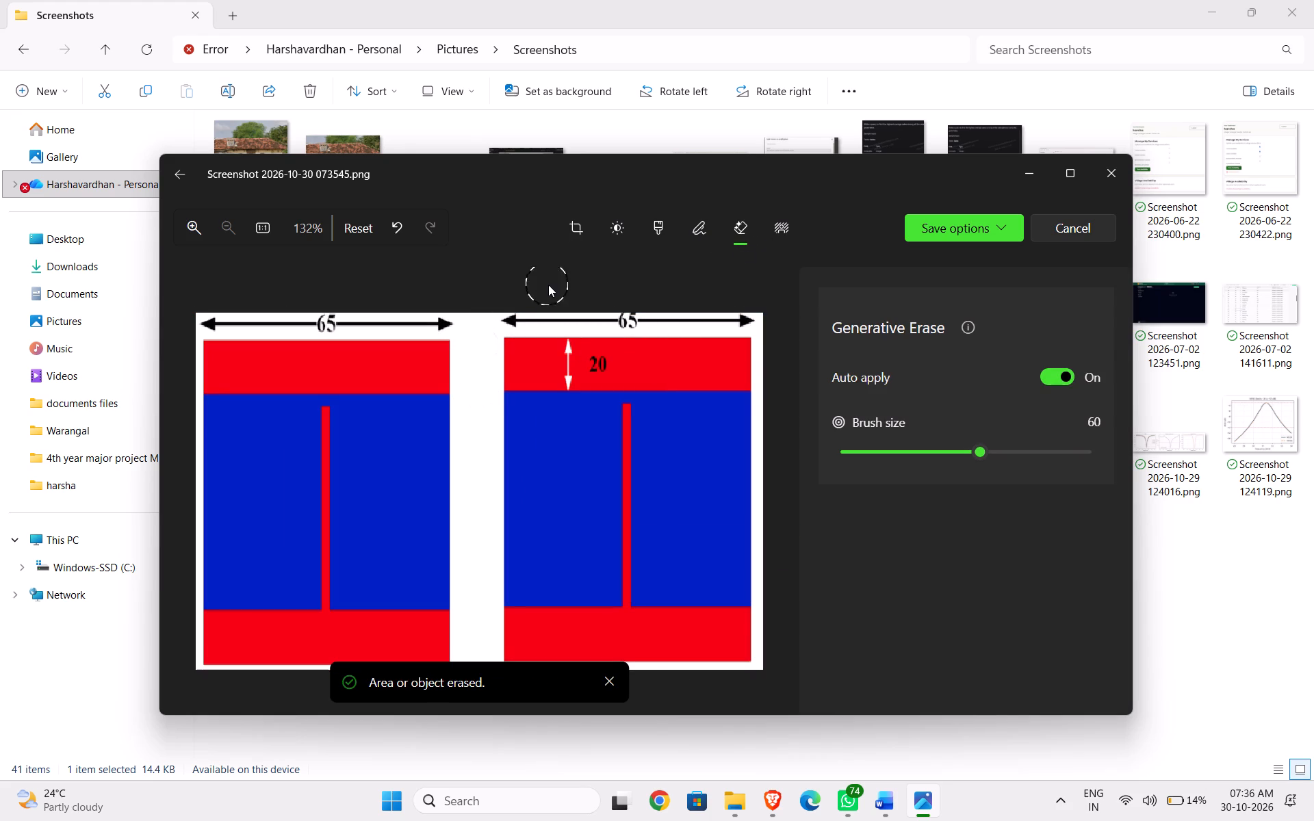
{"action": "key", "text": "Escape"}
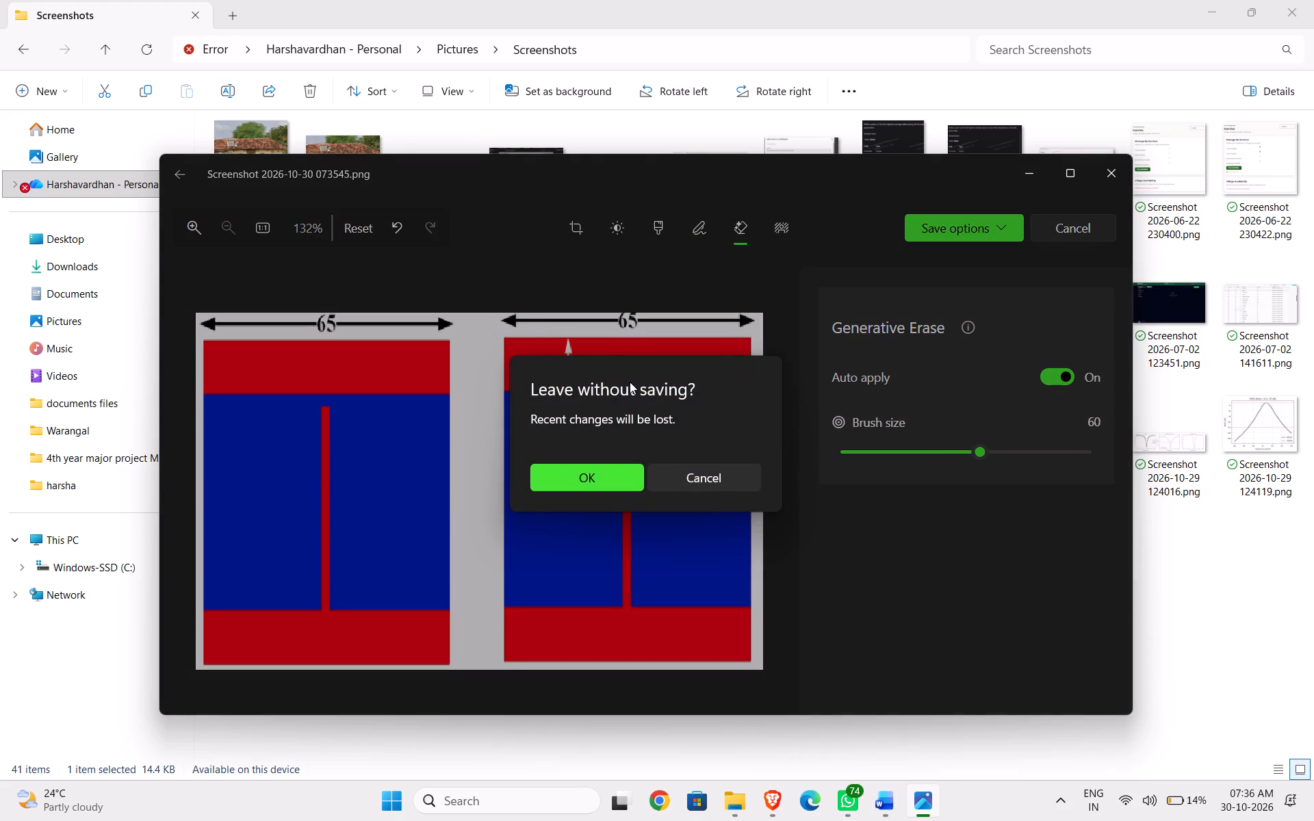
{"action": "left_click", "coordinate": [684, 473]}
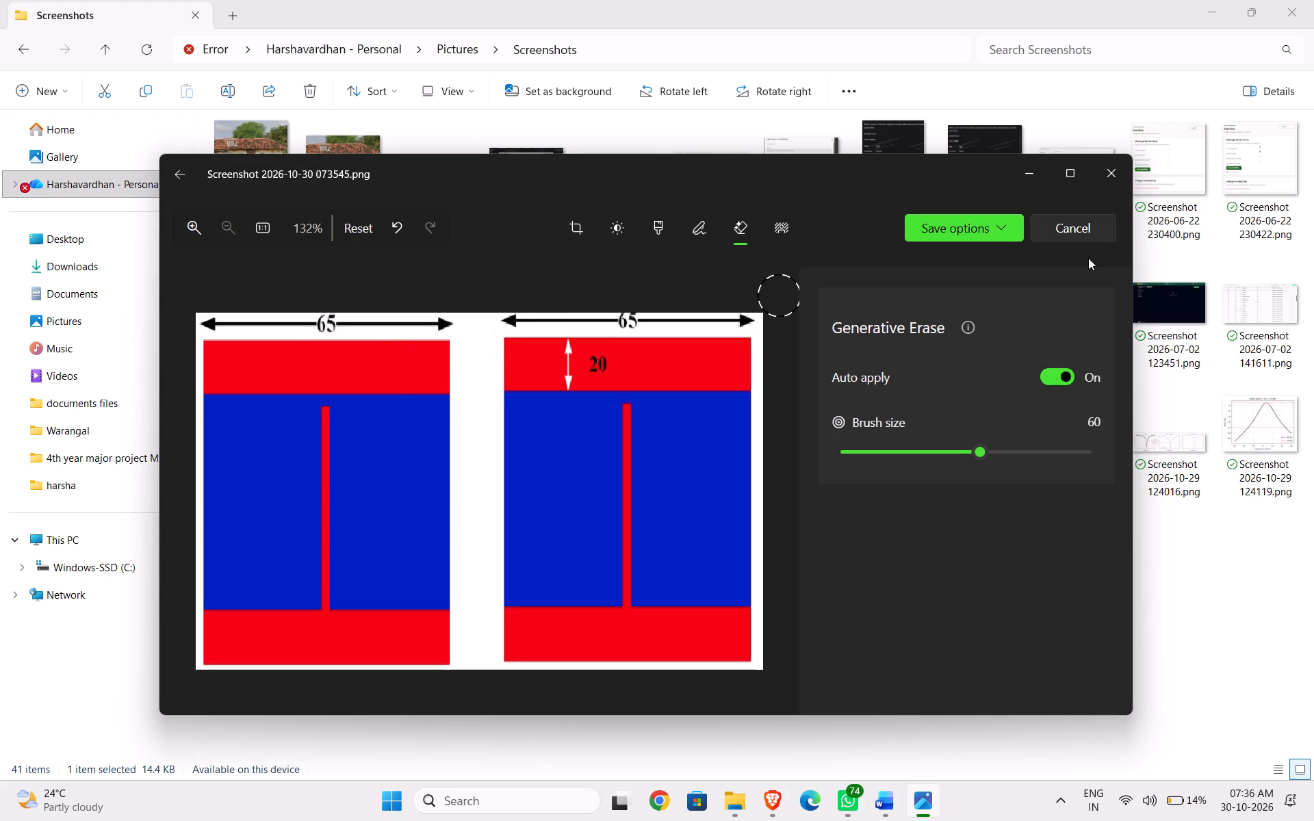
{"action": "left_click", "coordinate": [985, 229]}
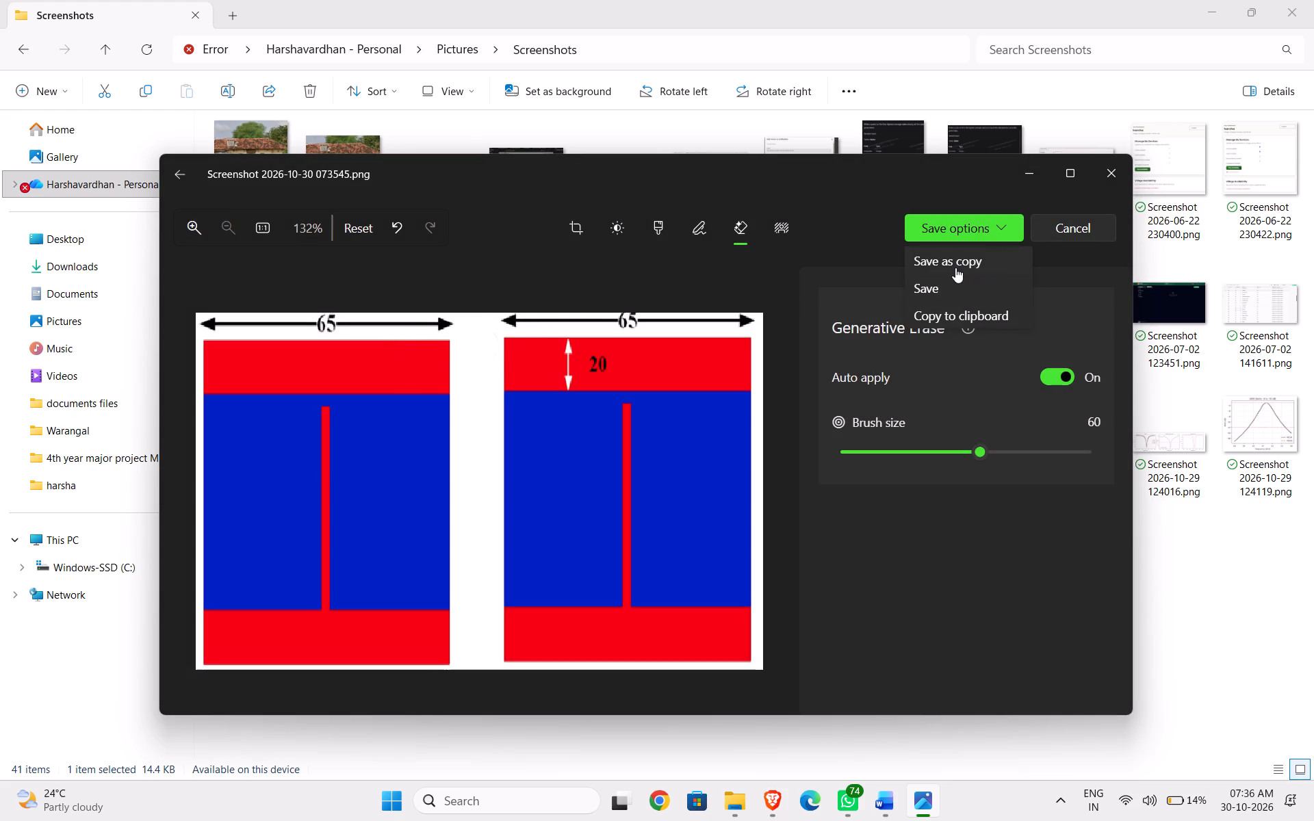
{"action": "left_click", "coordinate": [949, 287]}
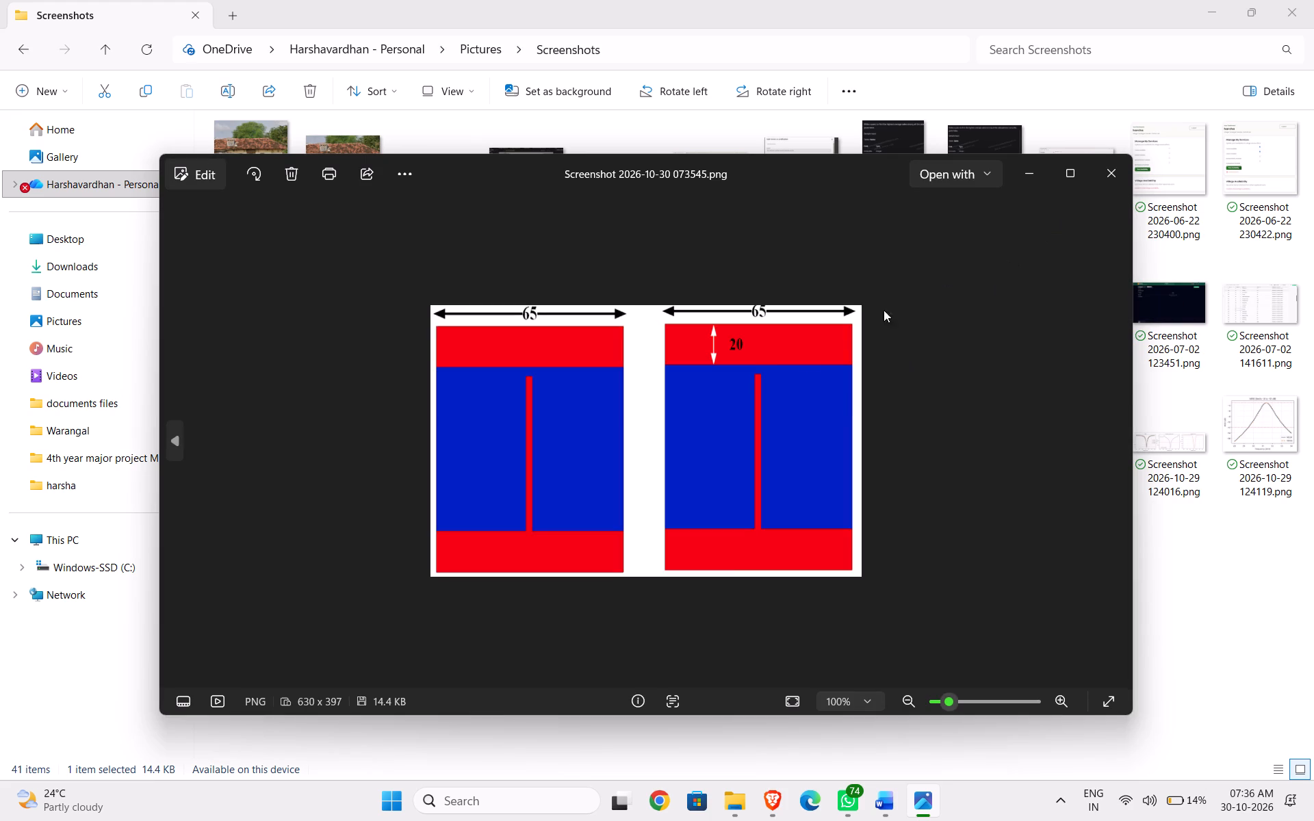
Copy the edited bottom-view image, switch to final doc.docx and paste it above the Fig. 3.3 caption.
{"action": "key", "text": "ctrl+c"}
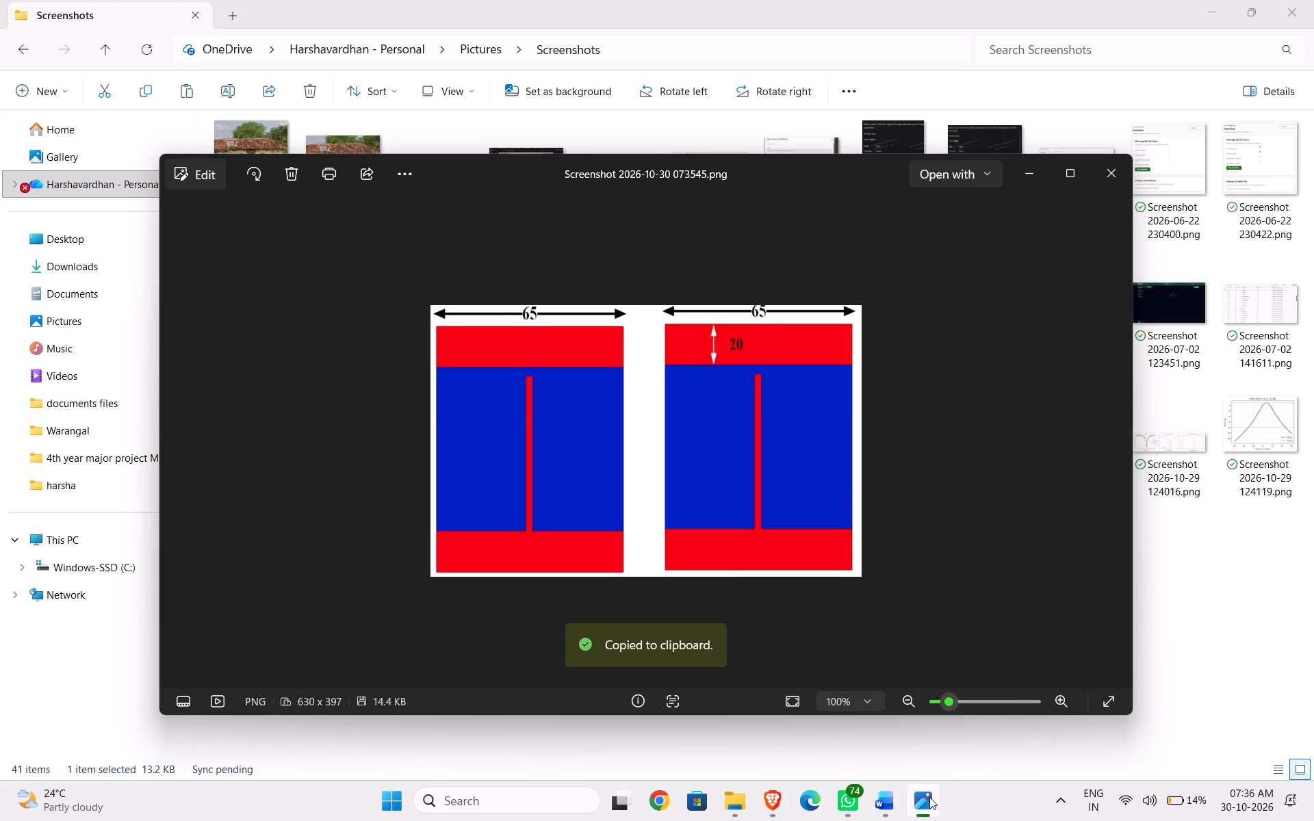
{"action": "key", "text": "alt+Tab"}
{"action": "key", "text": "alt+Tab"}
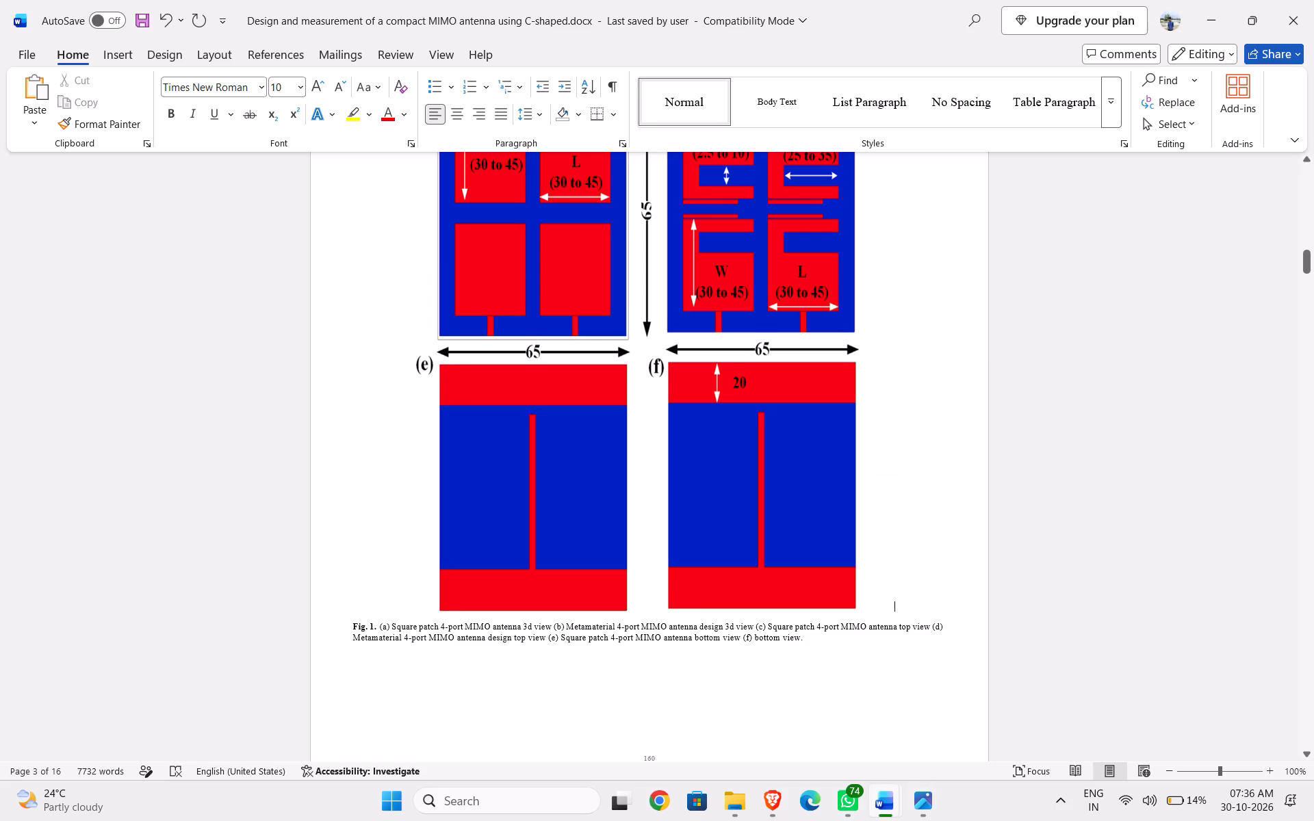
{"action": "scroll", "coordinate": [755, 459], "scroll_direction": "down", "scroll_amount": 9}
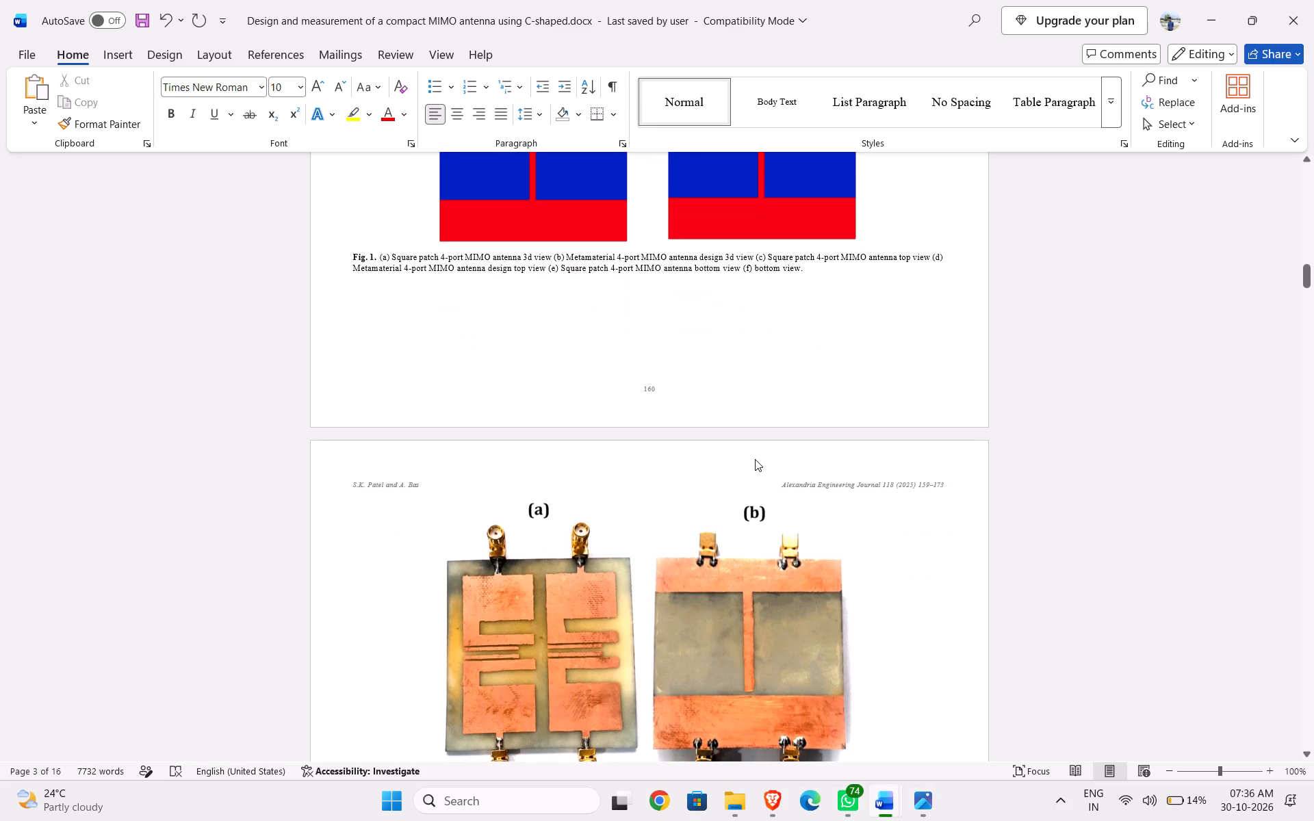
{"action": "key", "text": "ctrl+Tab"}
{"action": "key", "text": "super+Tab"}
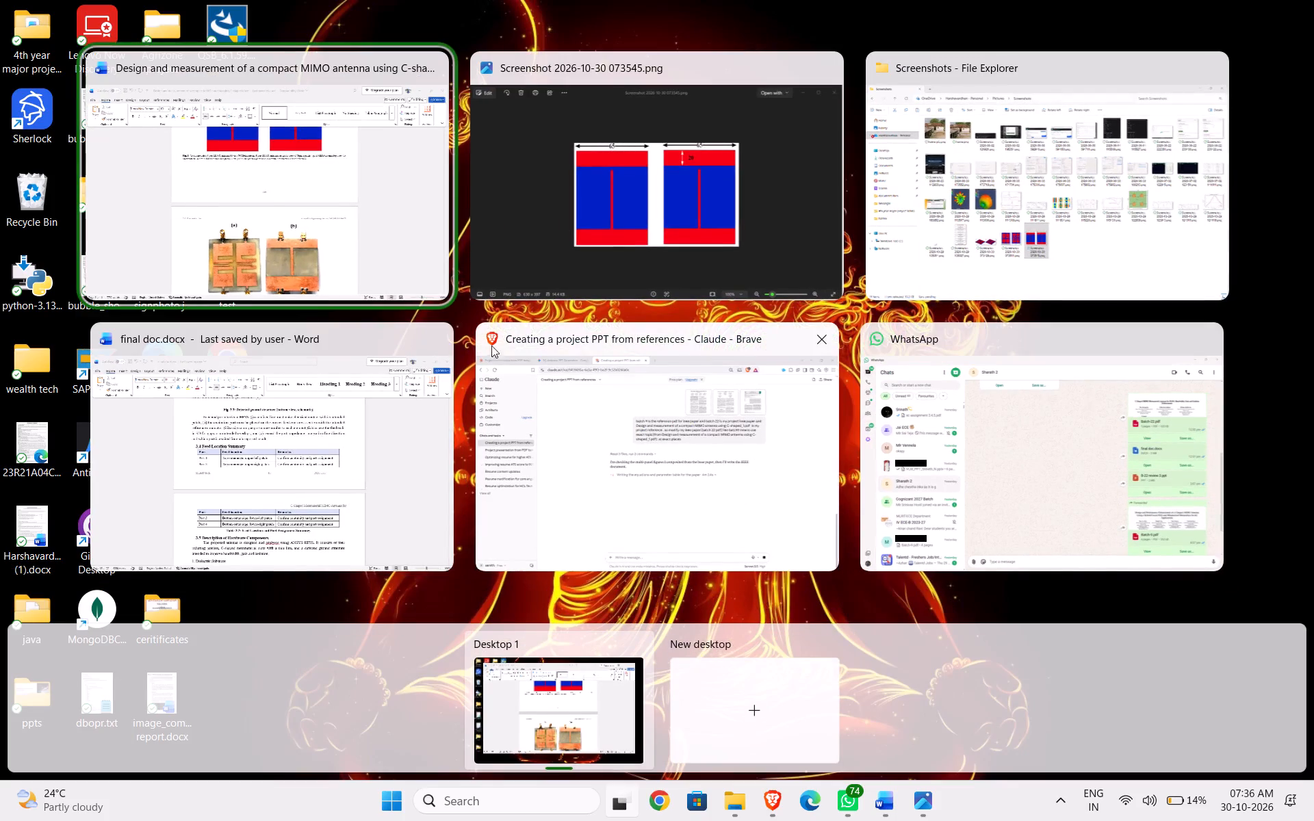
{"action": "left_click", "coordinate": [440, 279]}
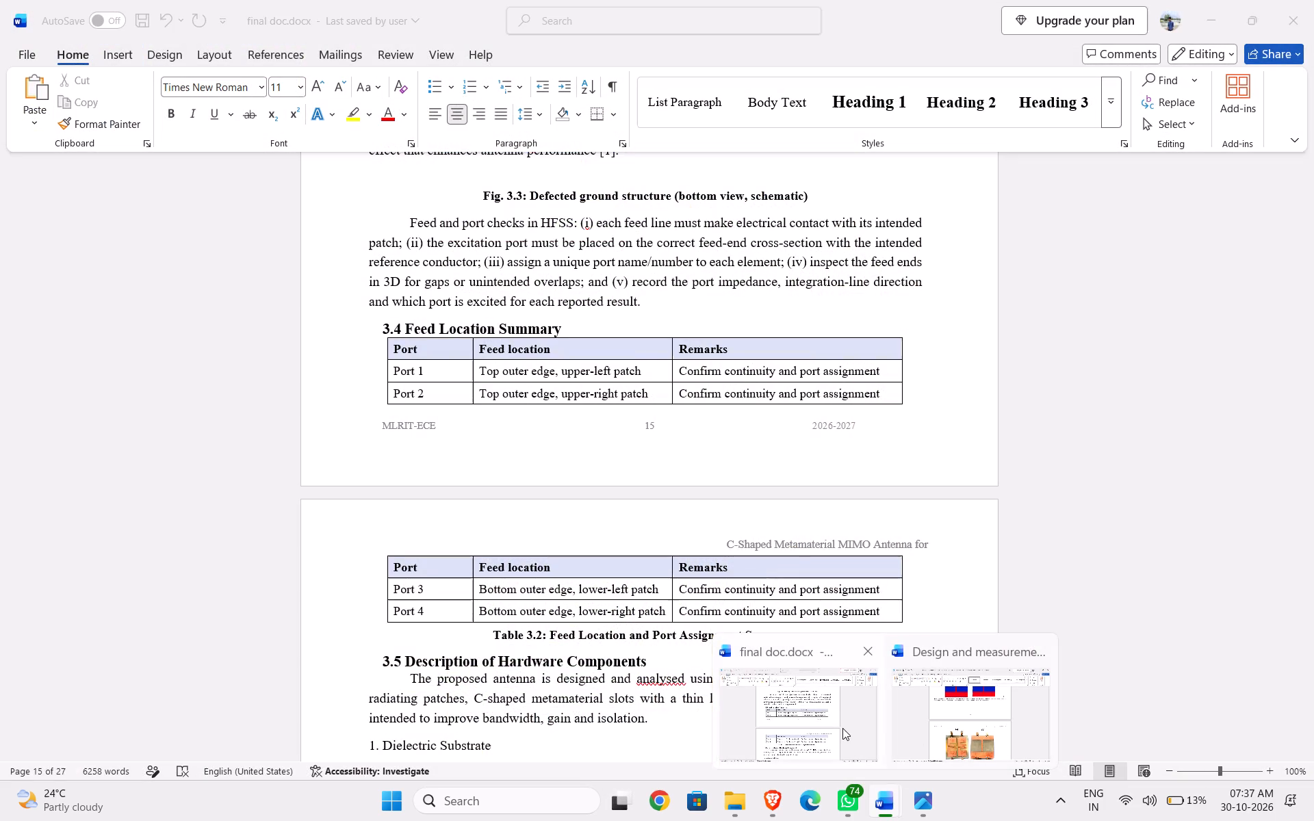
{"action": "left_click", "coordinate": [842, 728]}
{"action": "scroll", "coordinate": [780, 395], "scroll_direction": "up", "scroll_amount": 6}
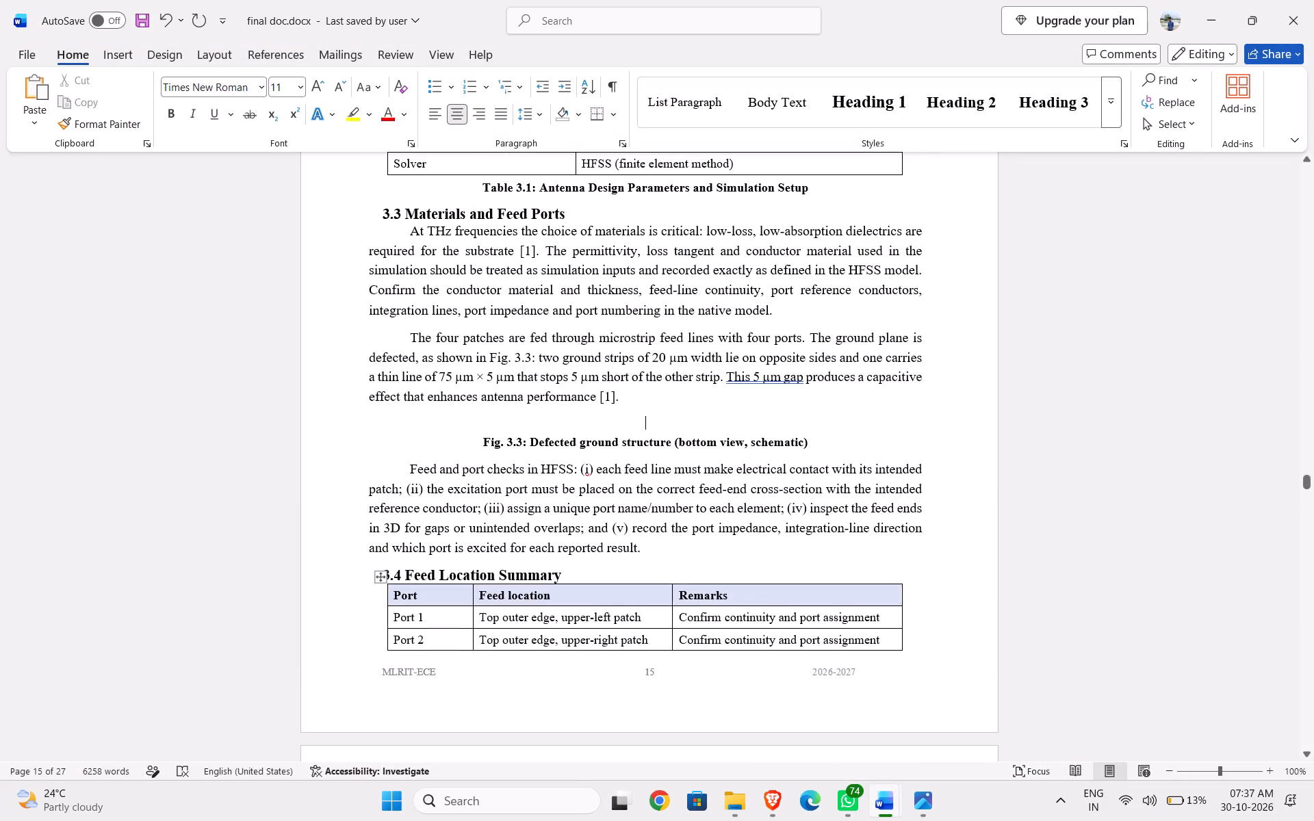
{"action": "key", "text": "ctrl+v"}
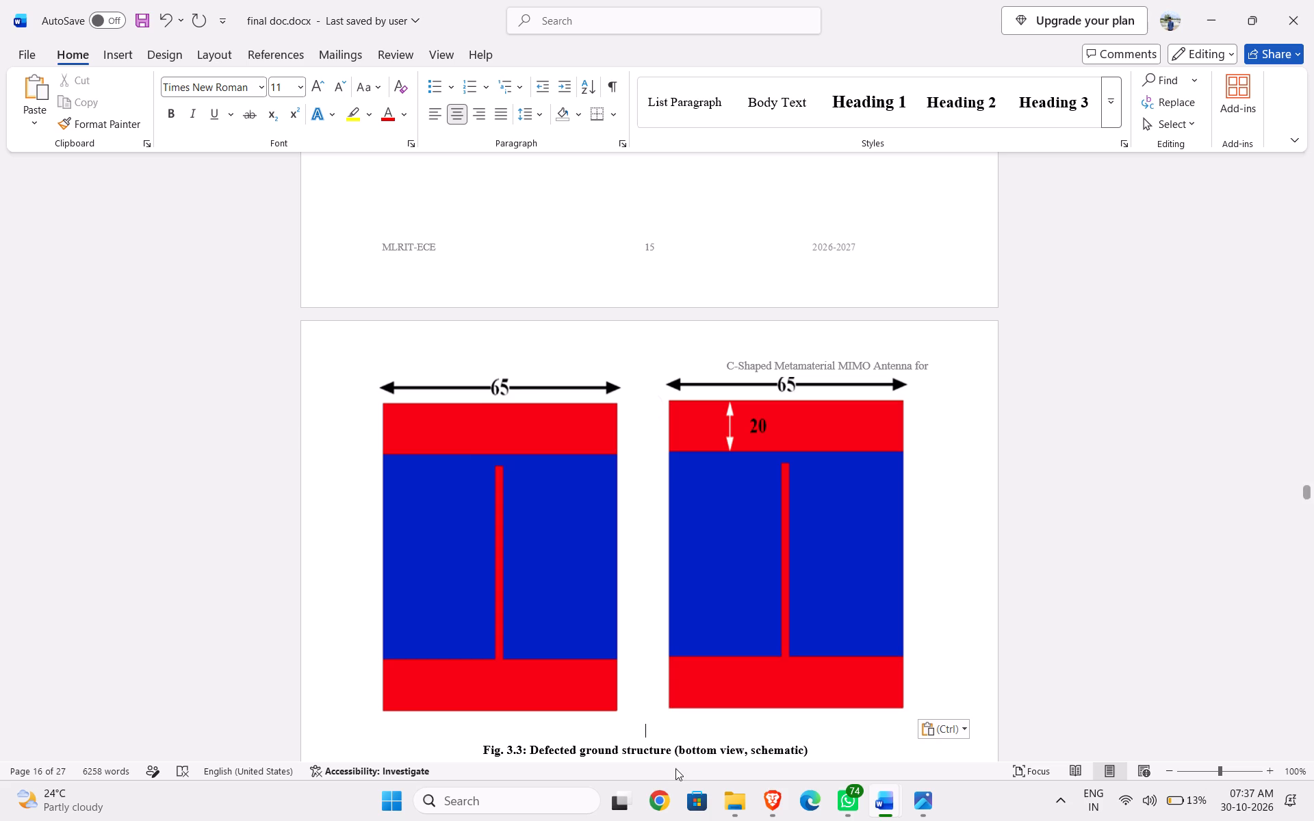
Shrink the Fig. 3.3 picture to about 5.91 cm high by 14.03 cm wide so it fits beneath its paragraph on page 15.
{"action": "scroll", "coordinate": [565, 572], "scroll_direction": "up", "scroll_amount": 1}
{"action": "double_click", "coordinate": [567, 576]}
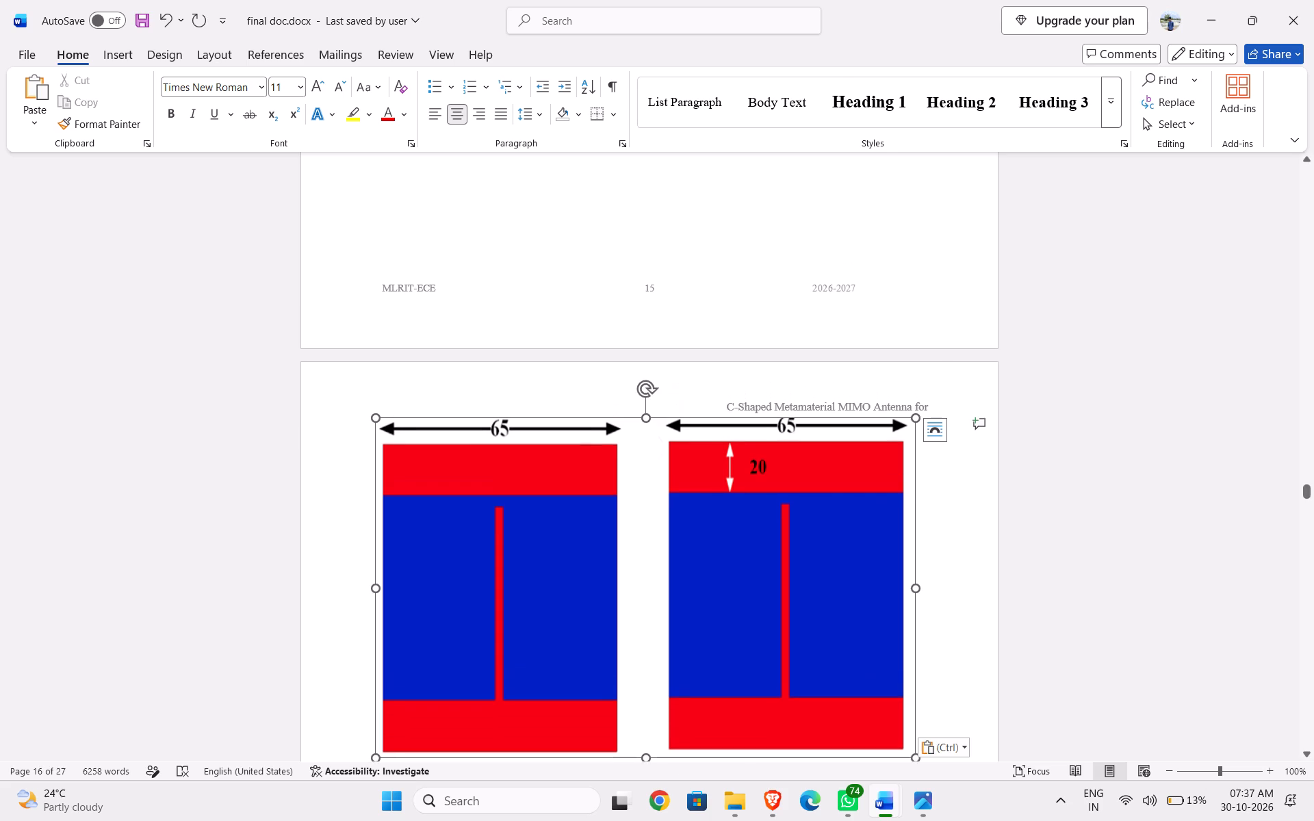
{"action": "scroll", "coordinate": [695, 638], "scroll_direction": "down", "scroll_amount": 3}
{"action": "left_click_drag", "start_coordinate": [645, 636], "coordinate": [648, 631]}
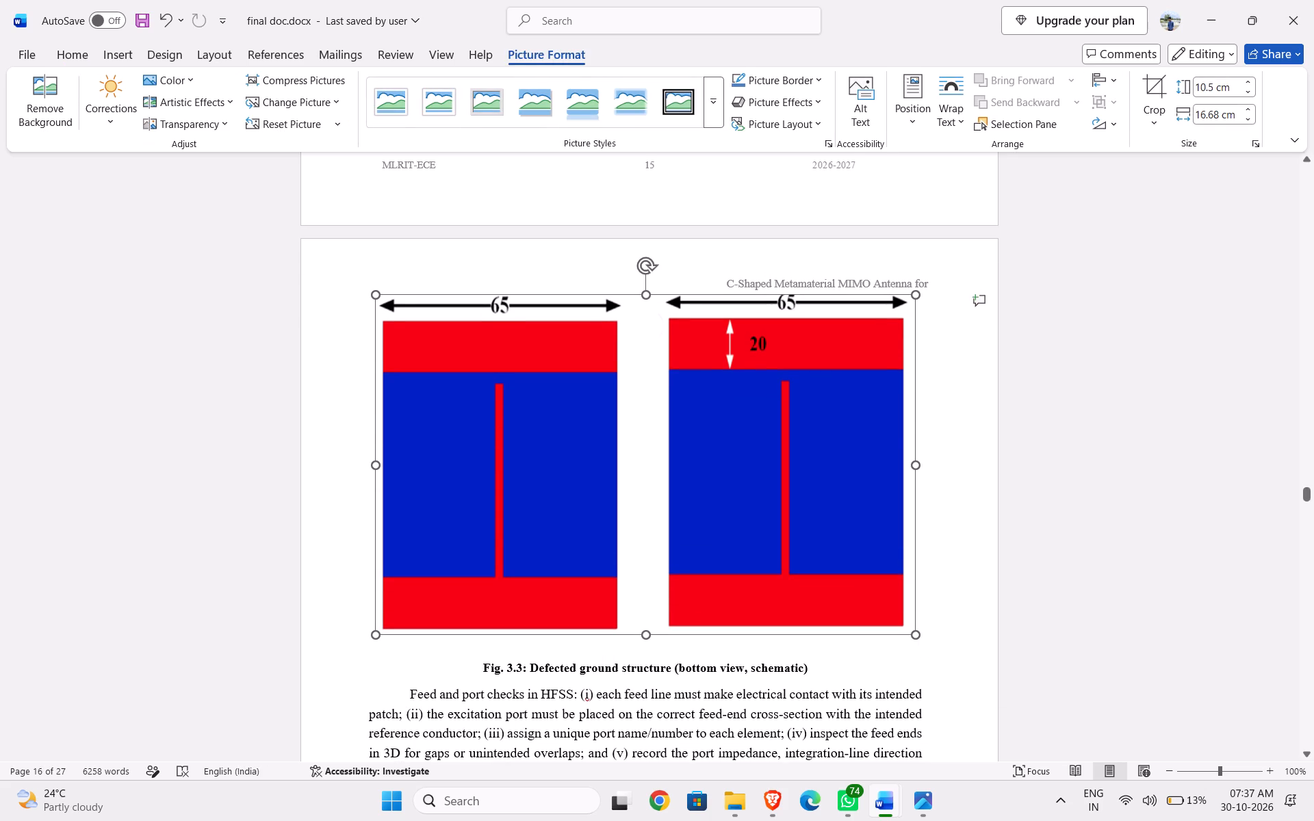
{"action": "left_click_drag", "start_coordinate": [648, 631], "coordinate": [651, 519]}
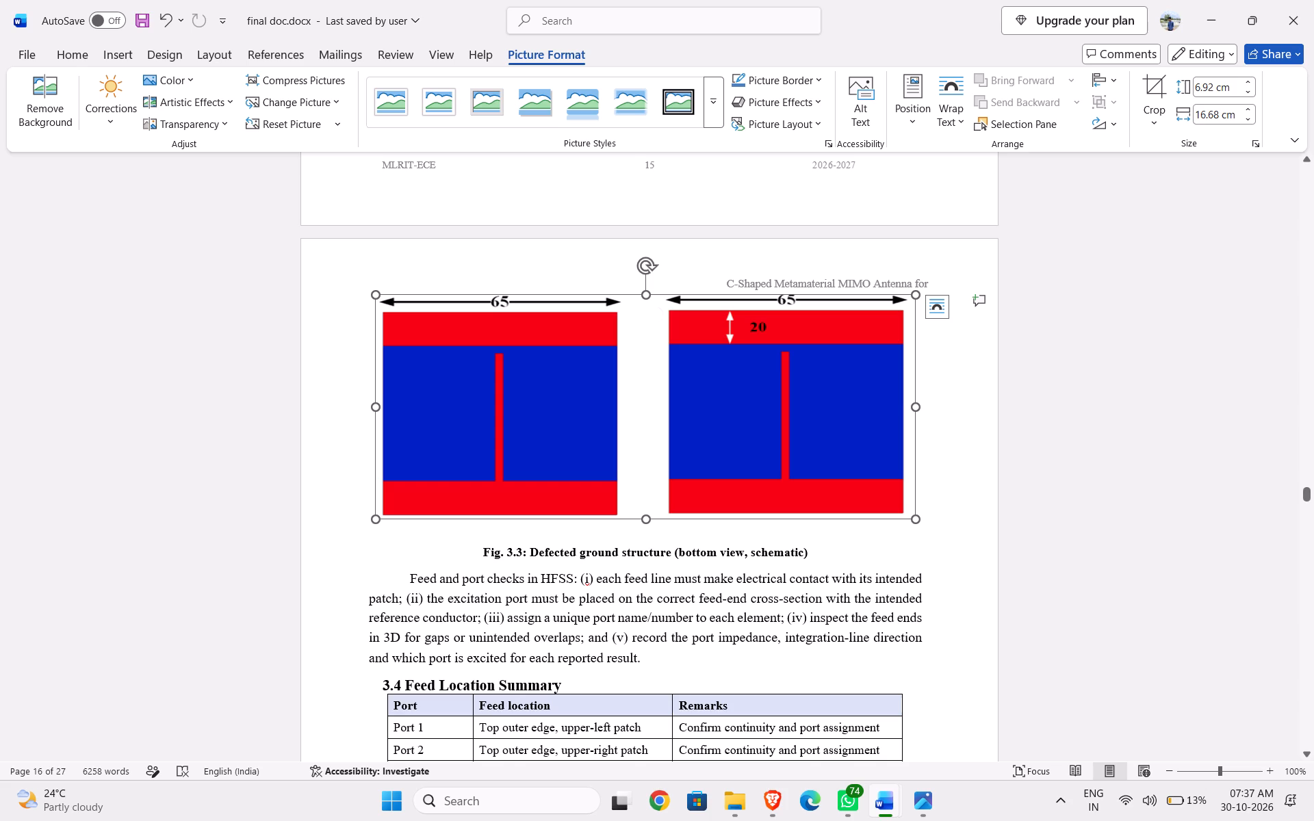
{"action": "left_click_drag", "start_coordinate": [914, 406], "coordinate": [838, 410]}
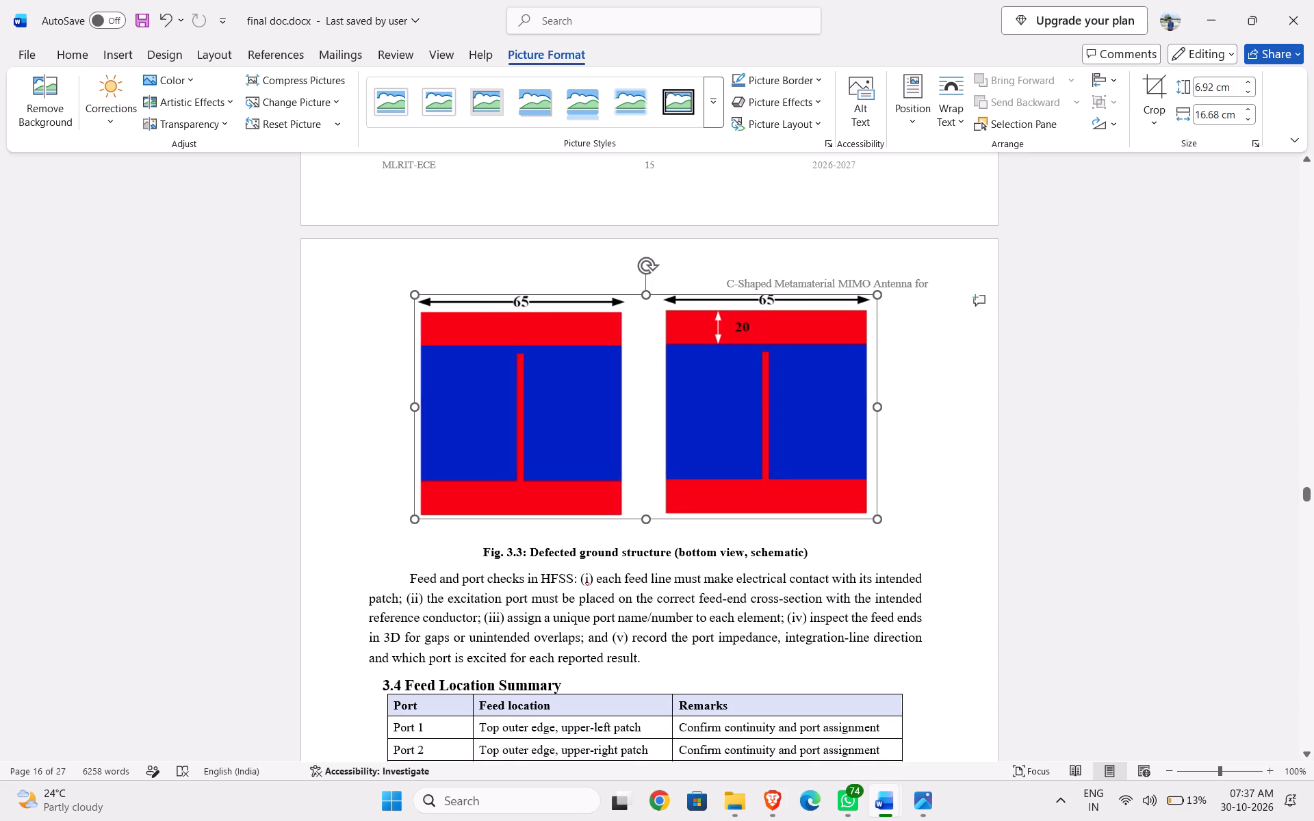
{"action": "left_click_drag", "start_coordinate": [838, 410], "coordinate": [829, 413]}
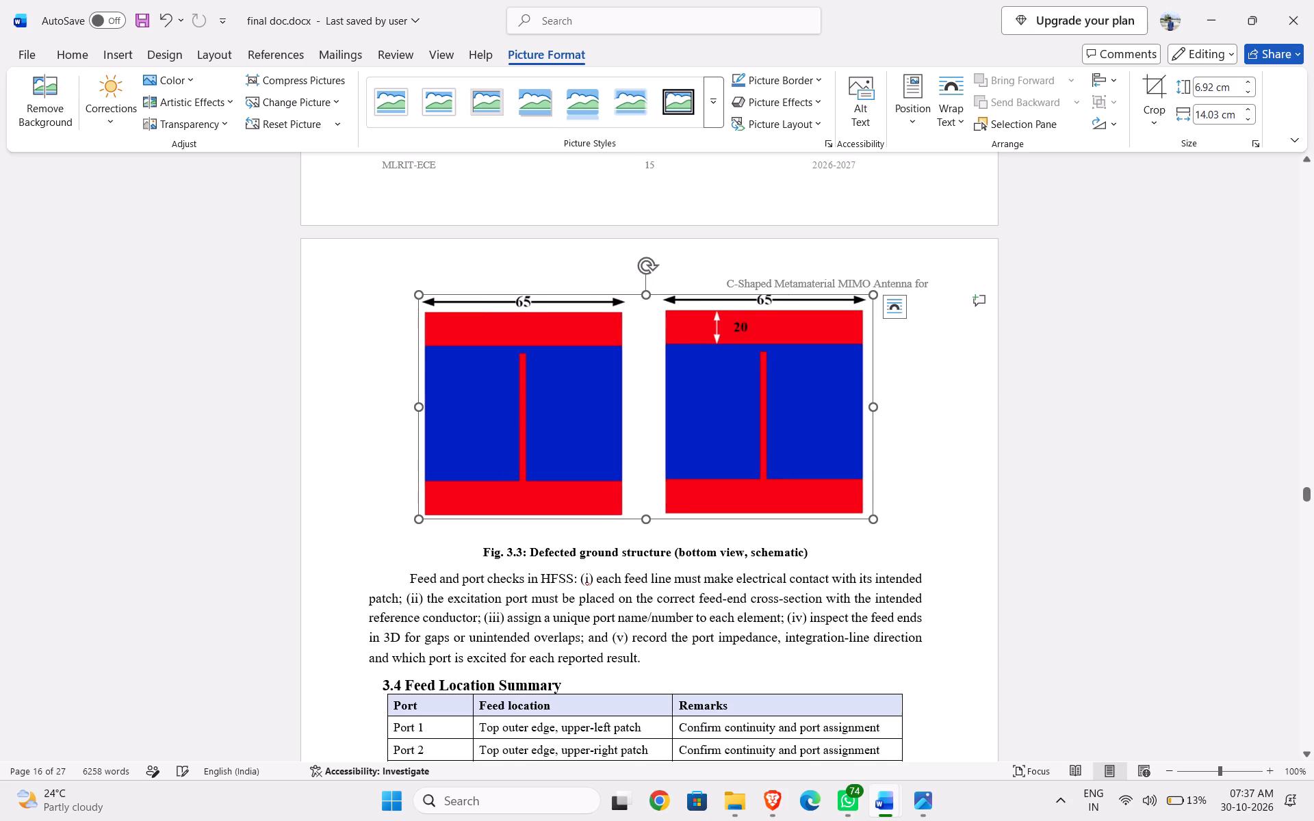
{"action": "scroll", "coordinate": [819, 447], "scroll_direction": "up", "scroll_amount": 11}
{"action": "scroll", "coordinate": [819, 447], "scroll_direction": "down", "scroll_amount": 9}
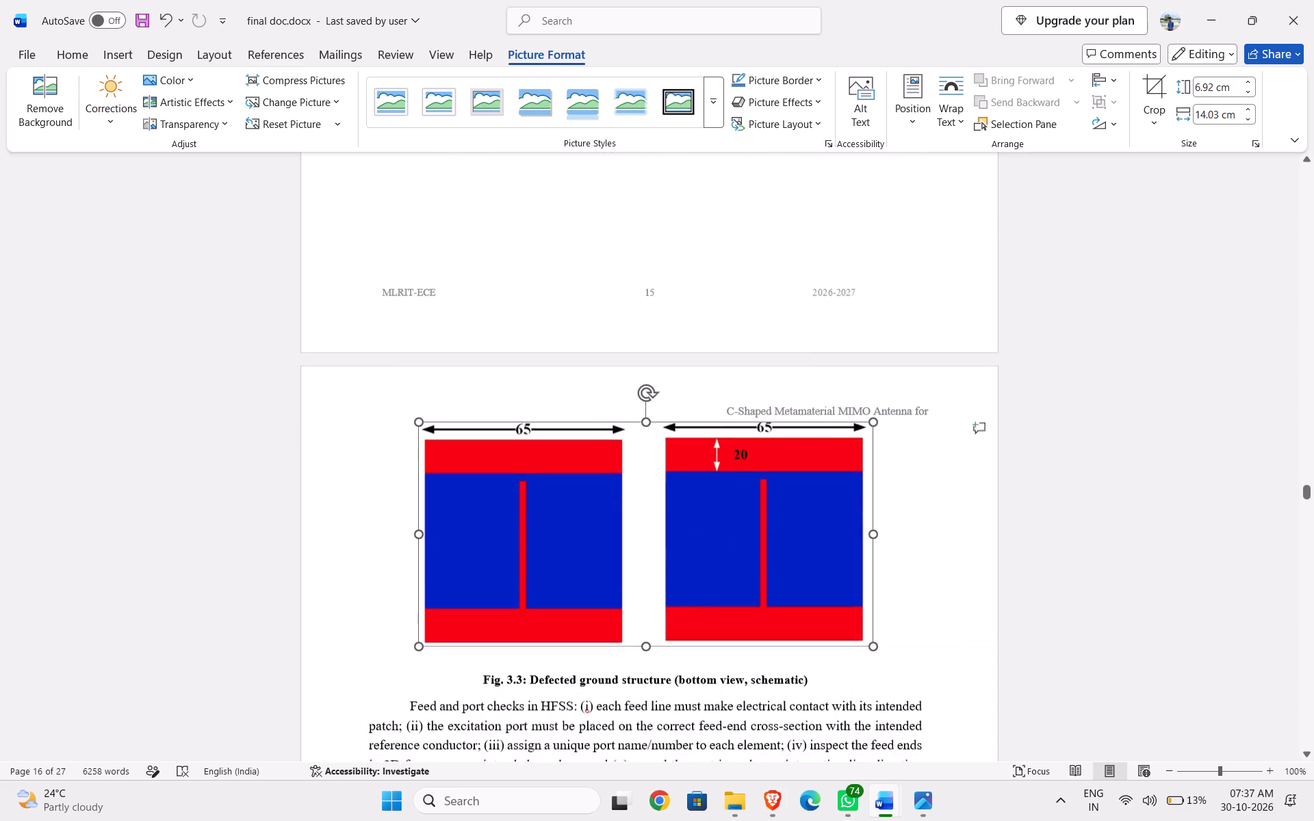
{"action": "left_click_drag", "start_coordinate": [647, 601], "coordinate": [647, 577]}
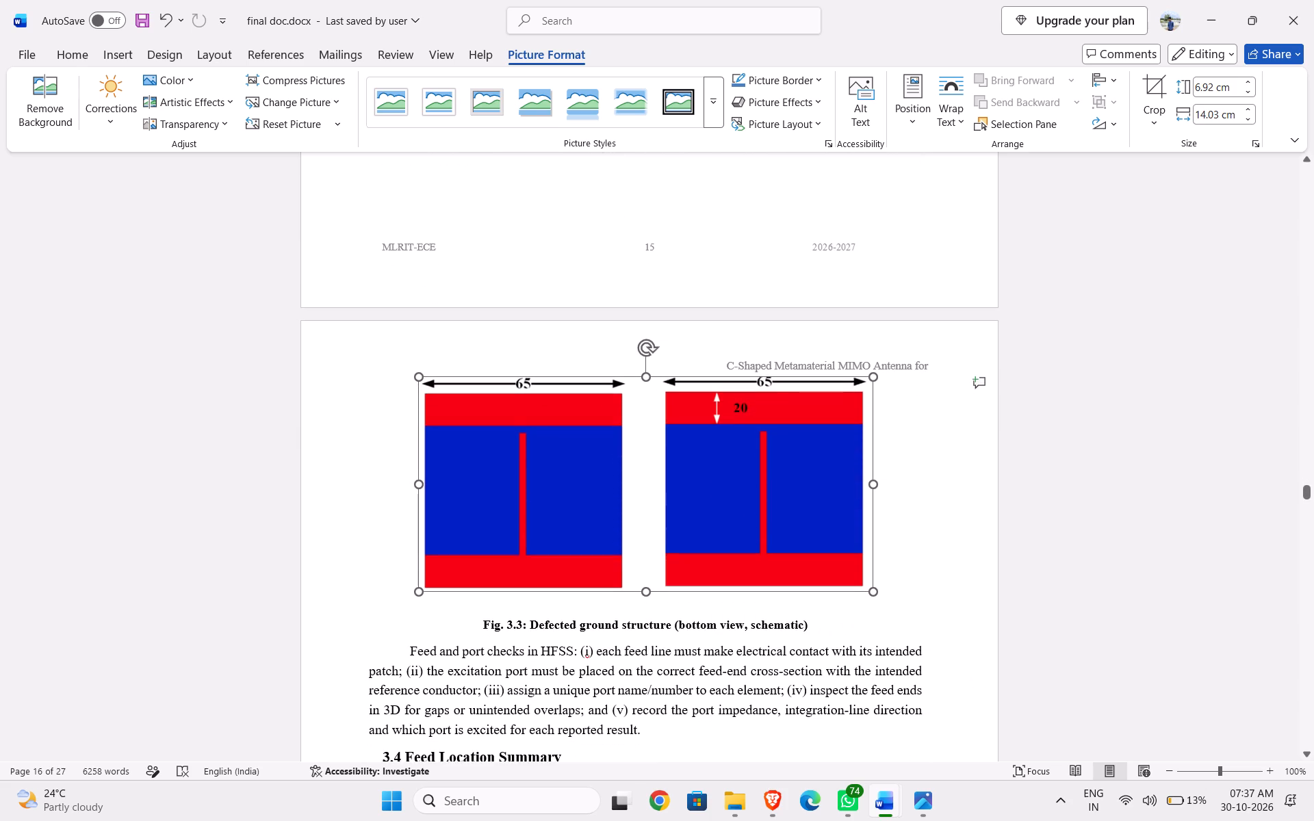
{"action": "left_click_drag", "start_coordinate": [647, 577], "coordinate": [647, 553]}
{"action": "scroll", "coordinate": [640, 410], "scroll_direction": "up", "scroll_amount": 3}
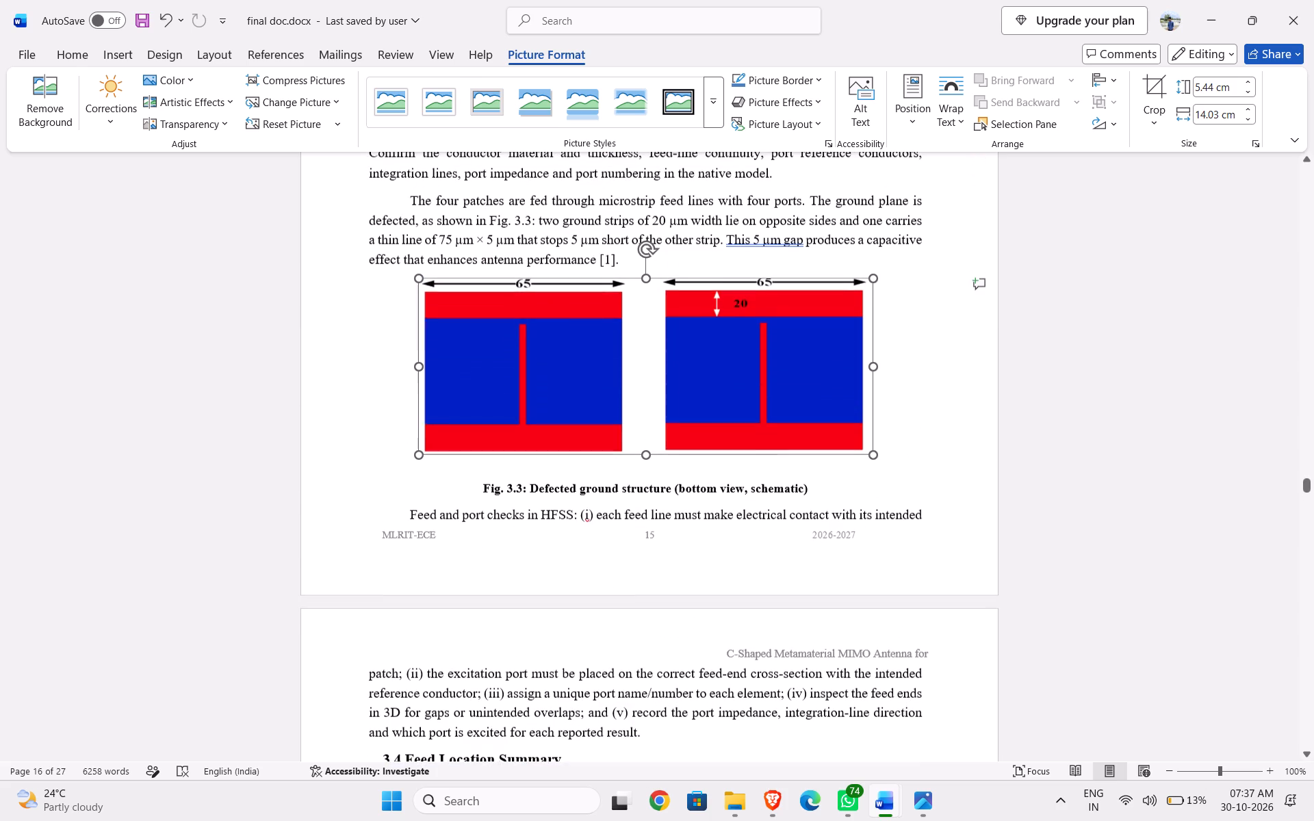
{"action": "left_click_drag", "start_coordinate": [645, 454], "coordinate": [648, 467]}
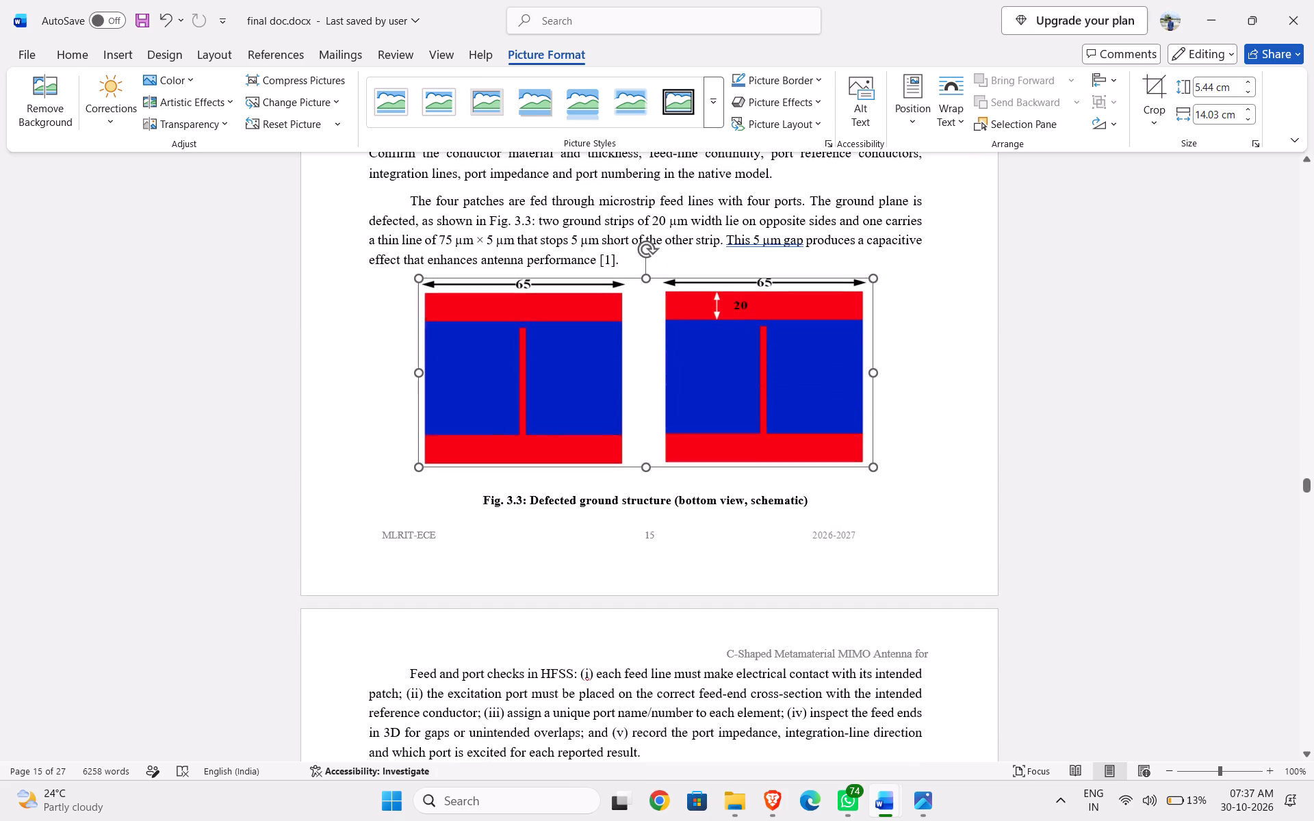
{"action": "left_click_drag", "start_coordinate": [648, 467], "coordinate": [648, 469]}
Delete the blank line between the bottom-view picture and the Fig. 3.3 caption.
{"action": "left_click", "coordinate": [622, 486]}
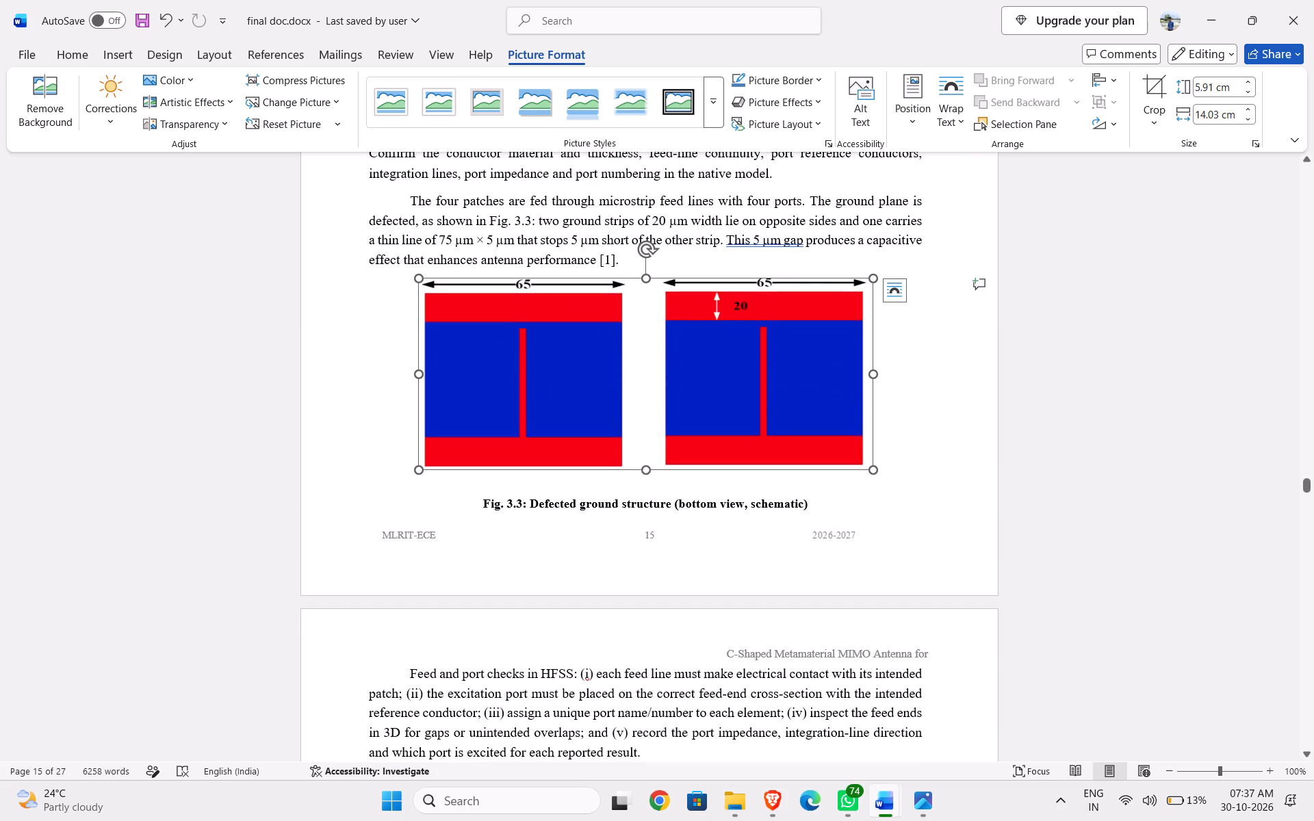
{"action": "left_click", "coordinate": [623, 486]}
{"action": "key", "text": "BackSpace"}
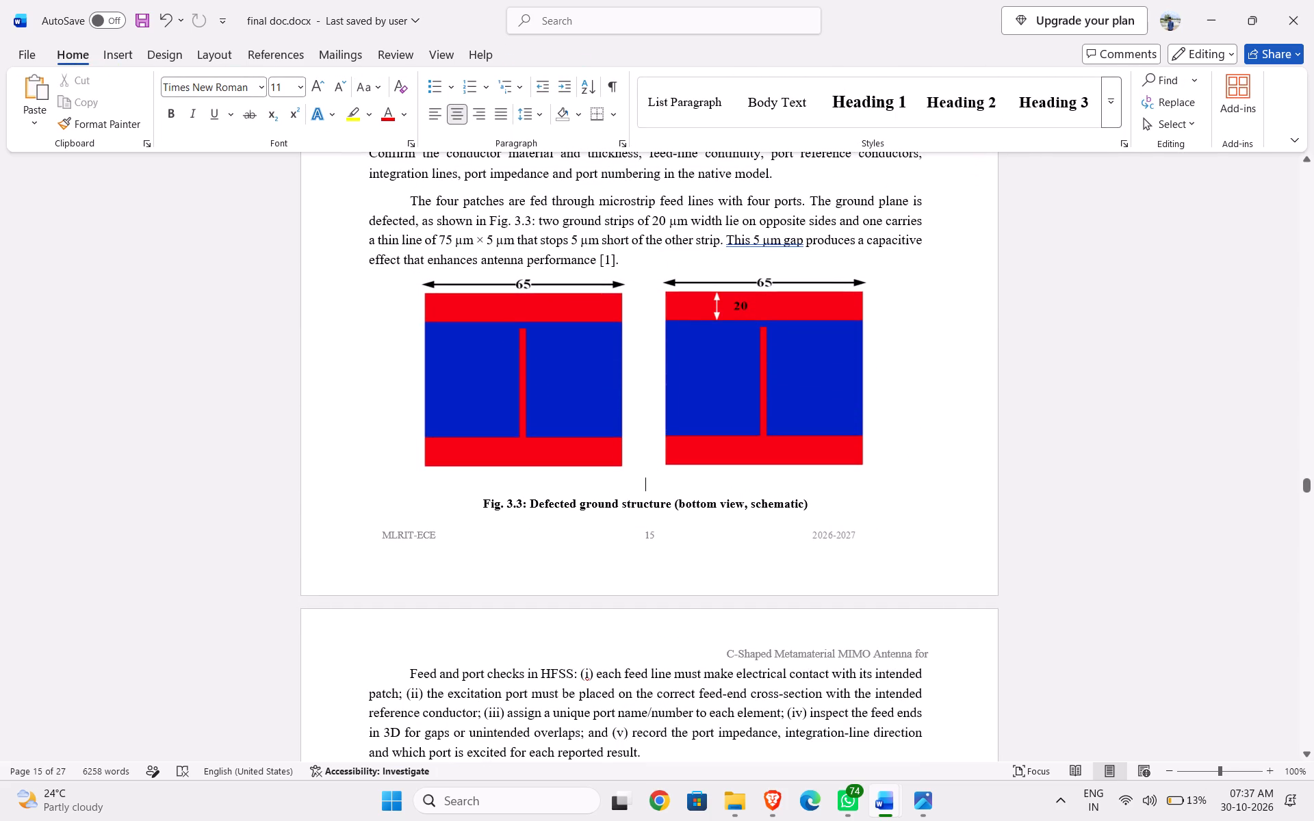
{"action": "key", "text": "BackSpace"}
Stretch the Fig. 3.3 picture slightly taller, keeping its caption on page 15.
{"action": "left_click", "coordinate": [656, 438]}
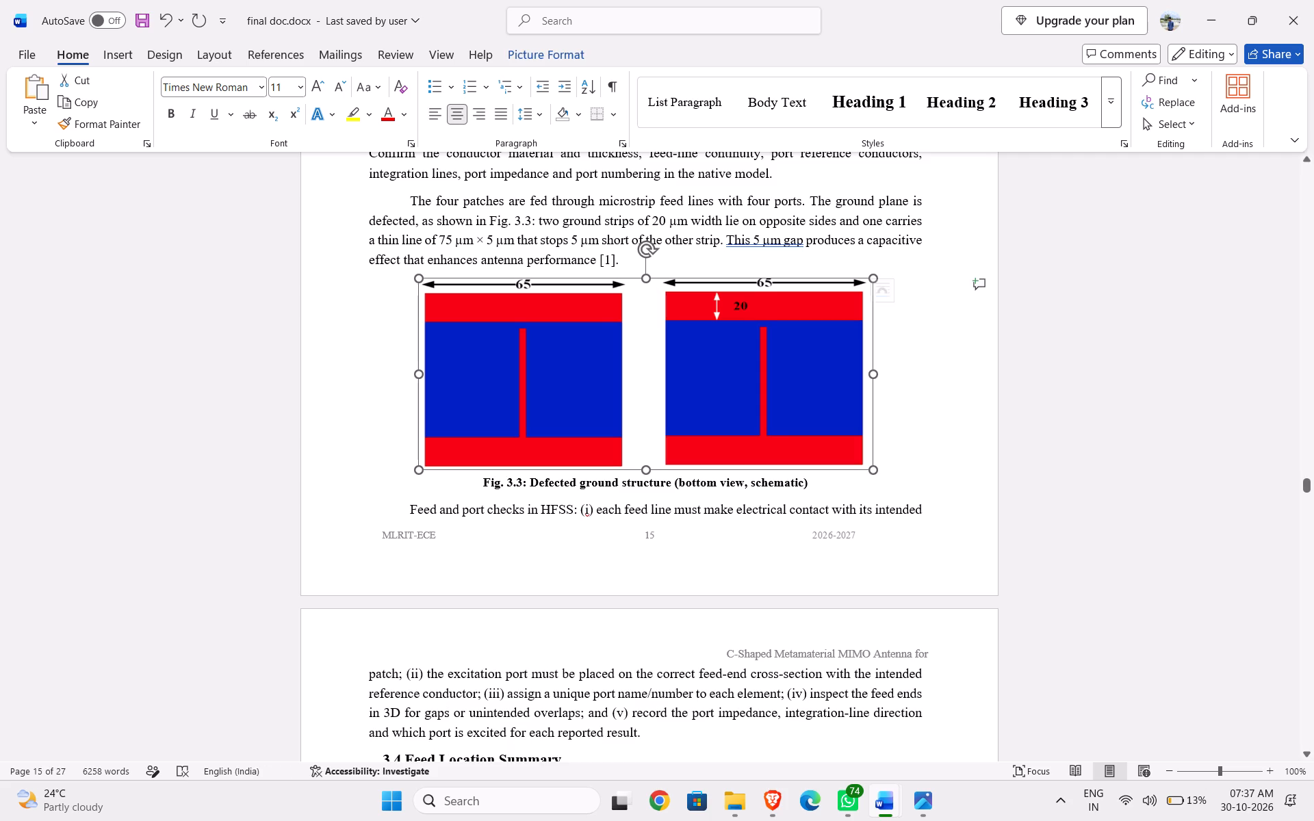
{"action": "left_click_drag", "start_coordinate": [646, 471], "coordinate": [646, 485]}
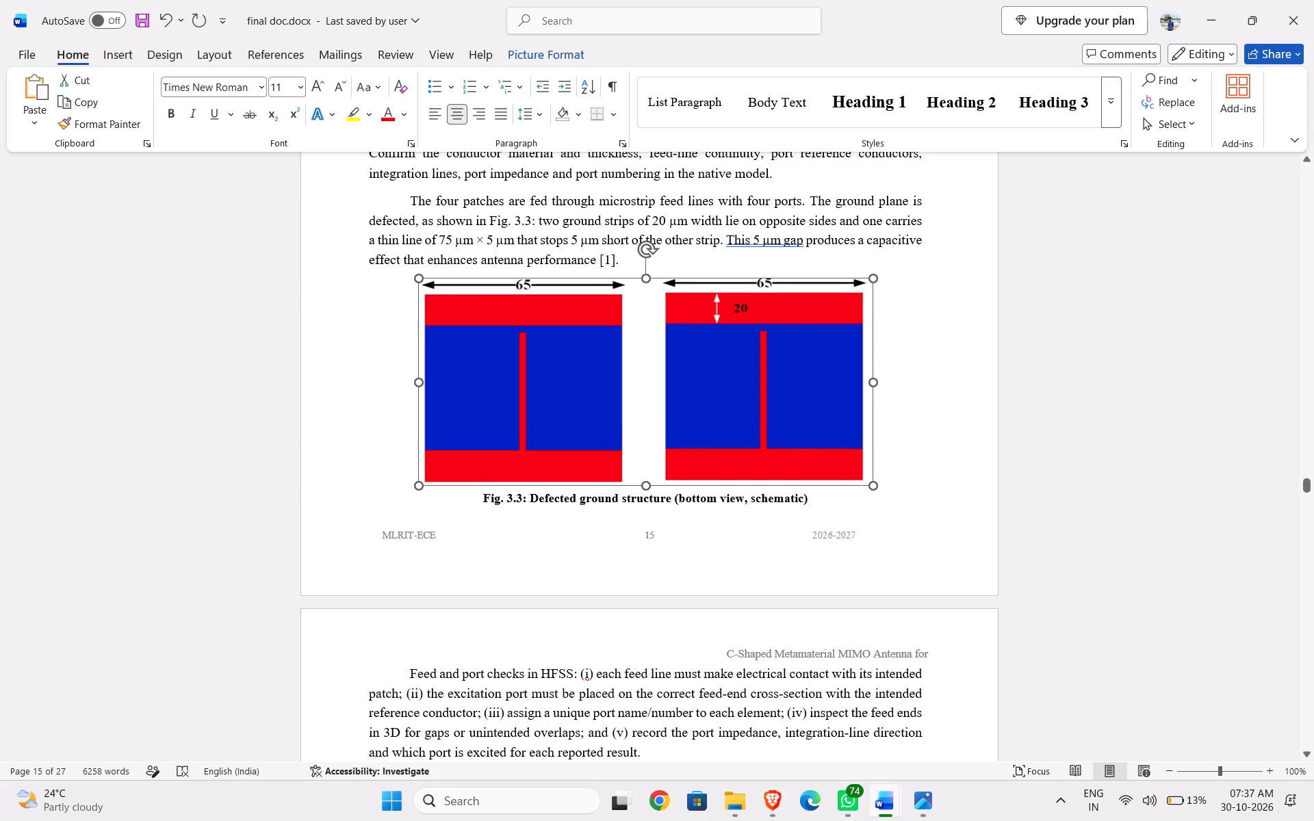
{"action": "left_click_drag", "start_coordinate": [646, 485], "coordinate": [646, 486]}
{"action": "scroll", "coordinate": [692, 476], "scroll_direction": "down", "scroll_amount": 2}
{"action": "scroll", "coordinate": [692, 476], "scroll_direction": "up", "scroll_amount": 2}
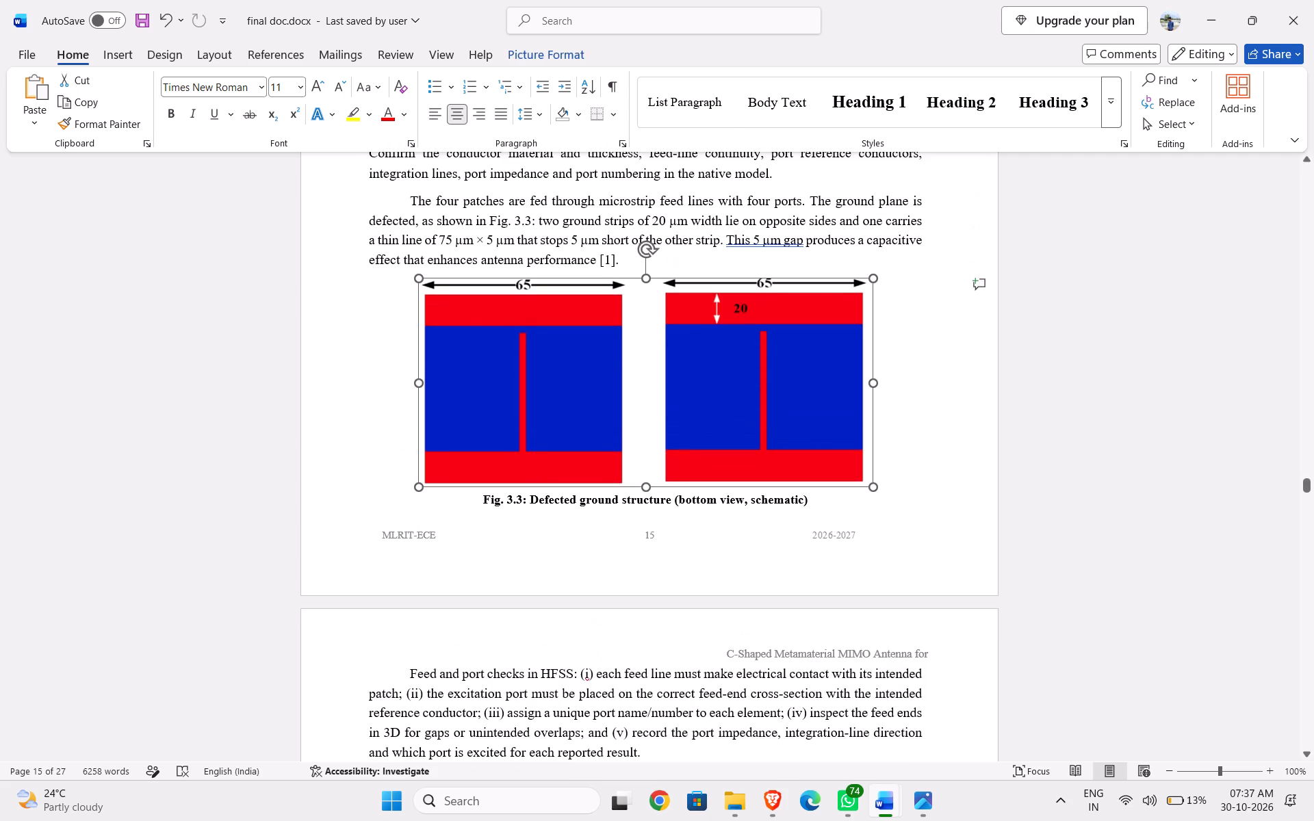
Find Fig. 4.1 in section 4.4, switch to the Design and measurement reference article, and copy its Fig. 3 S-parameters picture.
{"action": "scroll", "coordinate": [697, 495], "scroll_direction": "down", "scroll_amount": 20}
{"action": "scroll", "coordinate": [697, 495], "scroll_direction": "down", "scroll_amount": 6}
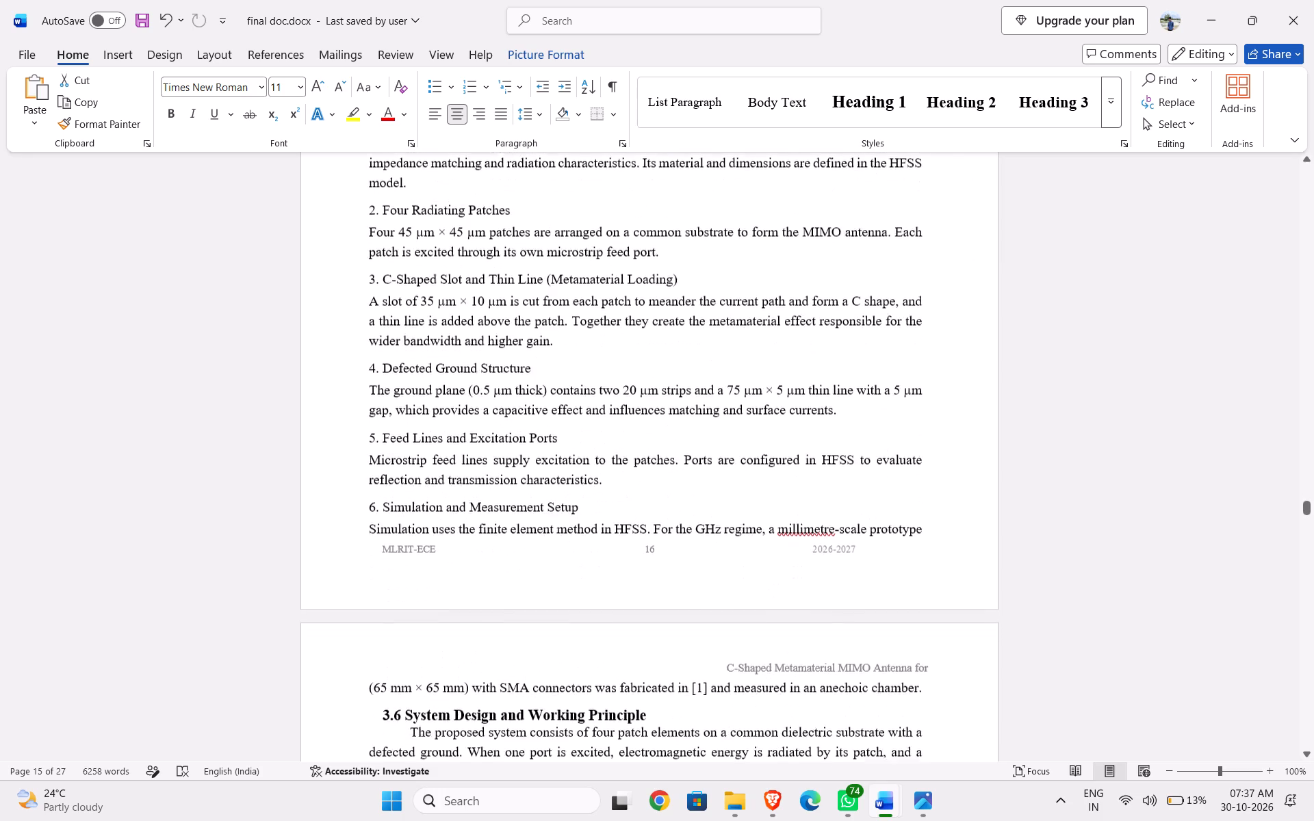
{"action": "scroll", "coordinate": [697, 496], "scroll_direction": "down", "scroll_amount": 20}
{"action": "scroll", "coordinate": [697, 496], "scroll_direction": "down", "scroll_amount": 8}
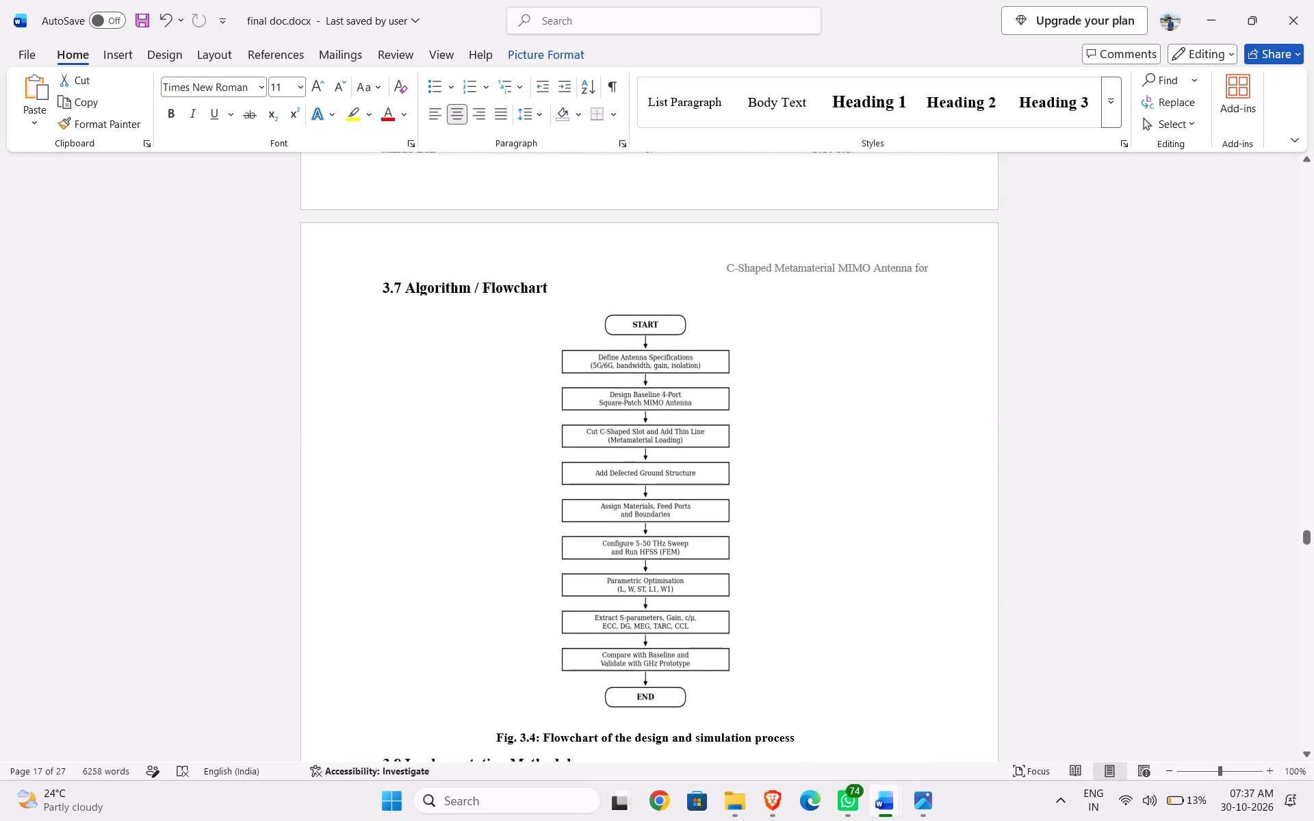
{"action": "scroll", "coordinate": [697, 496], "scroll_direction": "down", "scroll_amount": 12}
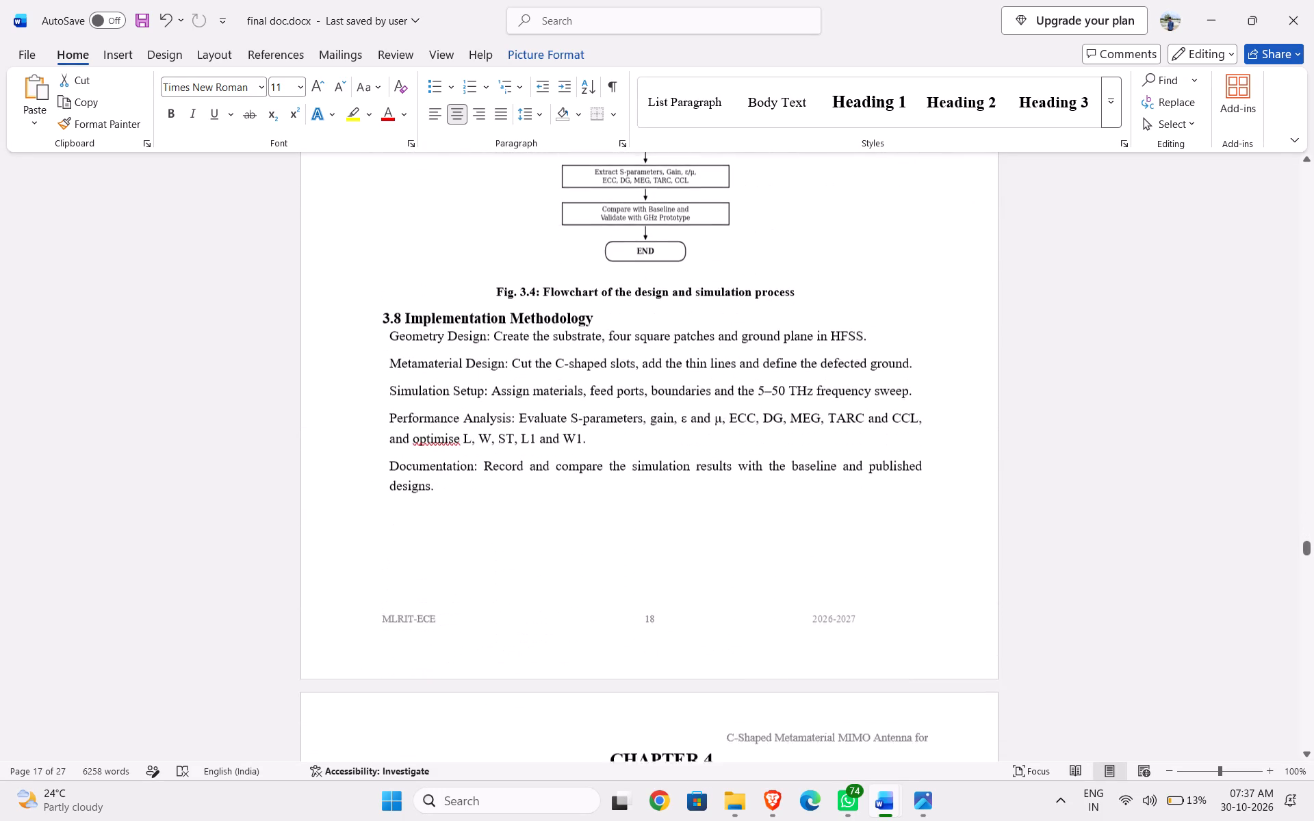
{"action": "scroll", "coordinate": [697, 496], "scroll_direction": "down", "scroll_amount": 2}
{"action": "scroll", "coordinate": [697, 496], "scroll_direction": "down", "scroll_amount": 20}
{"action": "scroll", "coordinate": [697, 496], "scroll_direction": "down", "scroll_amount": 6}
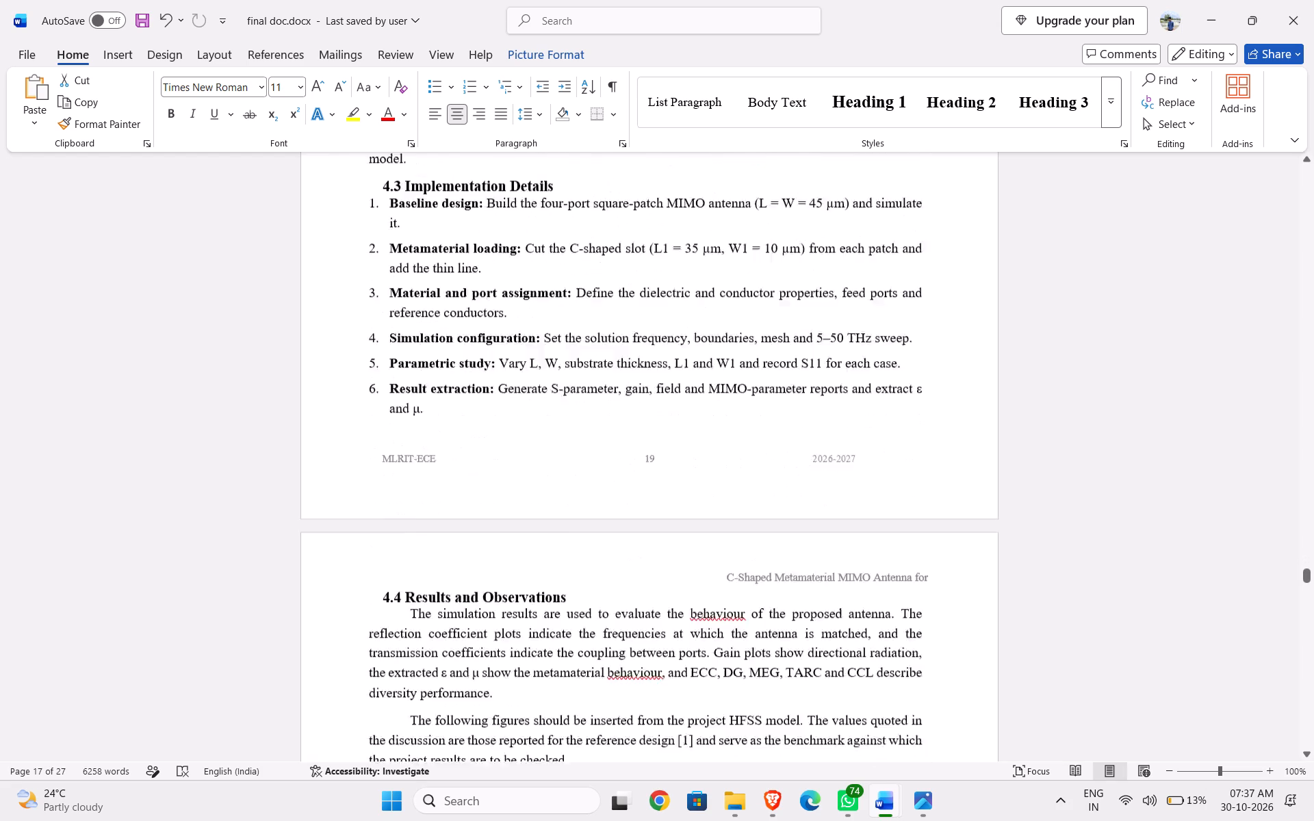
{"action": "scroll", "coordinate": [697, 496], "scroll_direction": "down", "scroll_amount": 11}
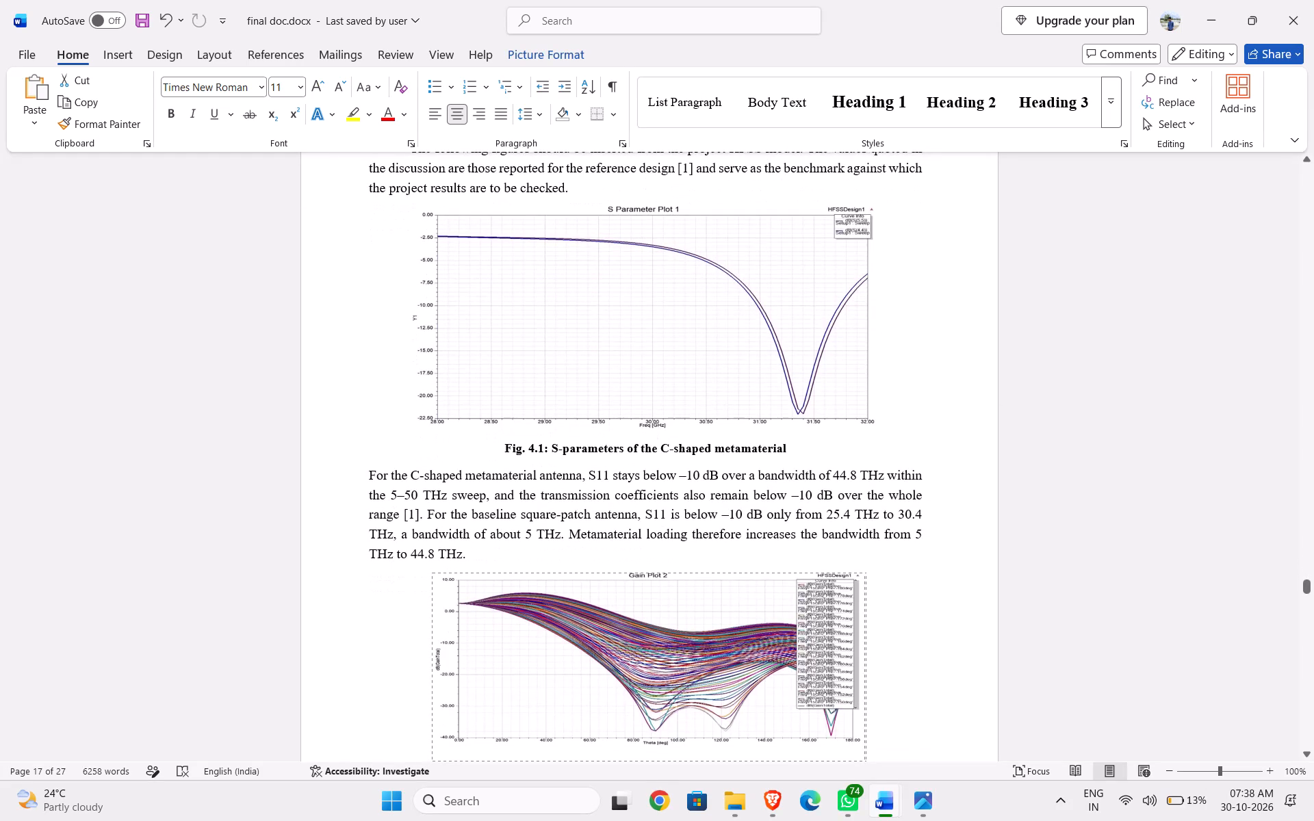
{"action": "scroll", "coordinate": [669, 357], "scroll_direction": "up", "scroll_amount": 2}
{"action": "left_click", "coordinate": [669, 357]}
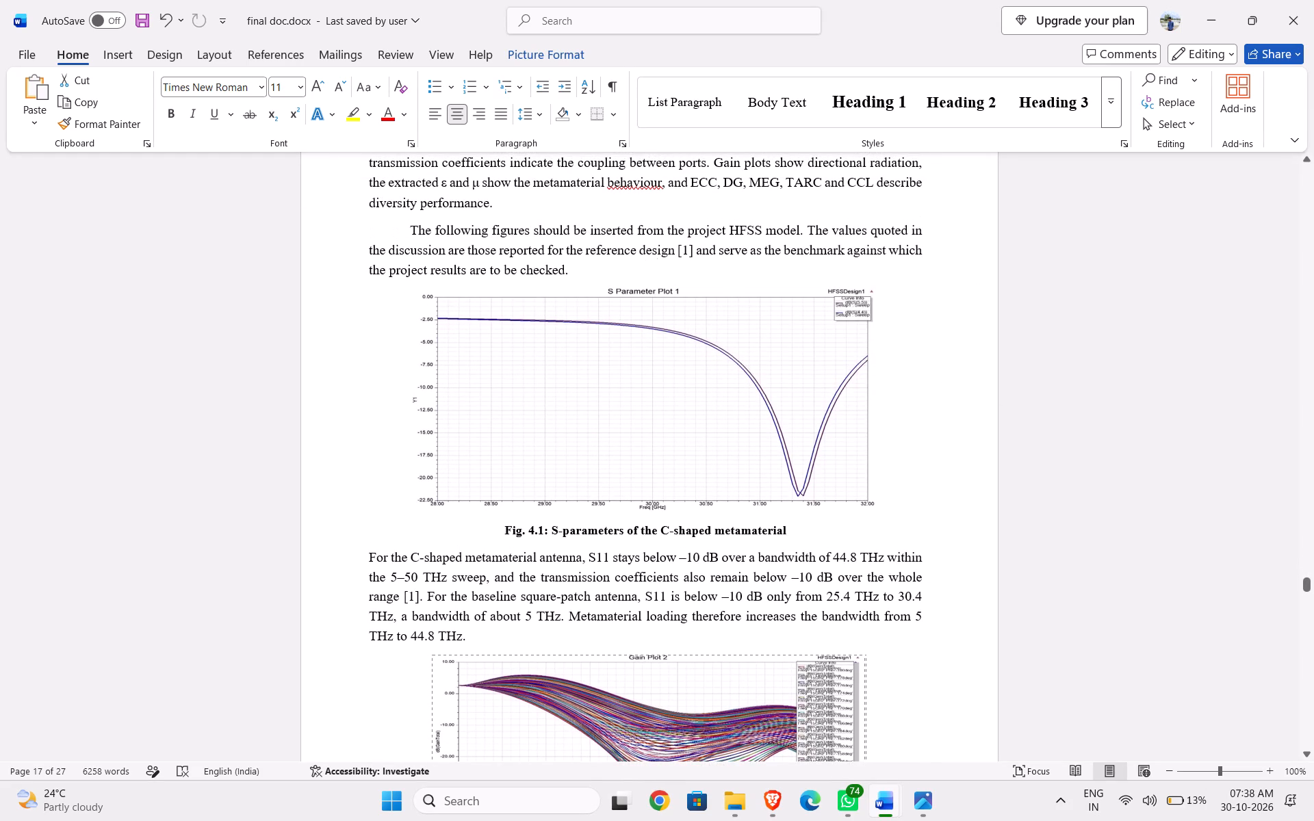
{"action": "scroll", "coordinate": [669, 357], "scroll_direction": "up", "scroll_amount": 2}
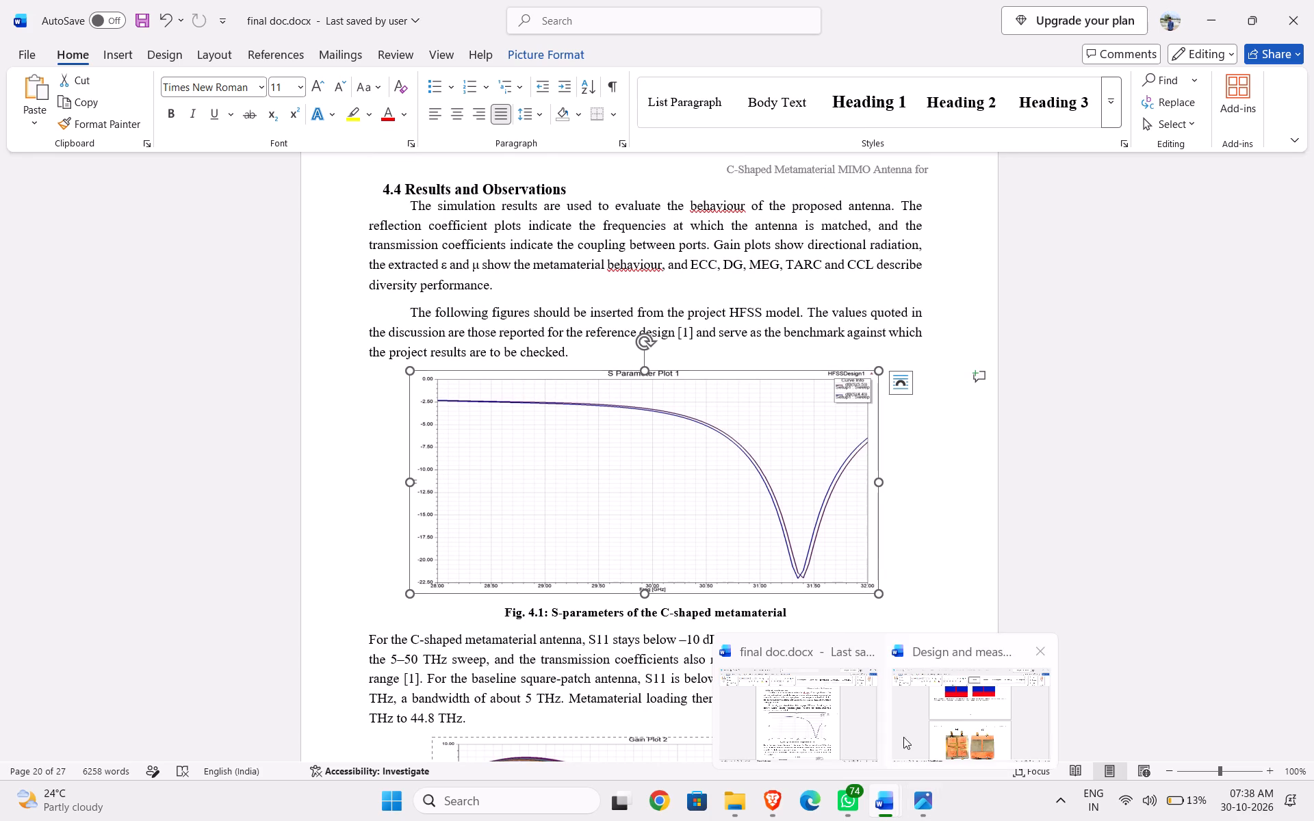
{"action": "left_click", "coordinate": [953, 715]}
{"action": "scroll", "coordinate": [727, 579], "scroll_direction": "down", "scroll_amount": 11}
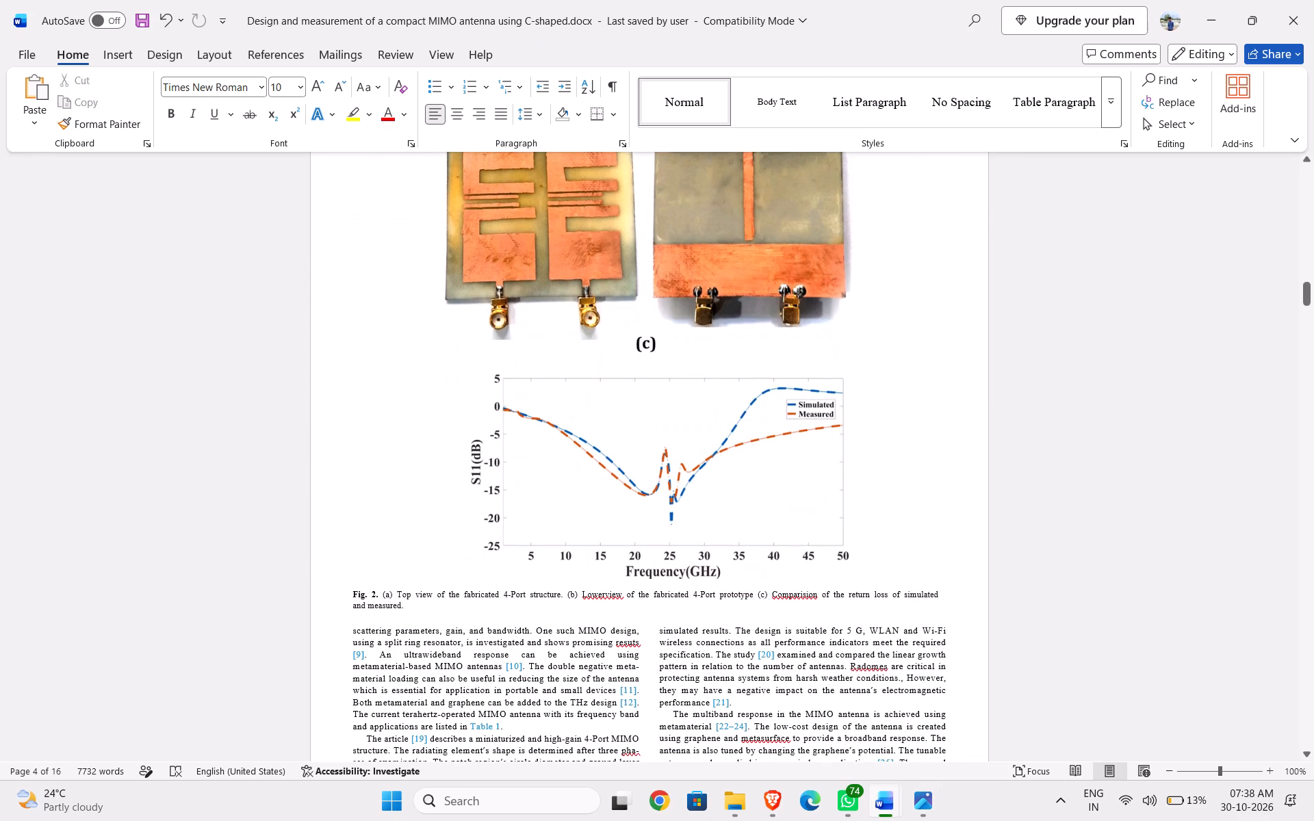
{"action": "scroll", "coordinate": [706, 504], "scroll_direction": "down", "scroll_amount": 16}
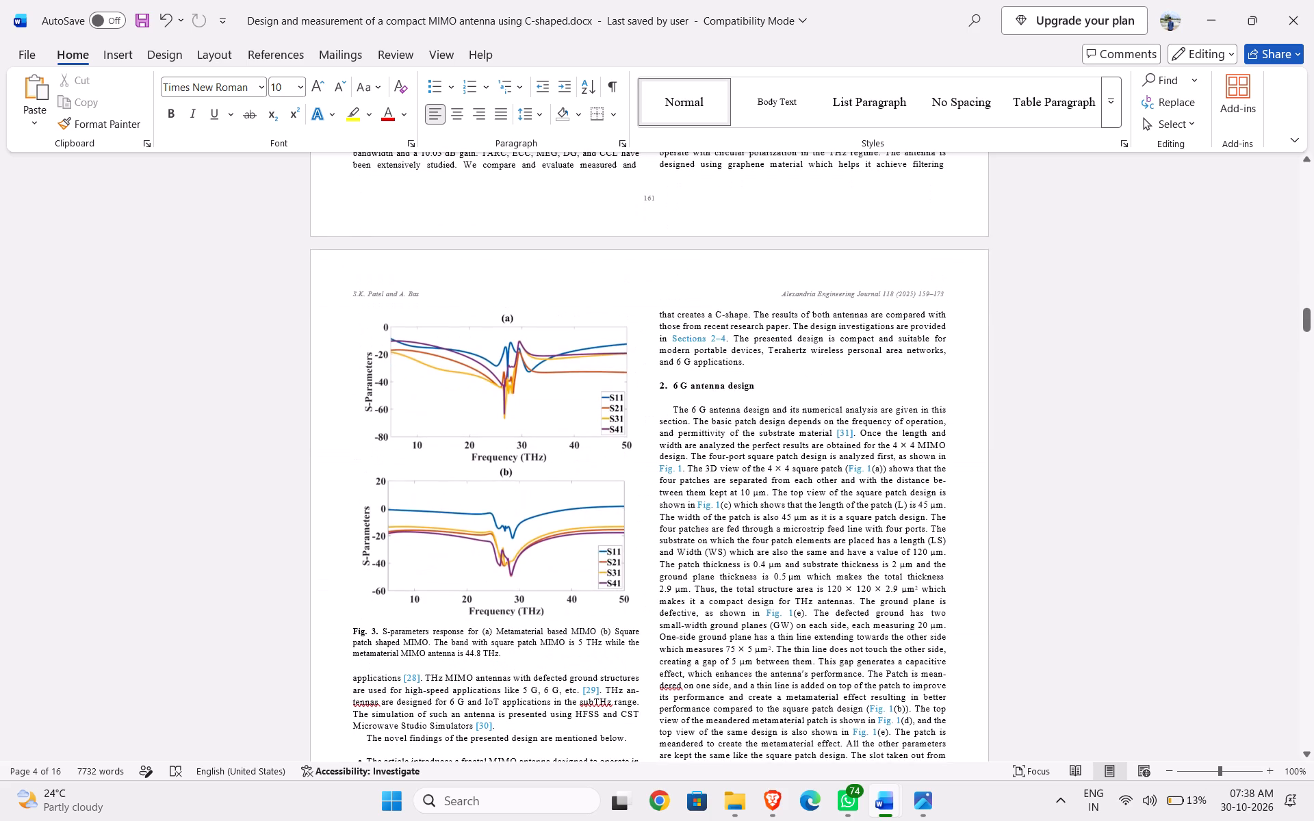
{"action": "left_click", "coordinate": [473, 501]}
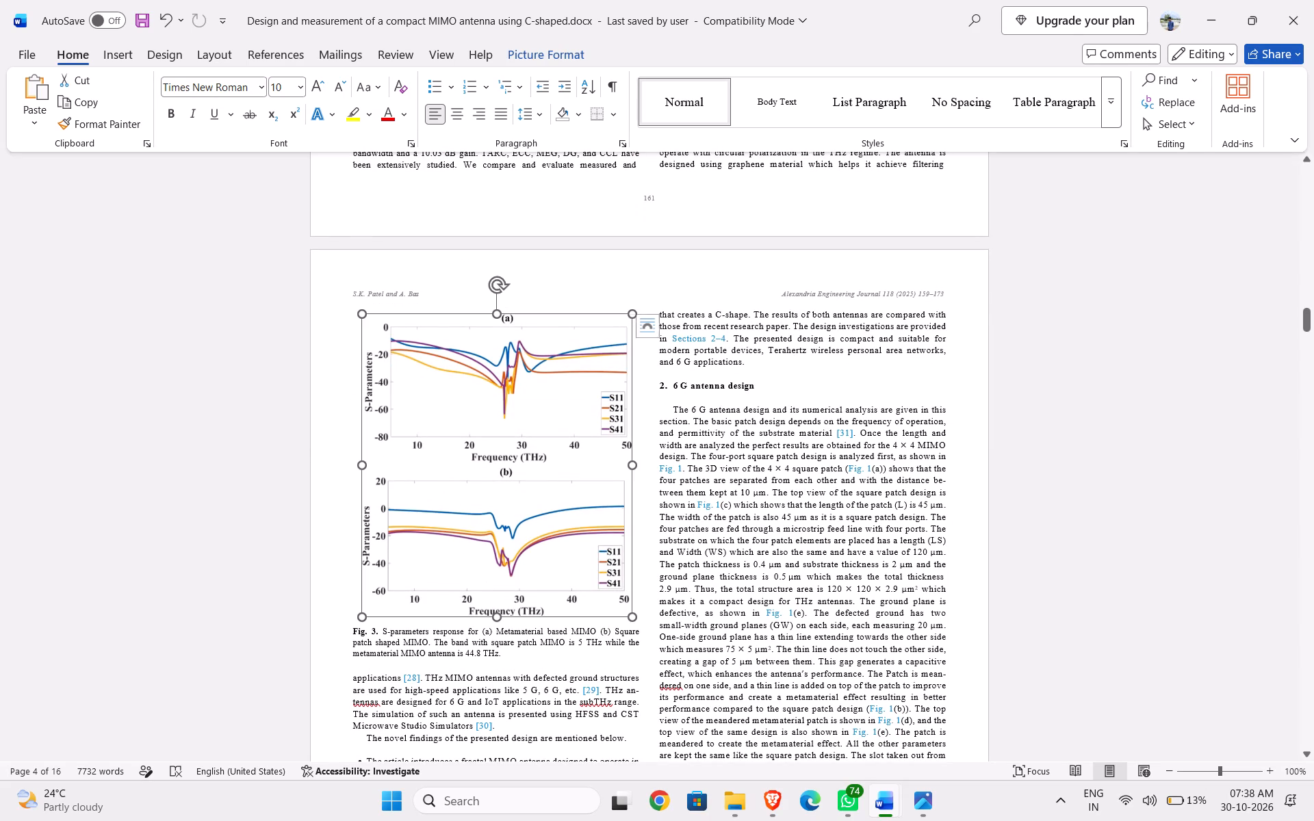
{"action": "key", "text": "ctrl+c"}
Switch back to final doc.docx and replace the Fig. 4.1 plot with the copied S-parameters picture, centred above its caption.
{"action": "left_click", "coordinate": [806, 714]}
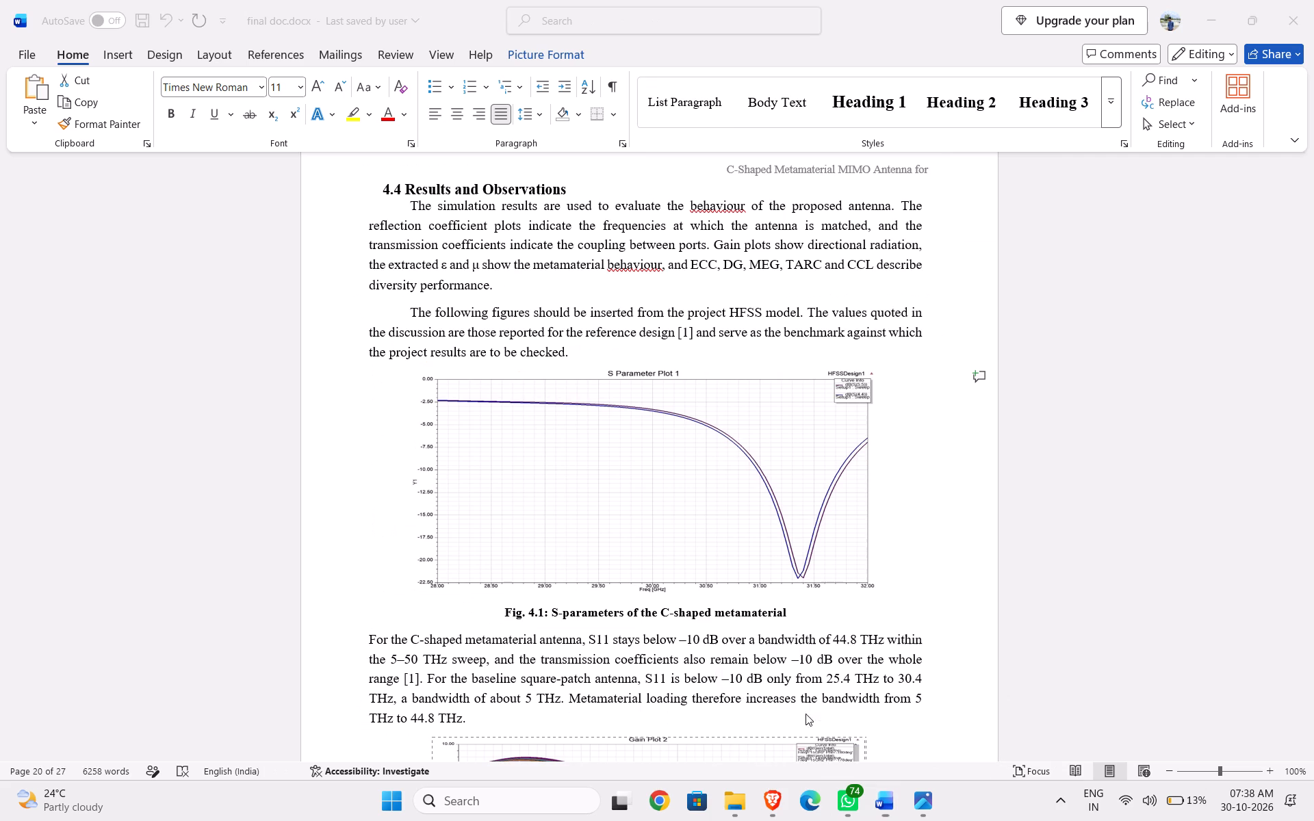
{"action": "left_click", "coordinate": [685, 556]}
{"action": "key", "text": "Delete"}
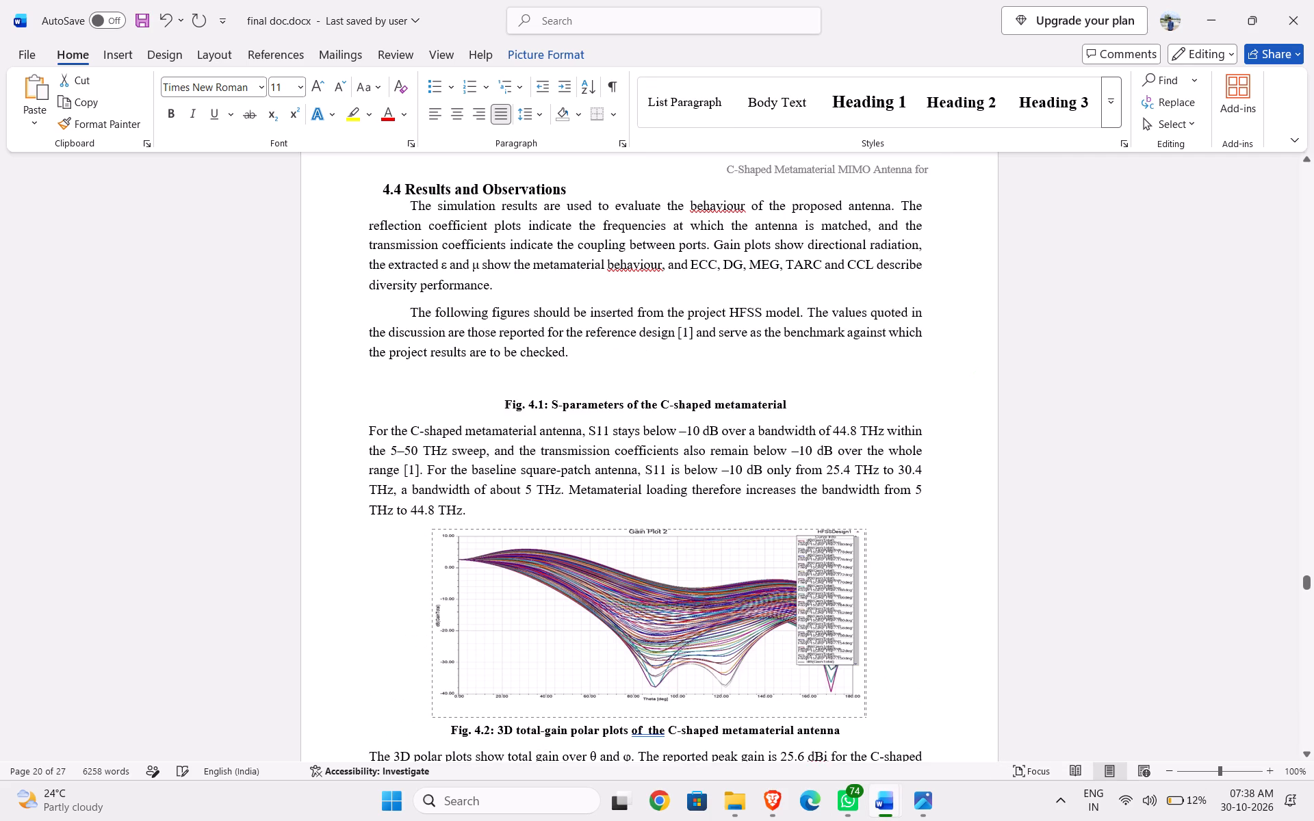
{"action": "key", "text": "ctrl+v"}
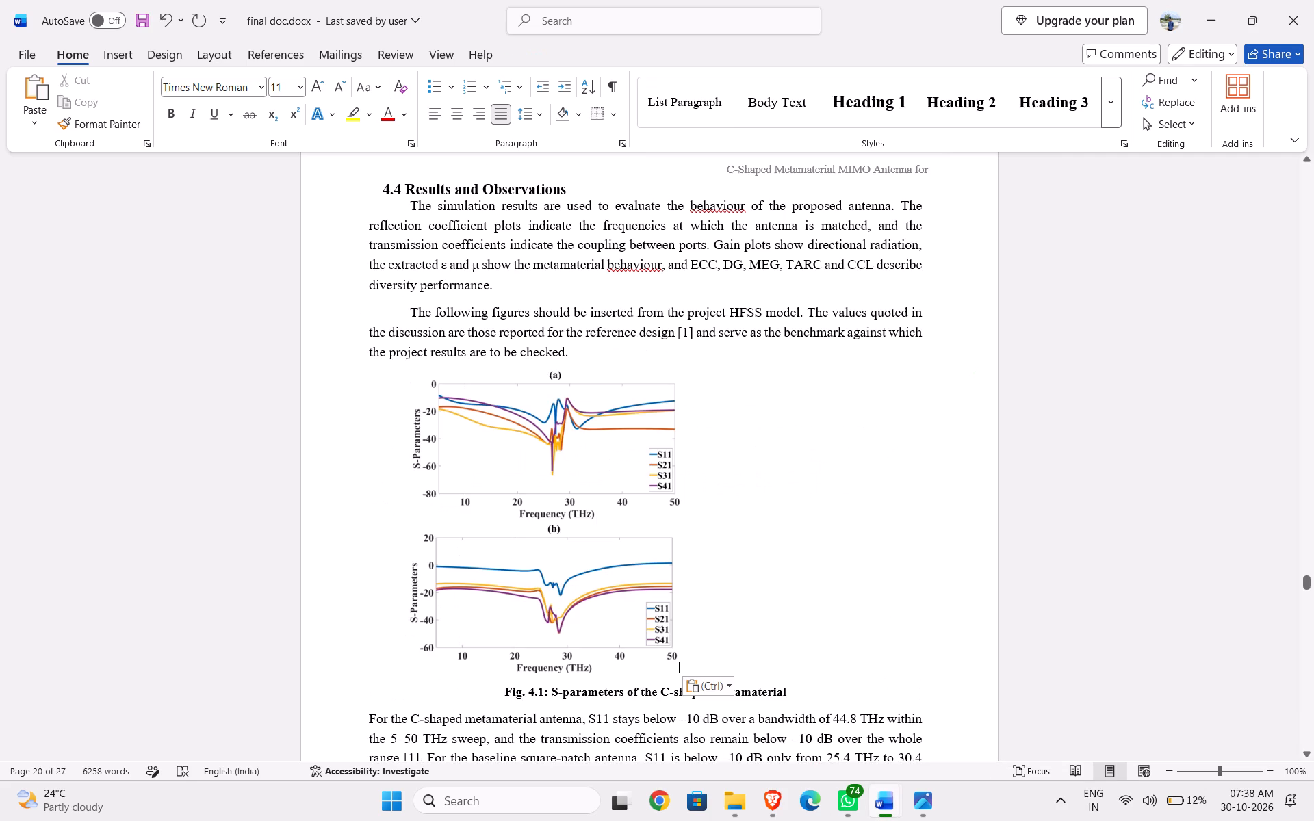
{"action": "left_click", "coordinate": [586, 545]}
{"action": "left_click", "coordinate": [450, 112]}
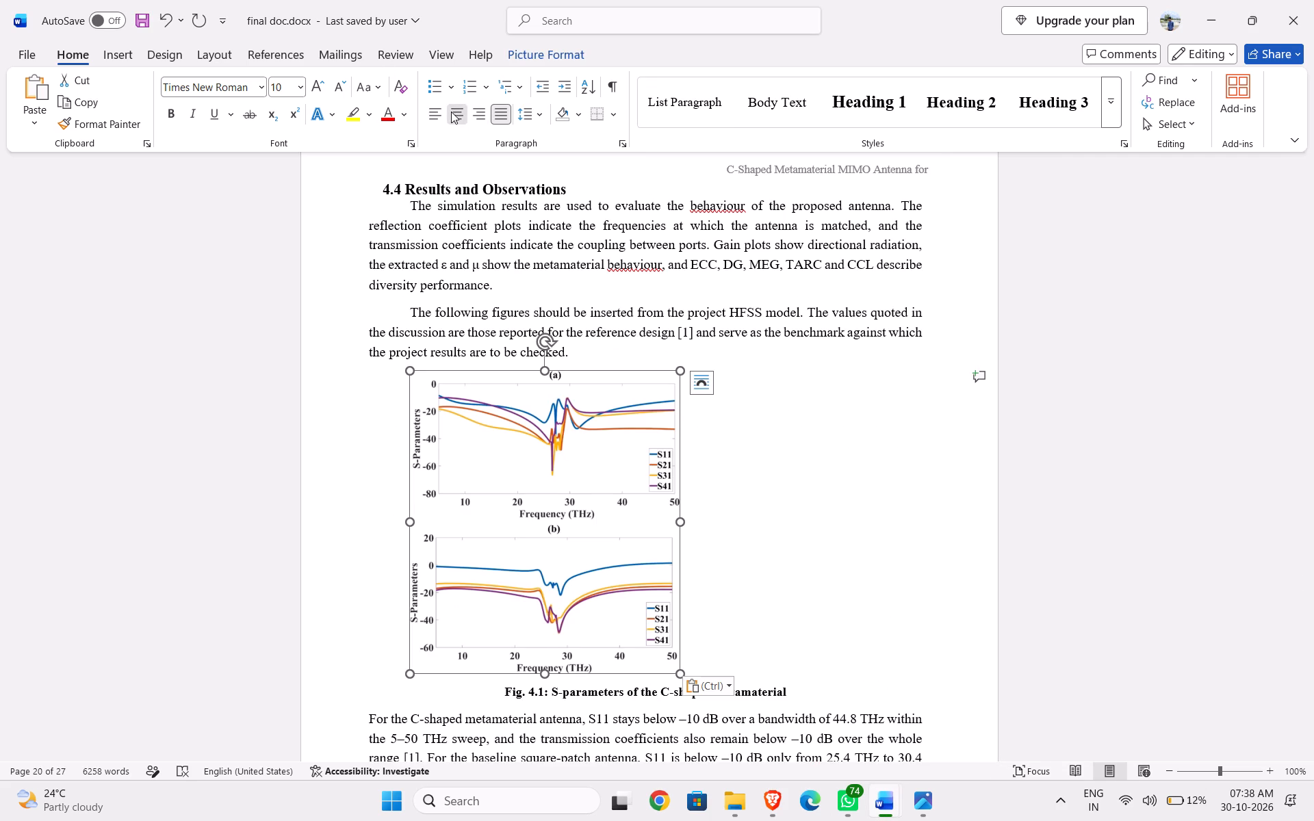
Delete the Gain Plot 2 picture above the Fig. 4.2 caption.
{"action": "scroll", "coordinate": [801, 489], "scroll_direction": "down", "scroll_amount": 3}
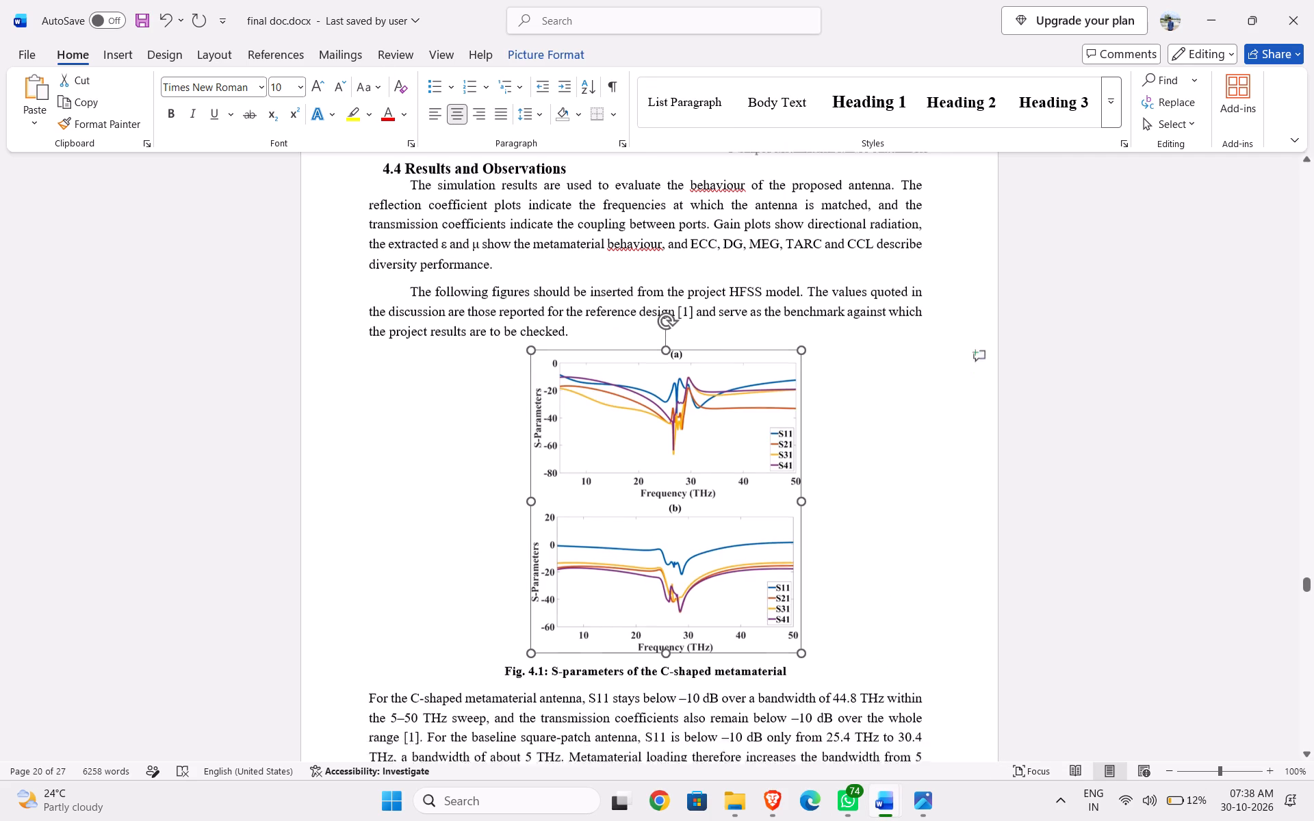
{"action": "scroll", "coordinate": [801, 489], "scroll_direction": "down", "scroll_amount": 17}
{"action": "left_click", "coordinate": [688, 357]}
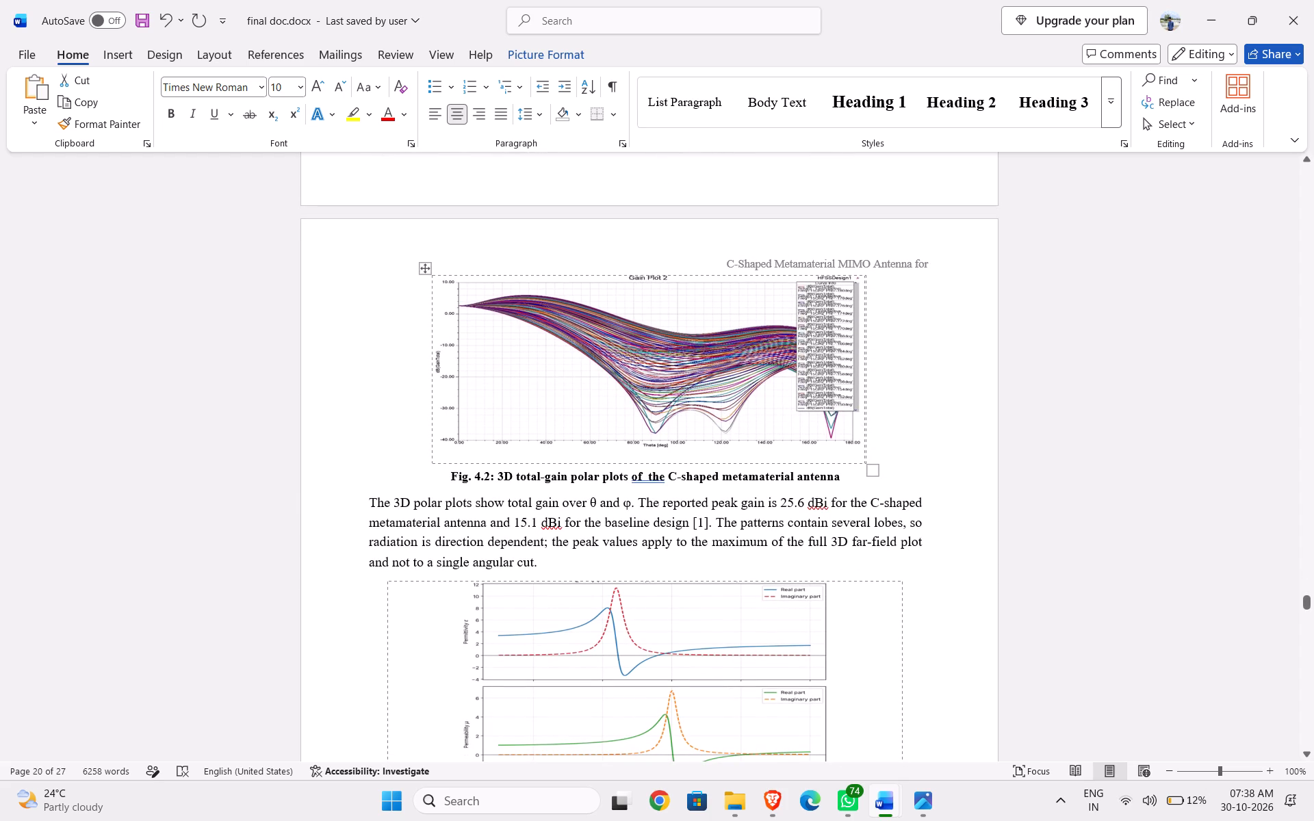
{"action": "key", "text": "Delete"}
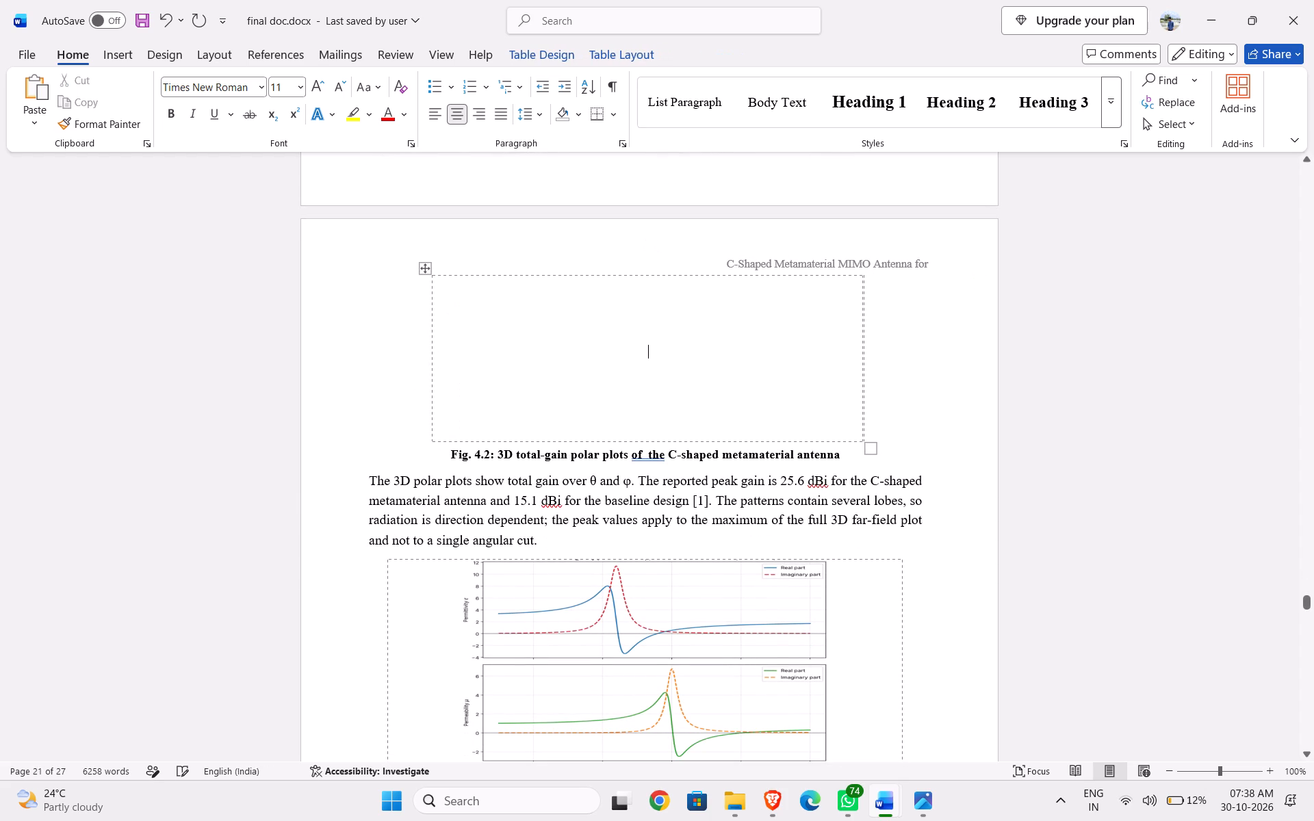
Remove the empty table frame above the Fig. 4.2 caption by deleting its cells with the Shift cells left option.
{"action": "left_click", "coordinate": [425, 268]}
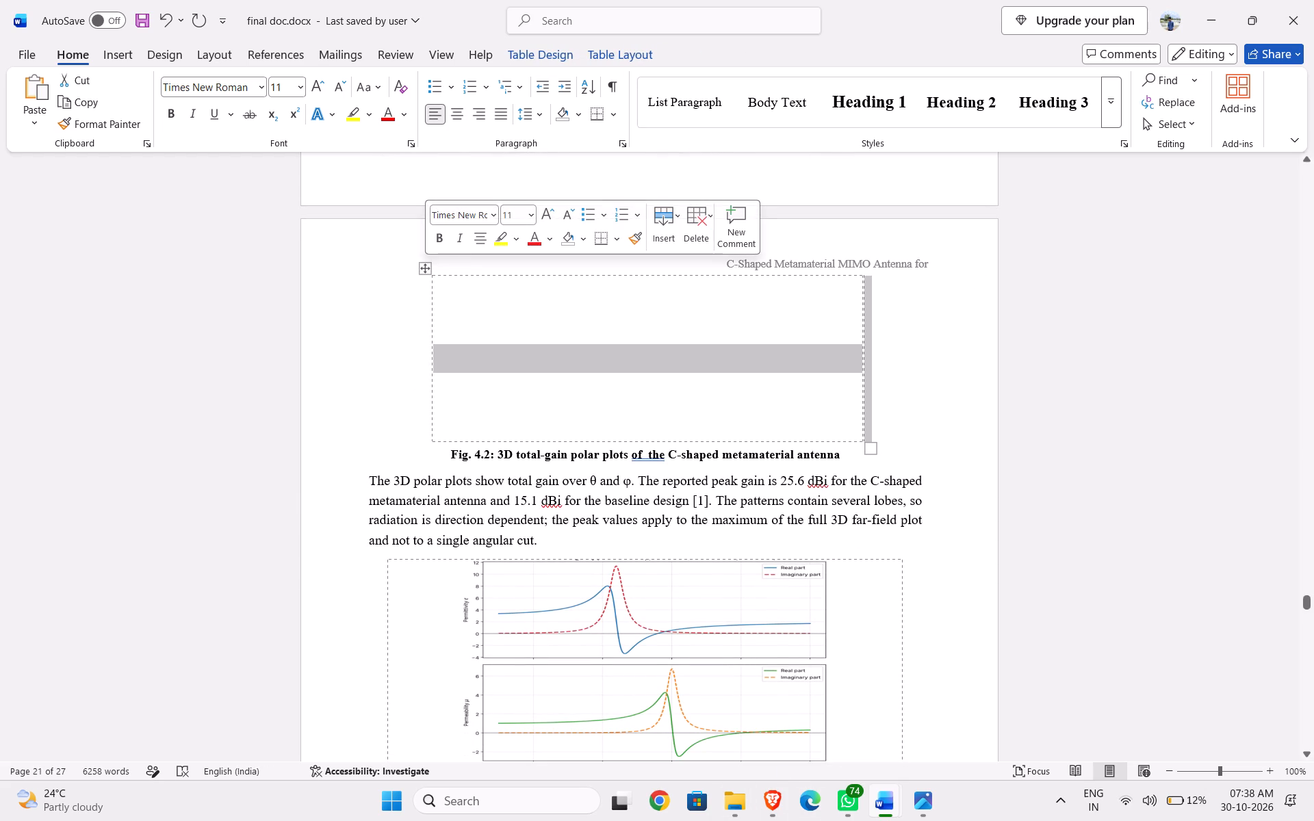
{"action": "right_click", "coordinate": [423, 272]}
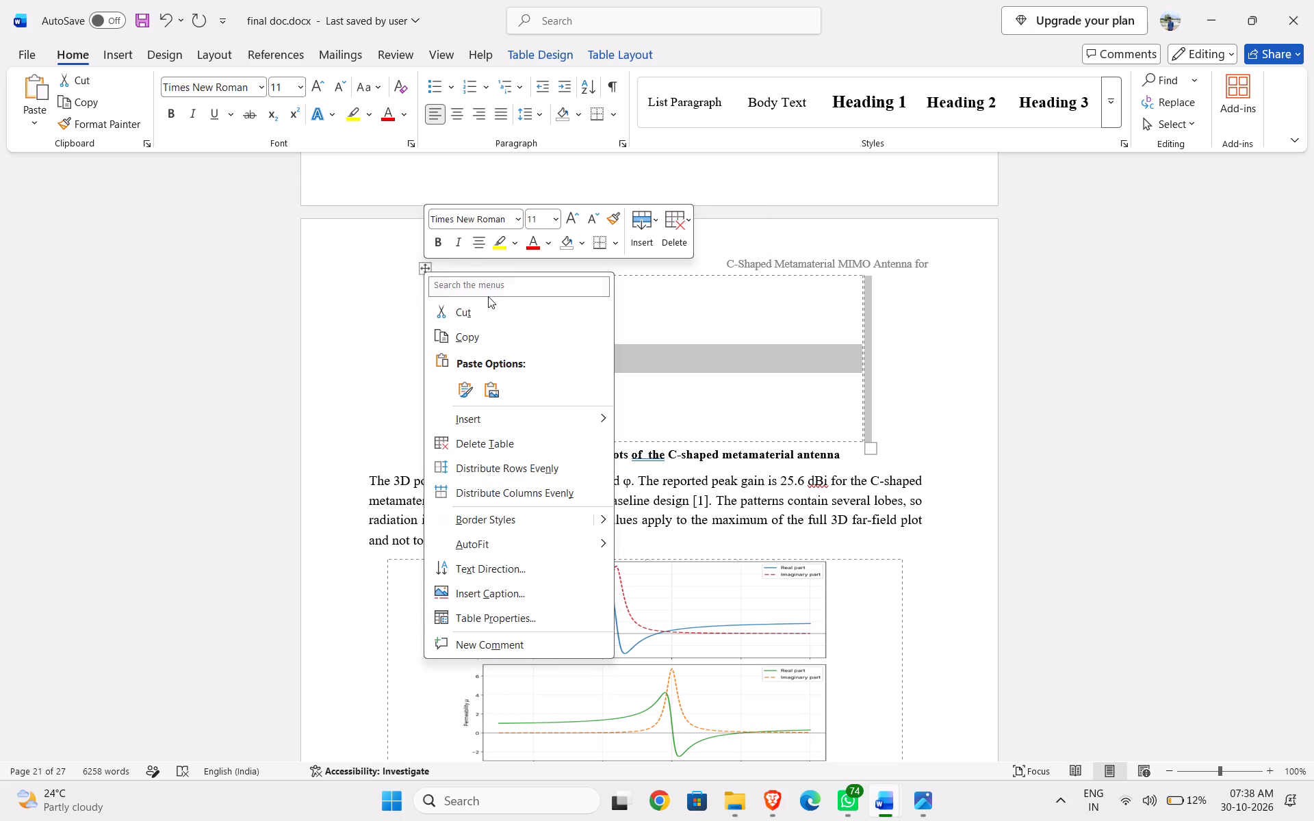
{"action": "left_click", "coordinate": [662, 318]}
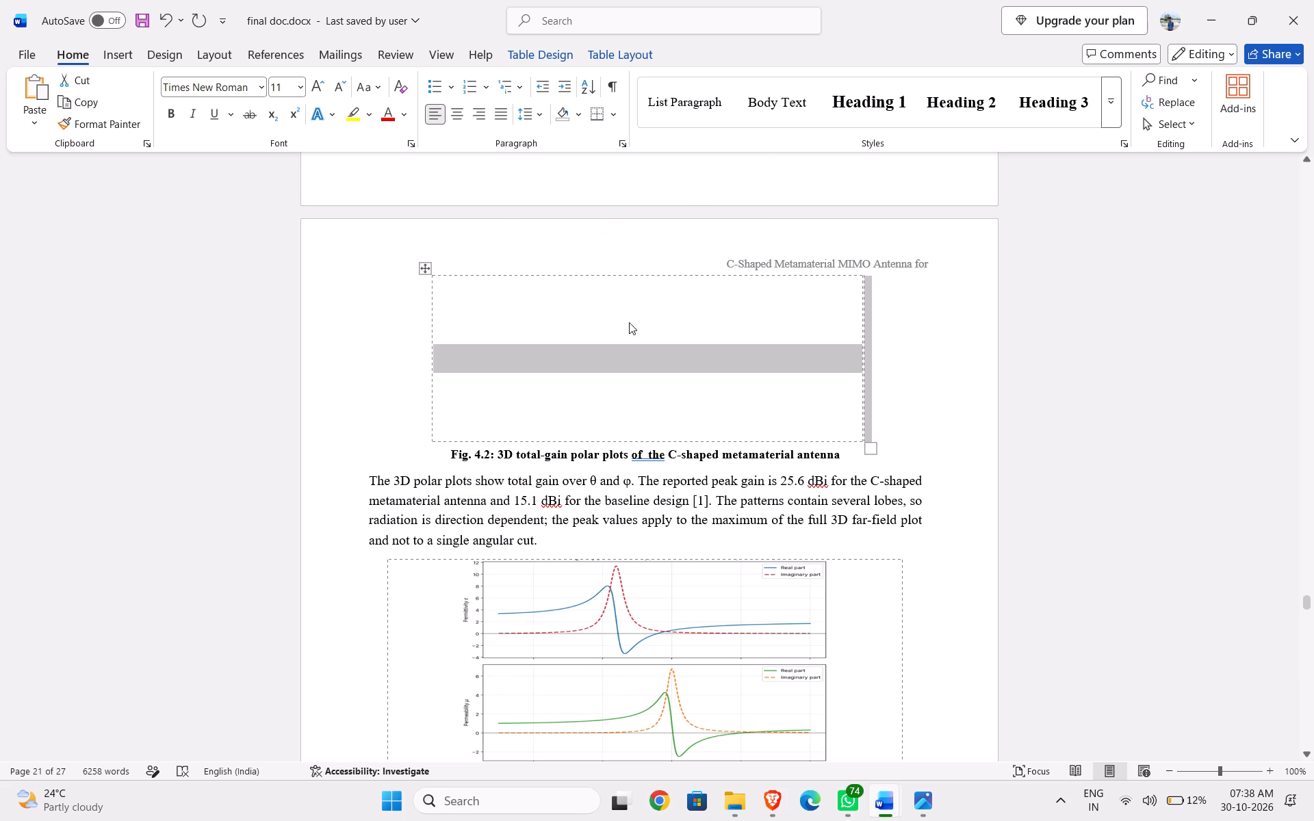
{"action": "key", "text": "Delete"}
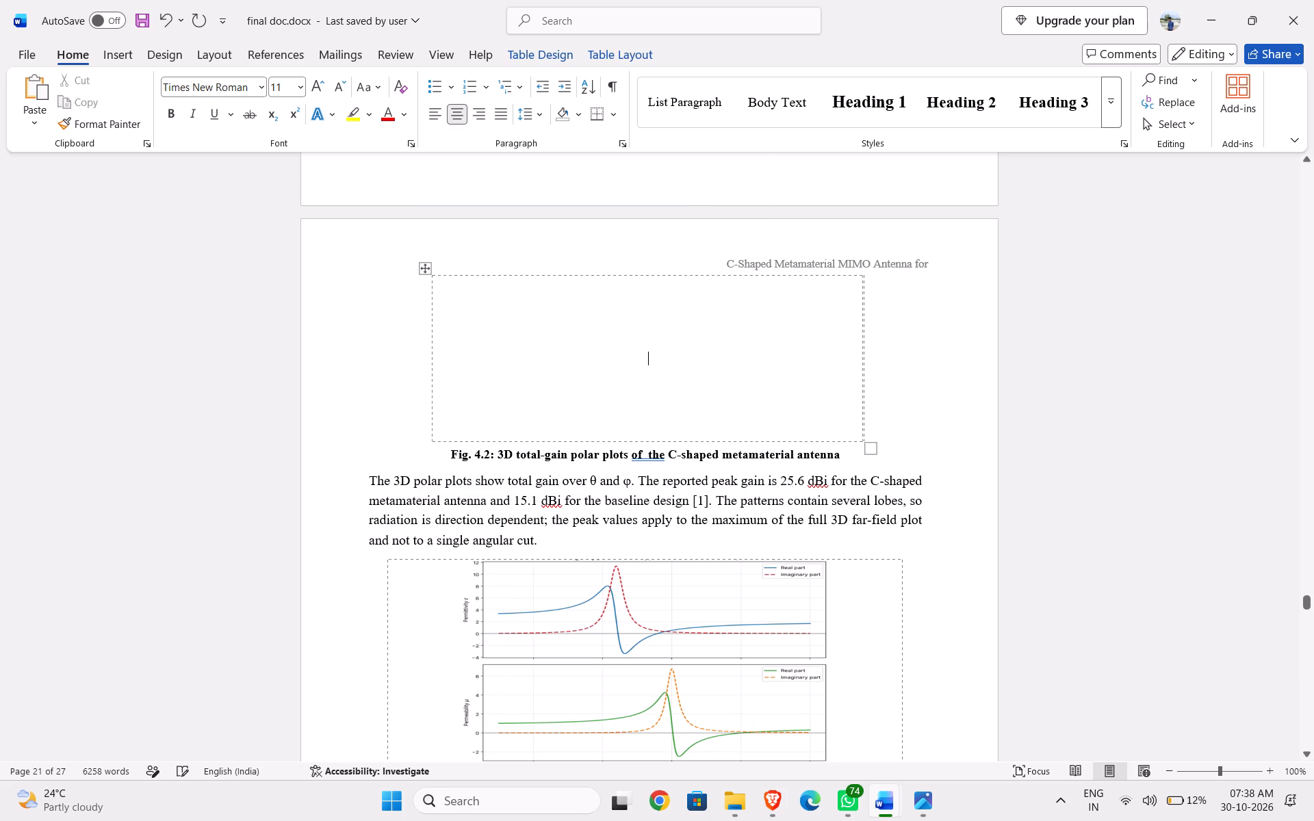
{"action": "left_click", "coordinate": [424, 270]}
{"action": "key", "text": "Delete"}
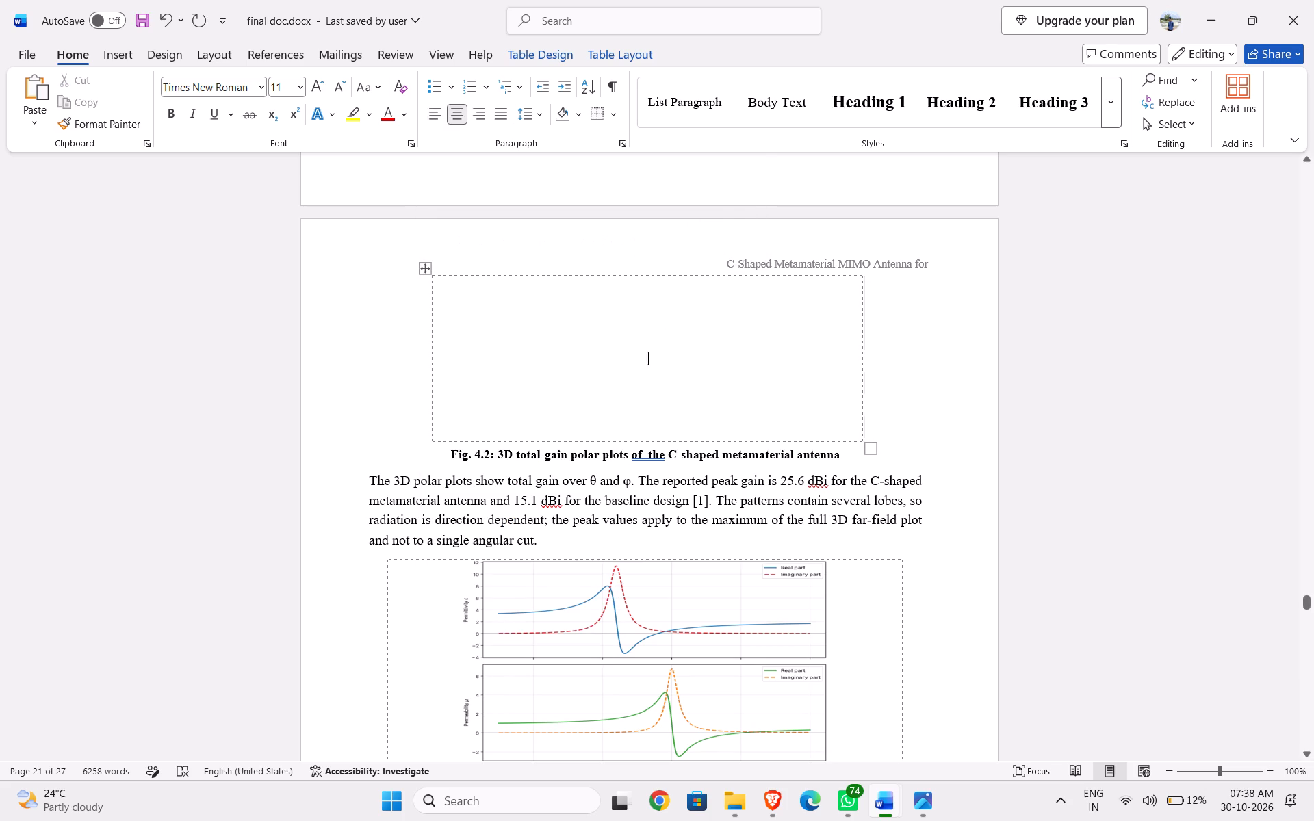
{"action": "left_click", "coordinate": [426, 271]}
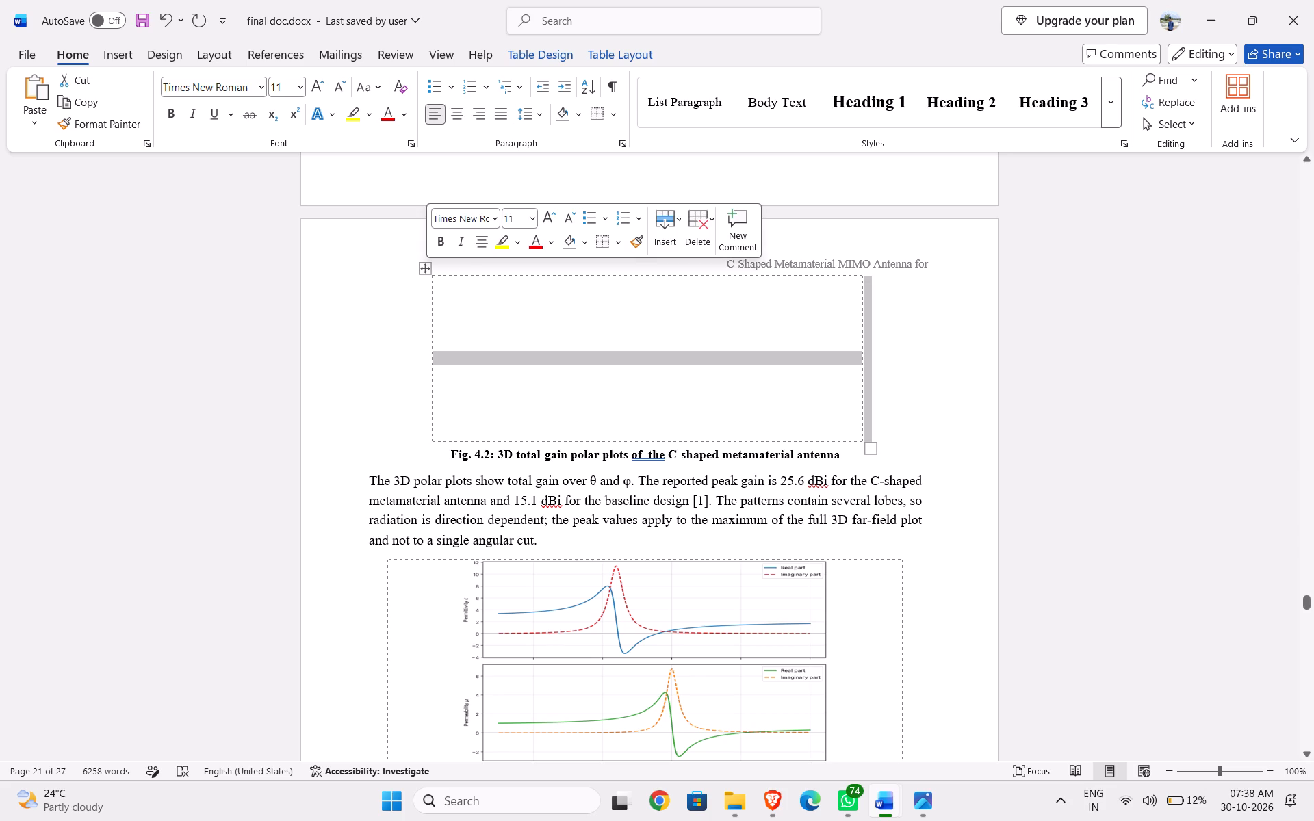
{"action": "left_click", "coordinate": [699, 237]}
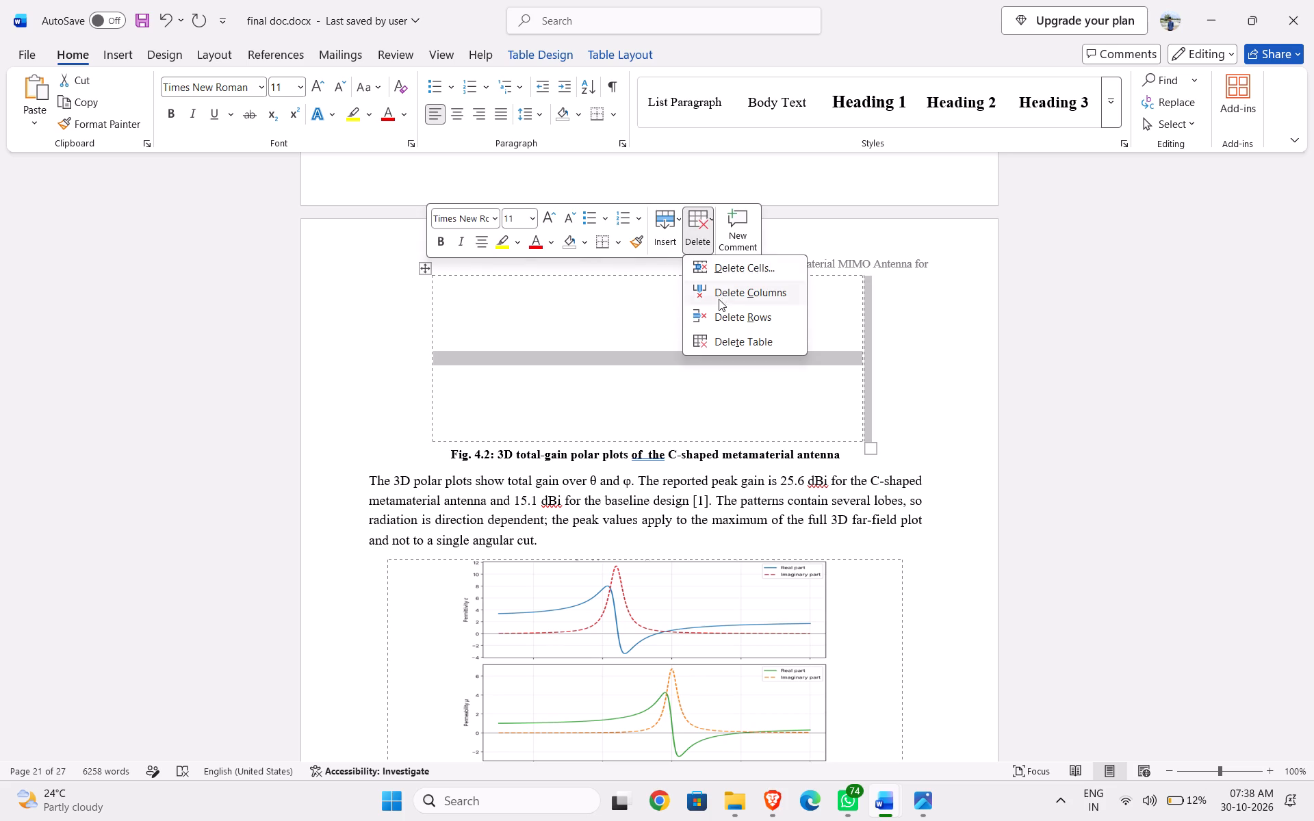
{"action": "left_click", "coordinate": [740, 274]}
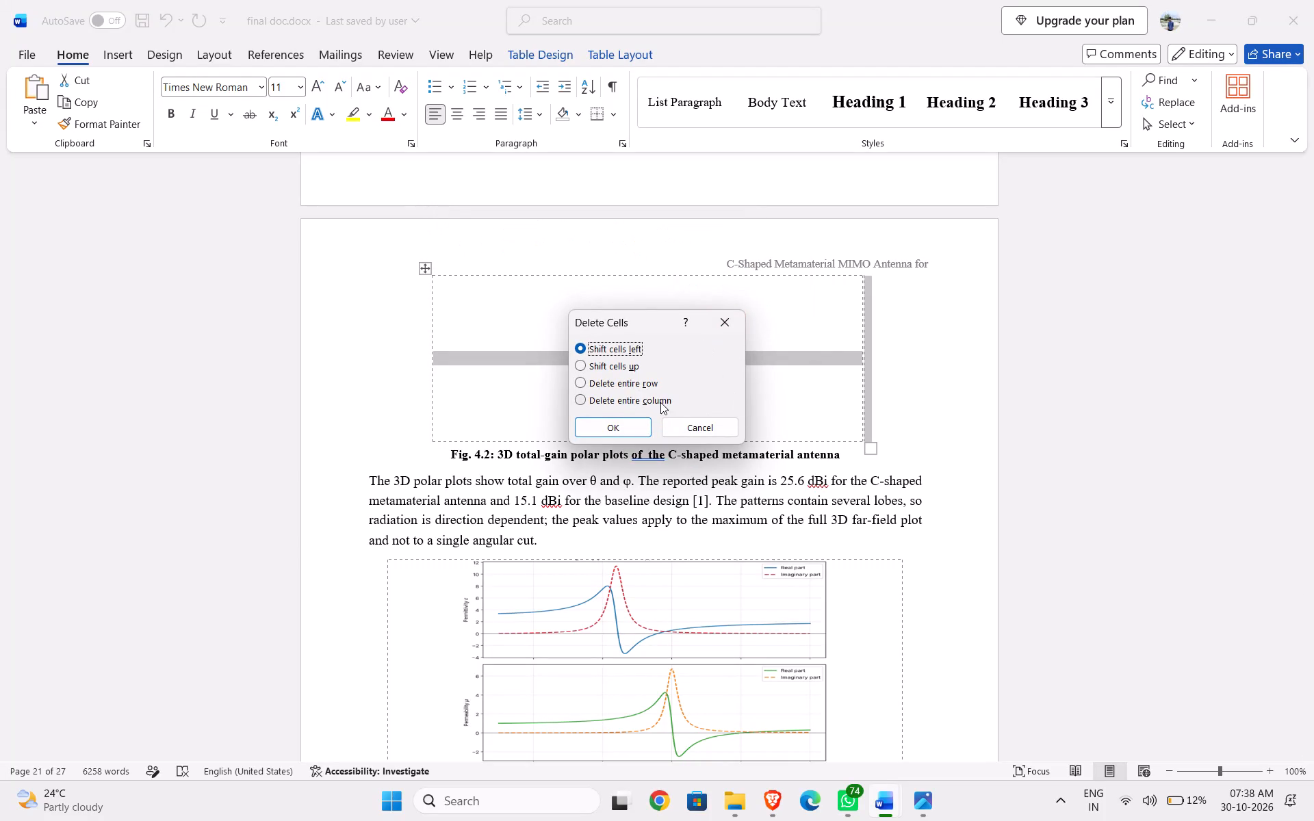
{"action": "left_click", "coordinate": [635, 421]}
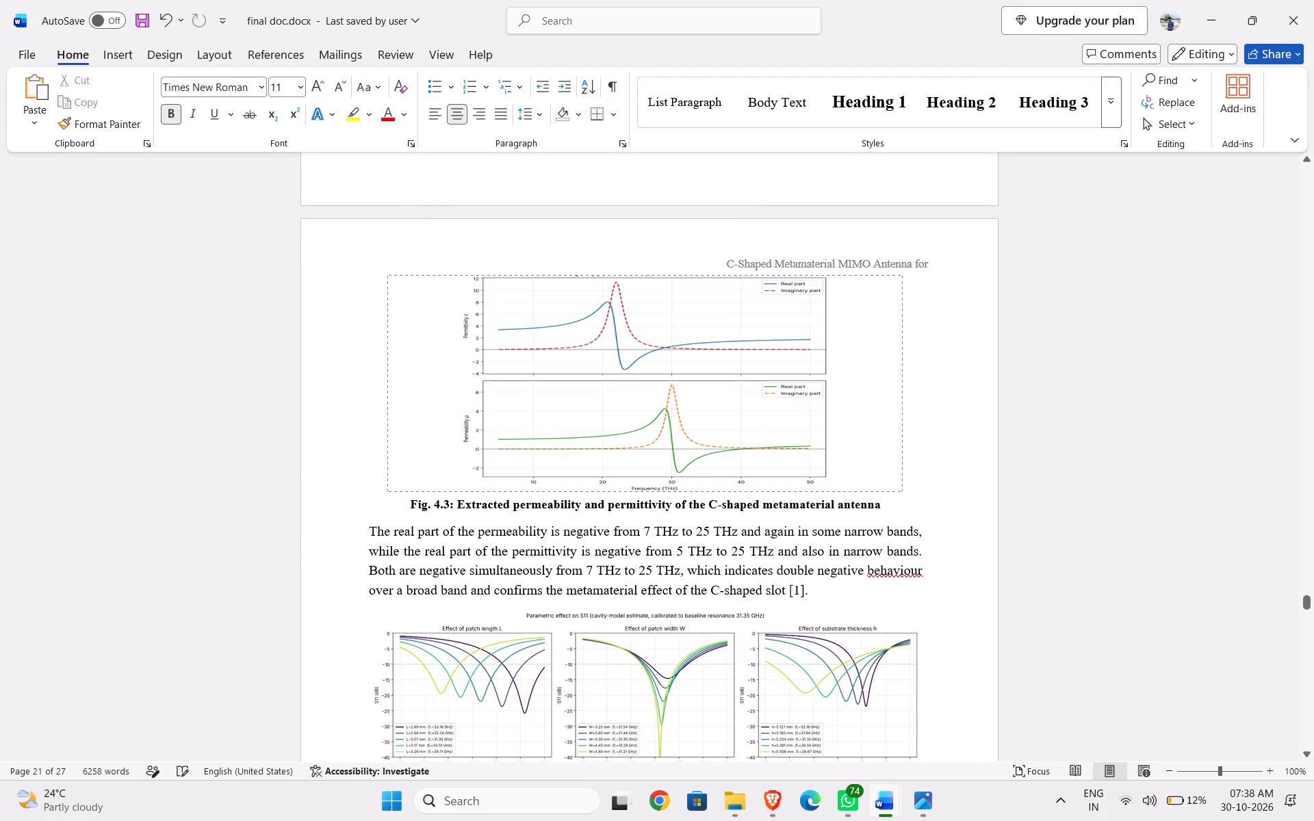
Add a centred blank line between the 44.8 THz bandwidth paragraph and the Fig. 4.2 caption.
{"action": "scroll", "coordinate": [710, 525], "scroll_direction": "up", "scroll_amount": 10}
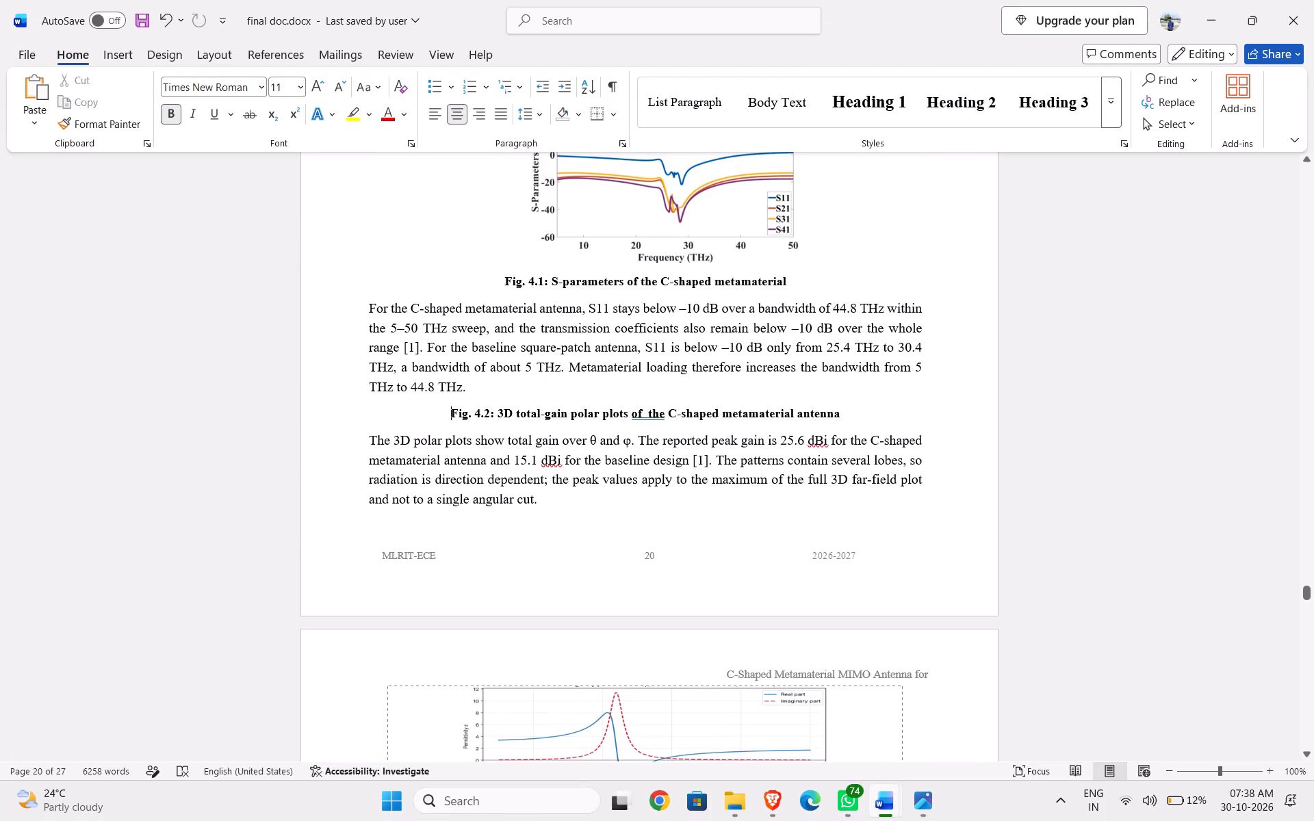
{"action": "left_click", "coordinate": [628, 391]}
{"action": "key", "text": "Return"}
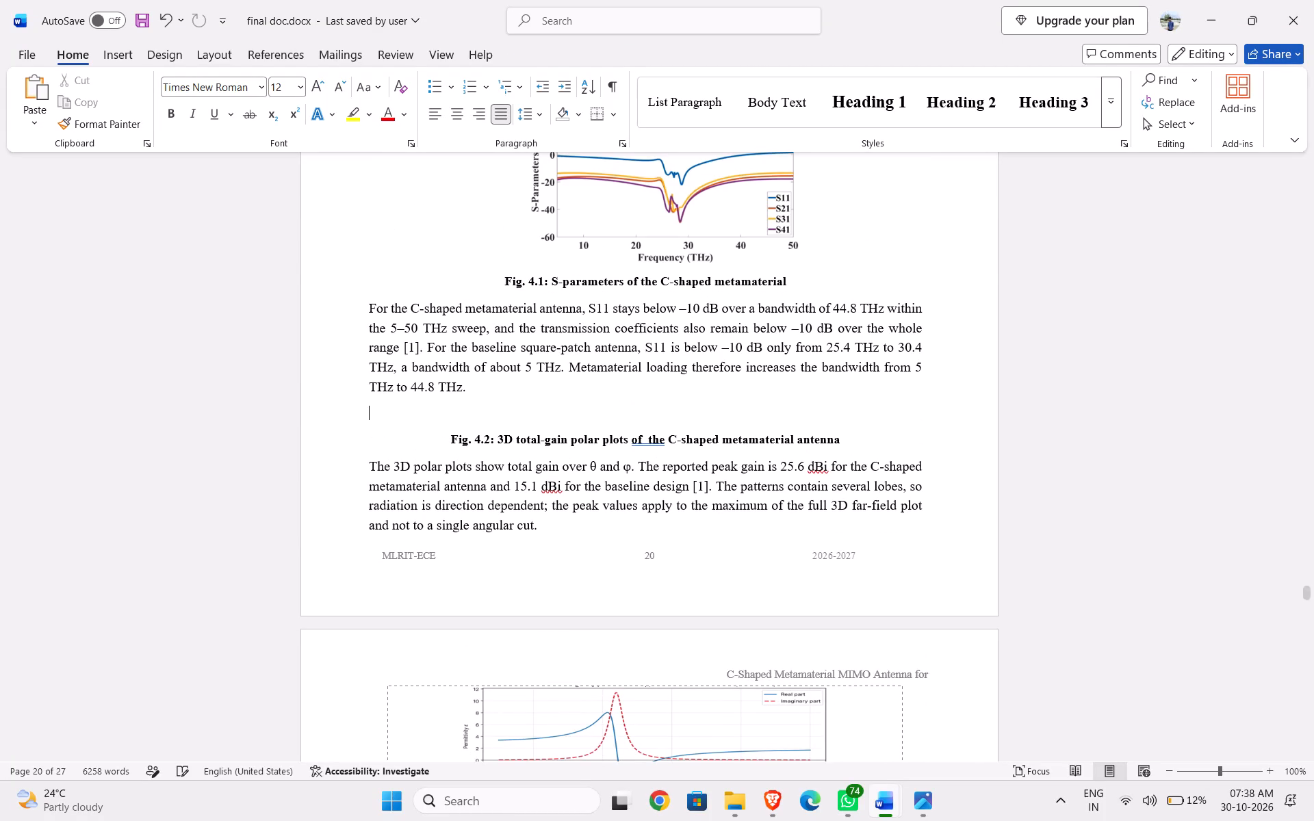
{"action": "left_click", "coordinate": [457, 114]}
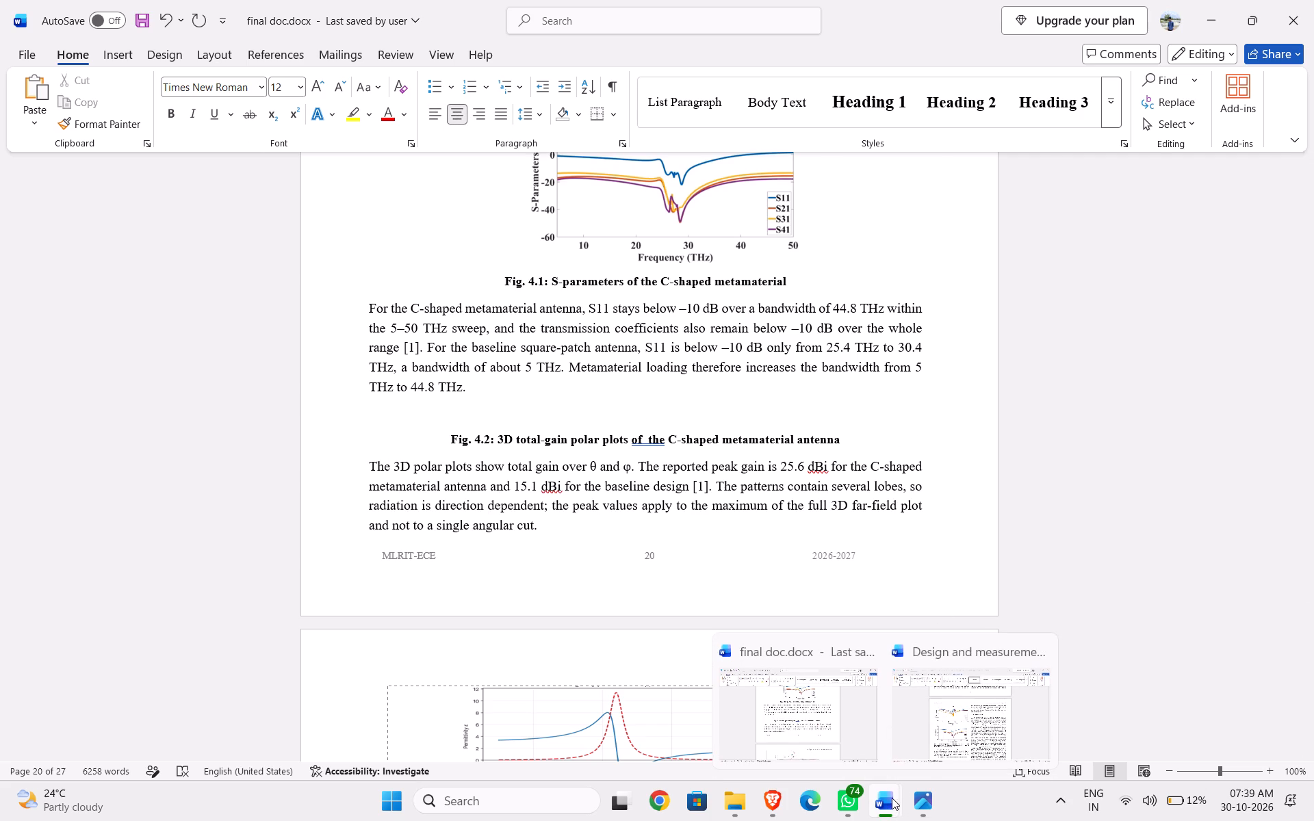
Switch to the reference article and copy its Fig. 4 gain polar plot picture, checking both parts (a) and (b).
{"action": "left_click", "coordinate": [932, 752]}
{"action": "scroll", "coordinate": [610, 505], "scroll_direction": "down", "scroll_amount": 6}
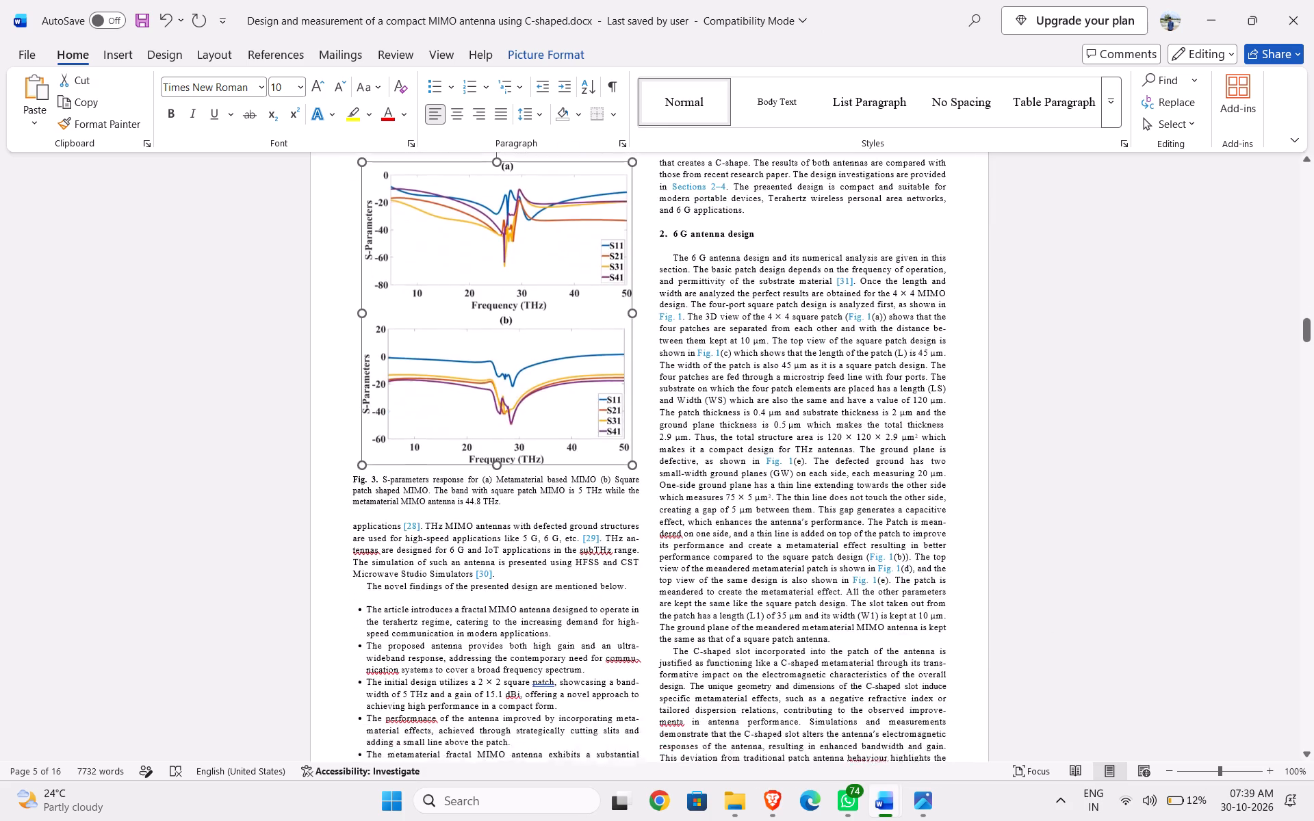
{"action": "scroll", "coordinate": [610, 510], "scroll_direction": "down", "scroll_amount": 18}
{"action": "left_click", "coordinate": [651, 473]}
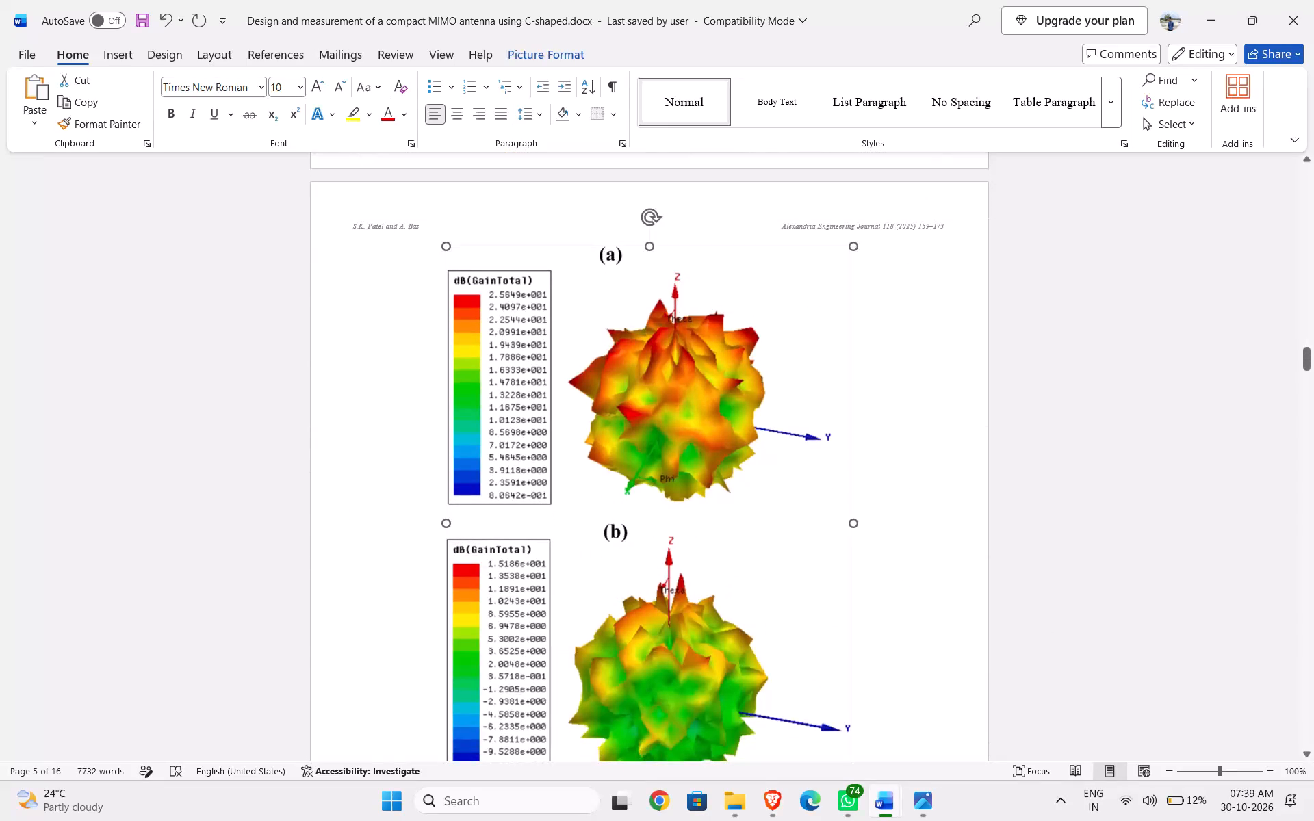
{"action": "key", "text": "ctrl+c"}
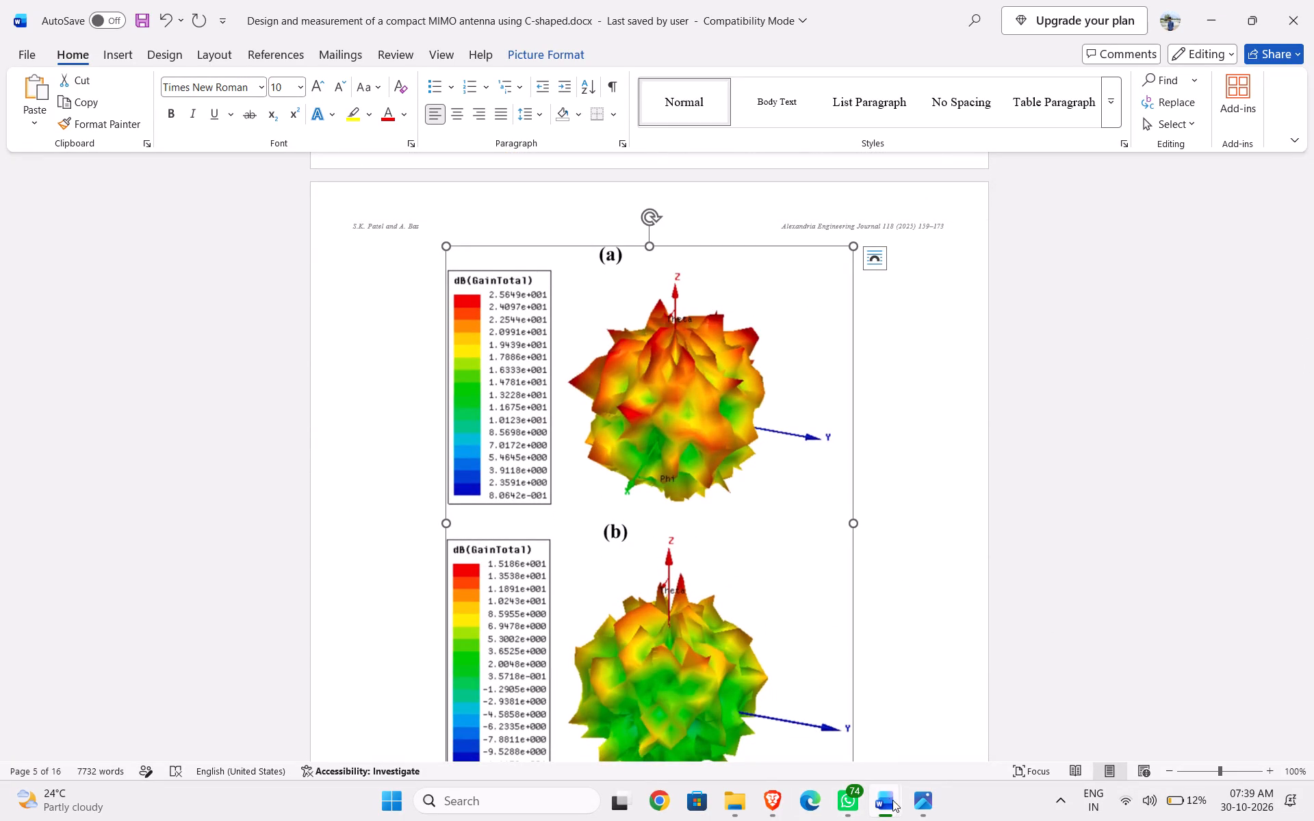
{"action": "scroll", "coordinate": [770, 591], "scroll_direction": "down", "scroll_amount": 3}
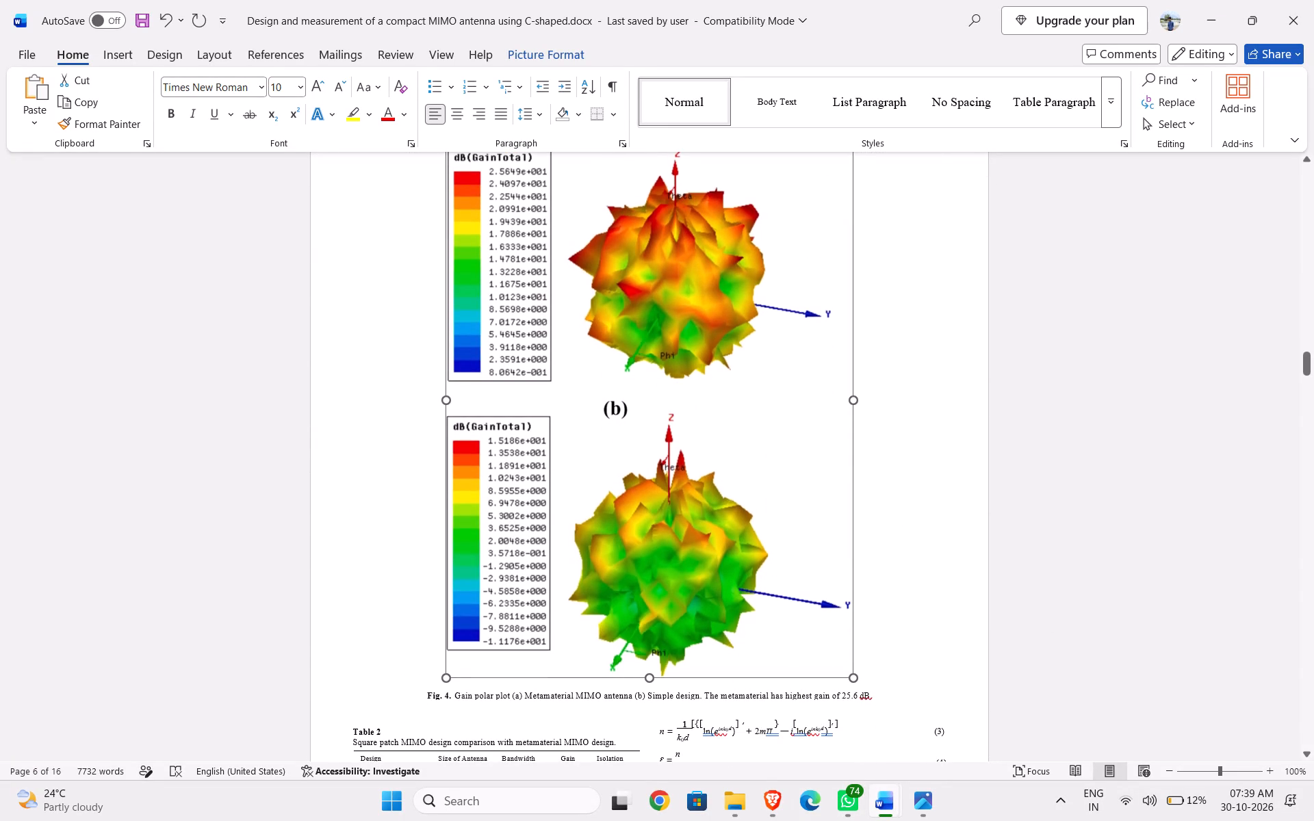
{"action": "scroll", "coordinate": [768, 618], "scroll_direction": "up", "scroll_amount": 2}
{"action": "scroll", "coordinate": [768, 618], "scroll_direction": "down", "scroll_amount": 2}
Examine both parts of the reference article's Fig. 4 gain polar plot, its caption and the neighbouring pages.
{"action": "scroll", "coordinate": [768, 618], "scroll_direction": "up", "scroll_amount": 3}
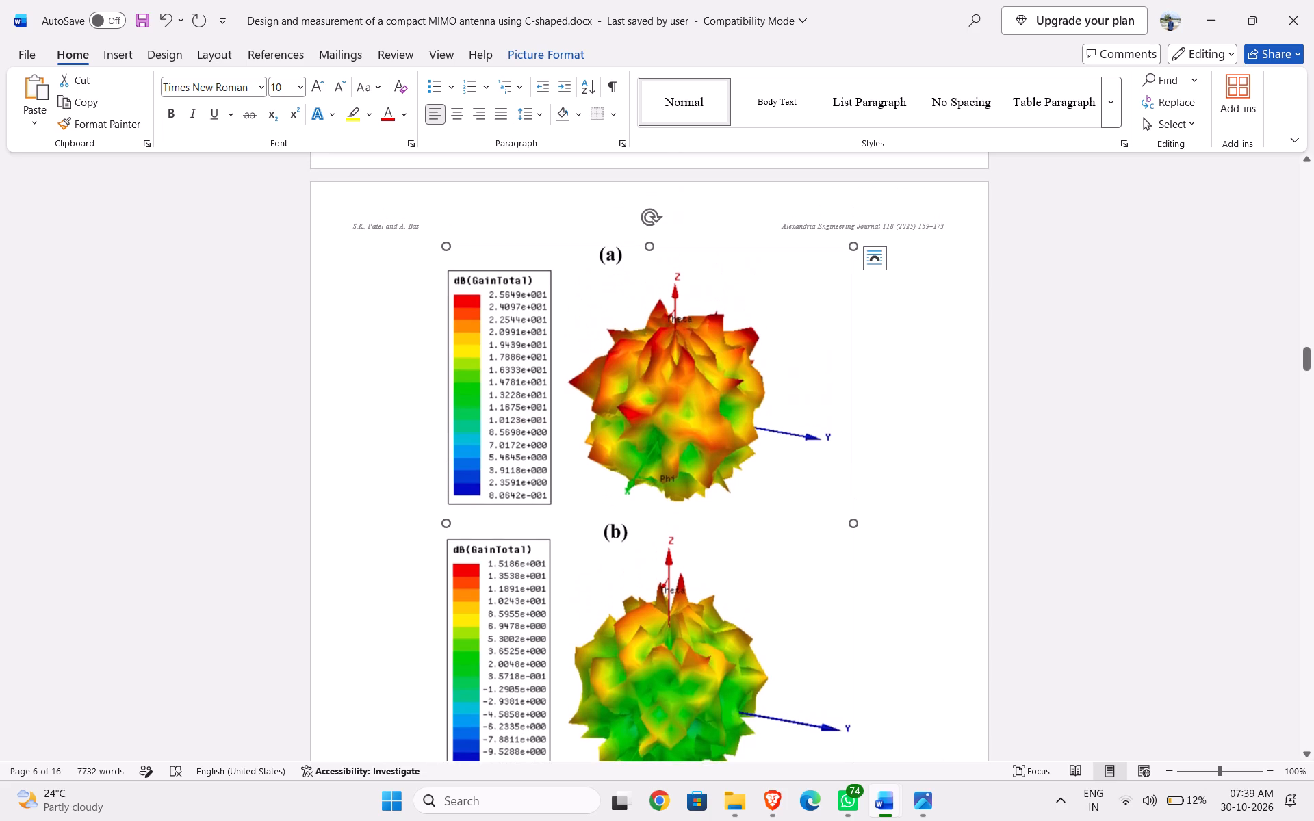
{"action": "scroll", "coordinate": [747, 619], "scroll_direction": "down", "scroll_amount": 7}
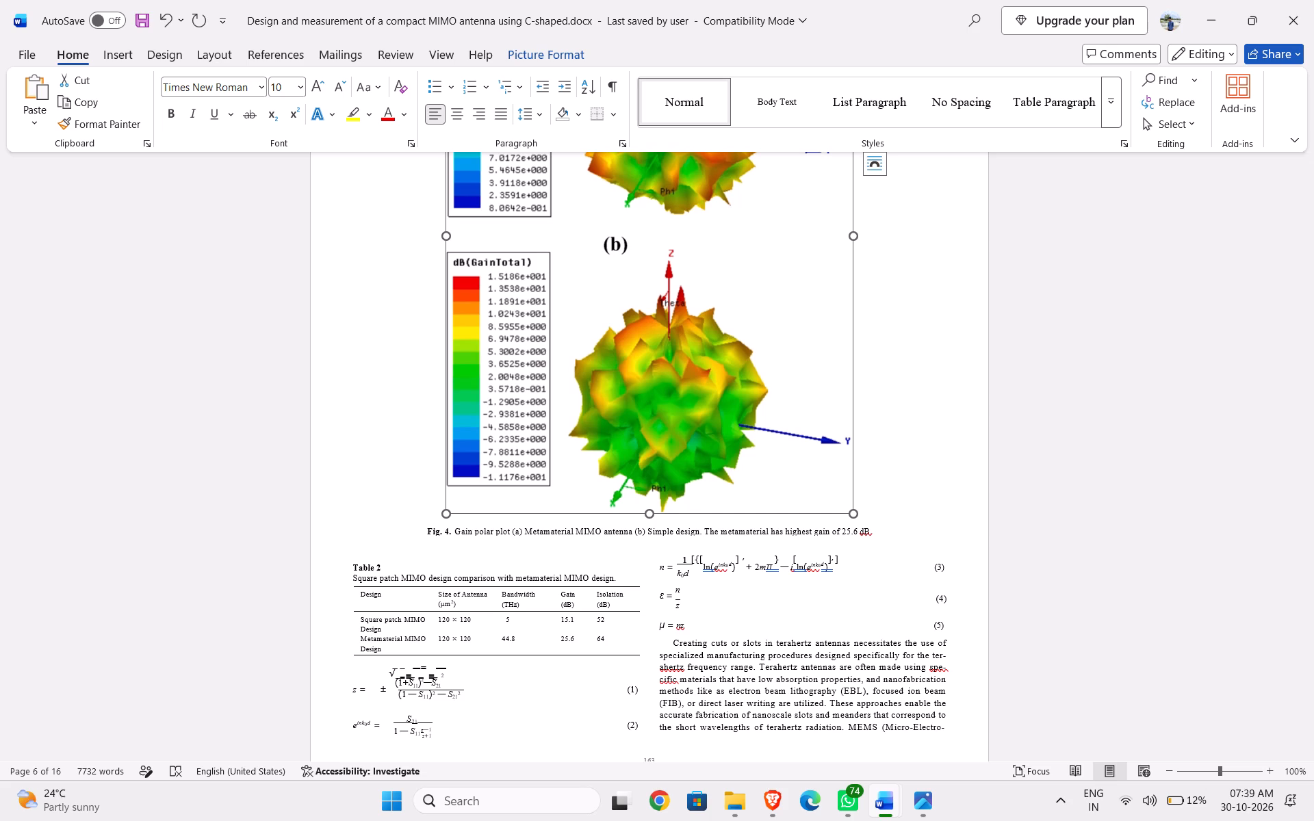
{"action": "scroll", "coordinate": [747, 619], "scroll_direction": "up", "scroll_amount": 3}
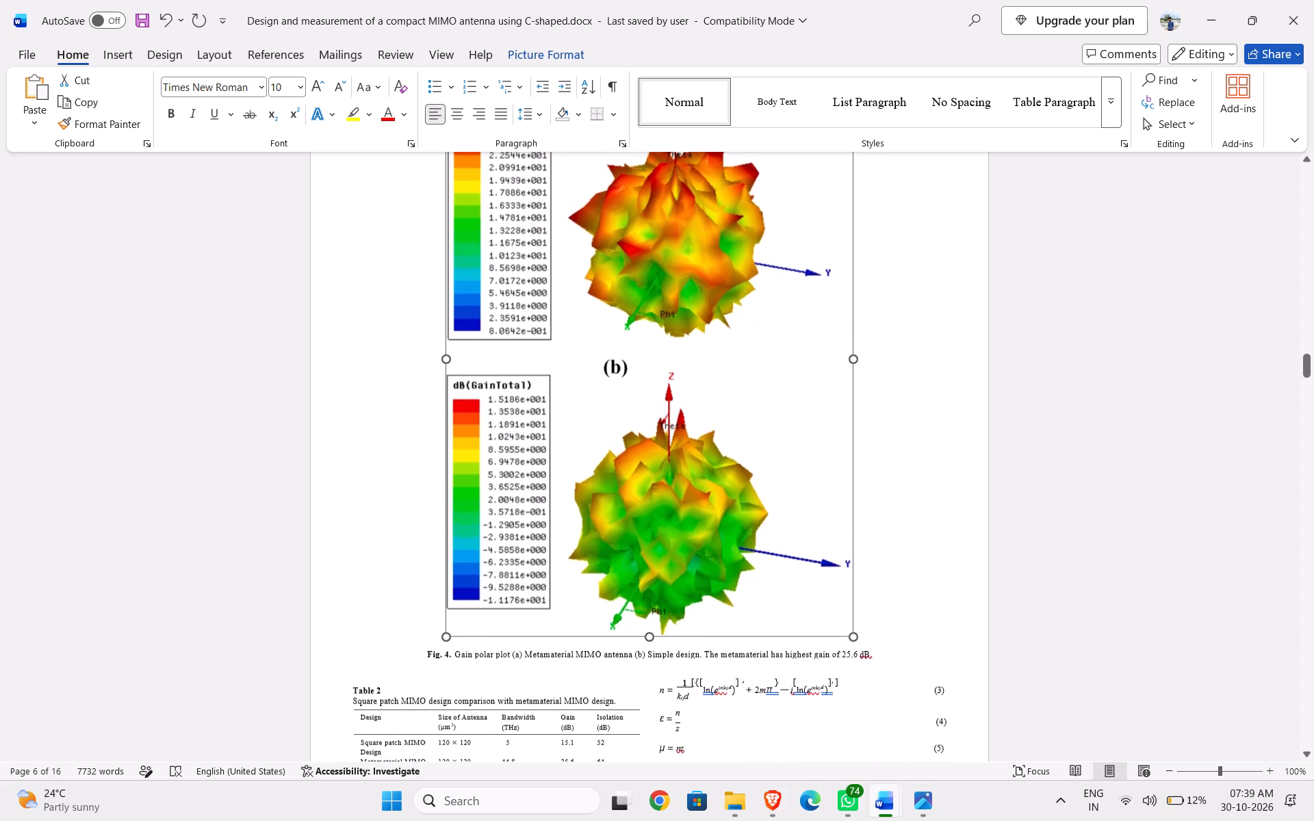
{"action": "scroll", "coordinate": [747, 619], "scroll_direction": "down", "scroll_amount": 15}
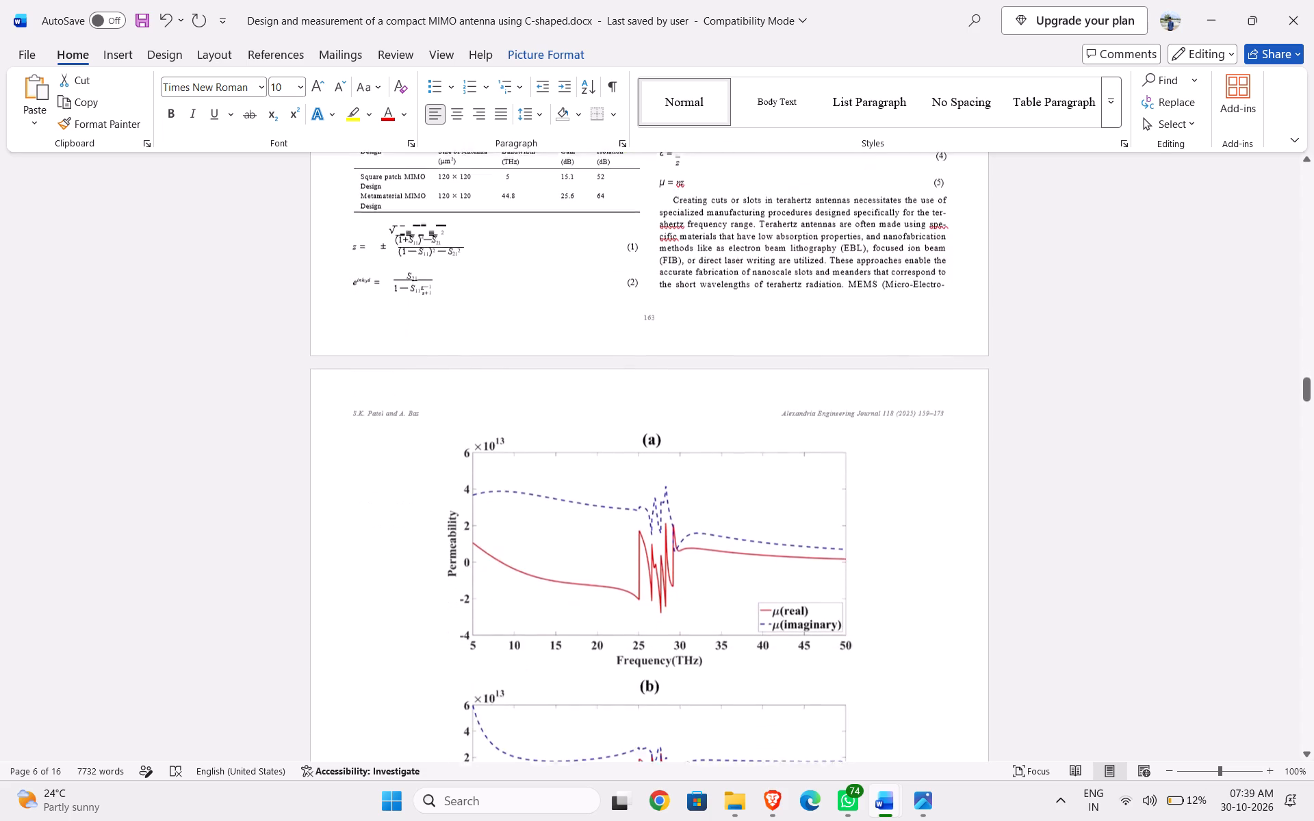
{"action": "scroll", "coordinate": [747, 619], "scroll_direction": "up", "scroll_amount": 10}
{"action": "scroll", "coordinate": [746, 620], "scroll_direction": "up", "scroll_amount": 12}
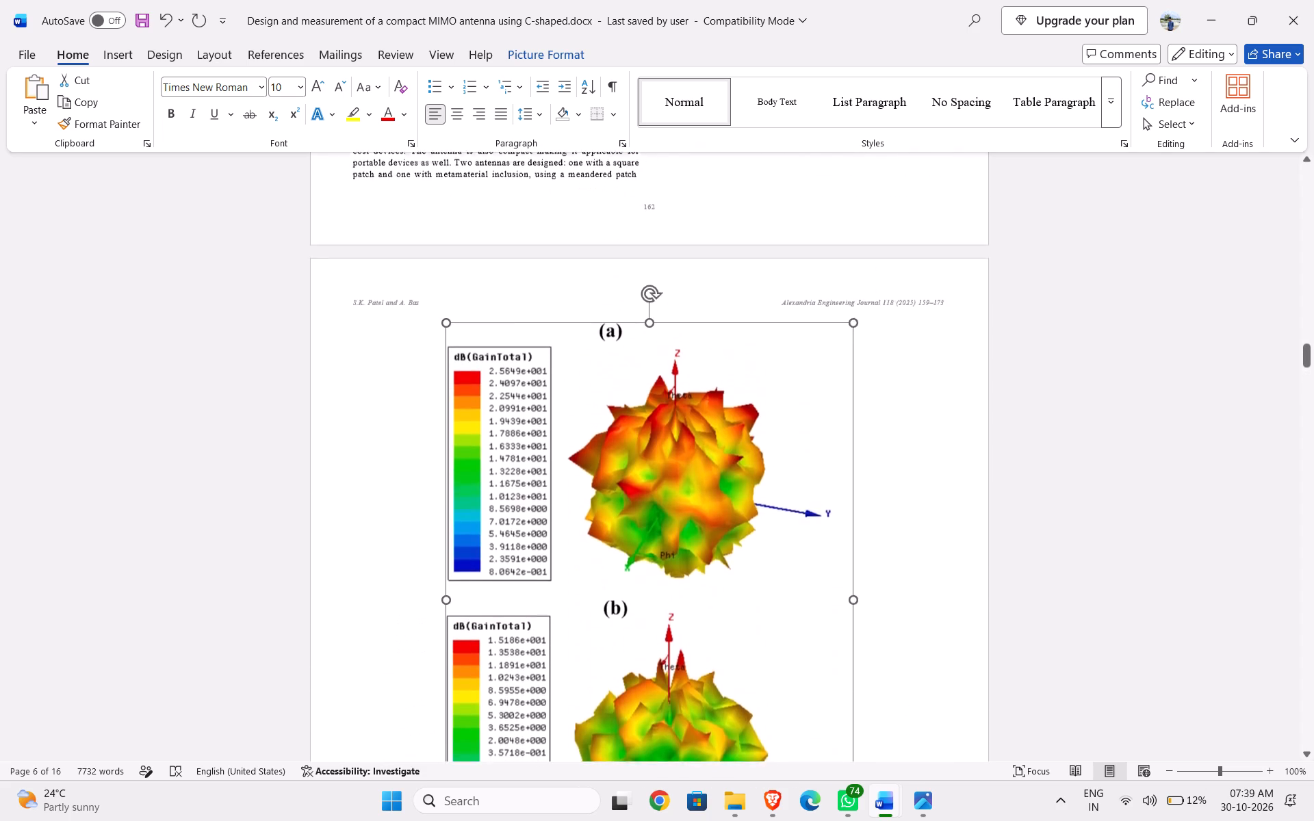
{"action": "scroll", "coordinate": [746, 621], "scroll_direction": "up", "scroll_amount": 11}
{"action": "scroll", "coordinate": [746, 621], "scroll_direction": "down", "scroll_amount": 7}
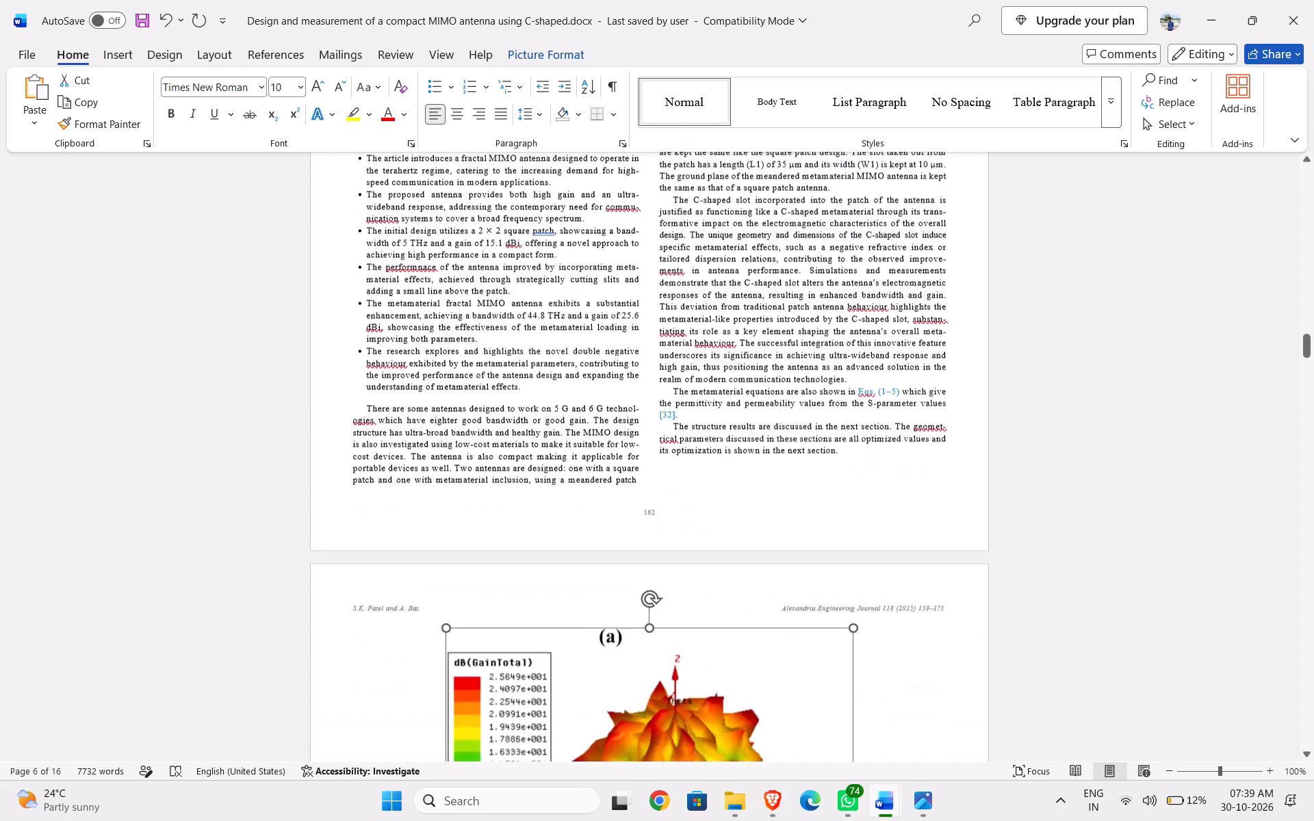
{"action": "scroll", "coordinate": [746, 621], "scroll_direction": "down", "scroll_amount": 11}
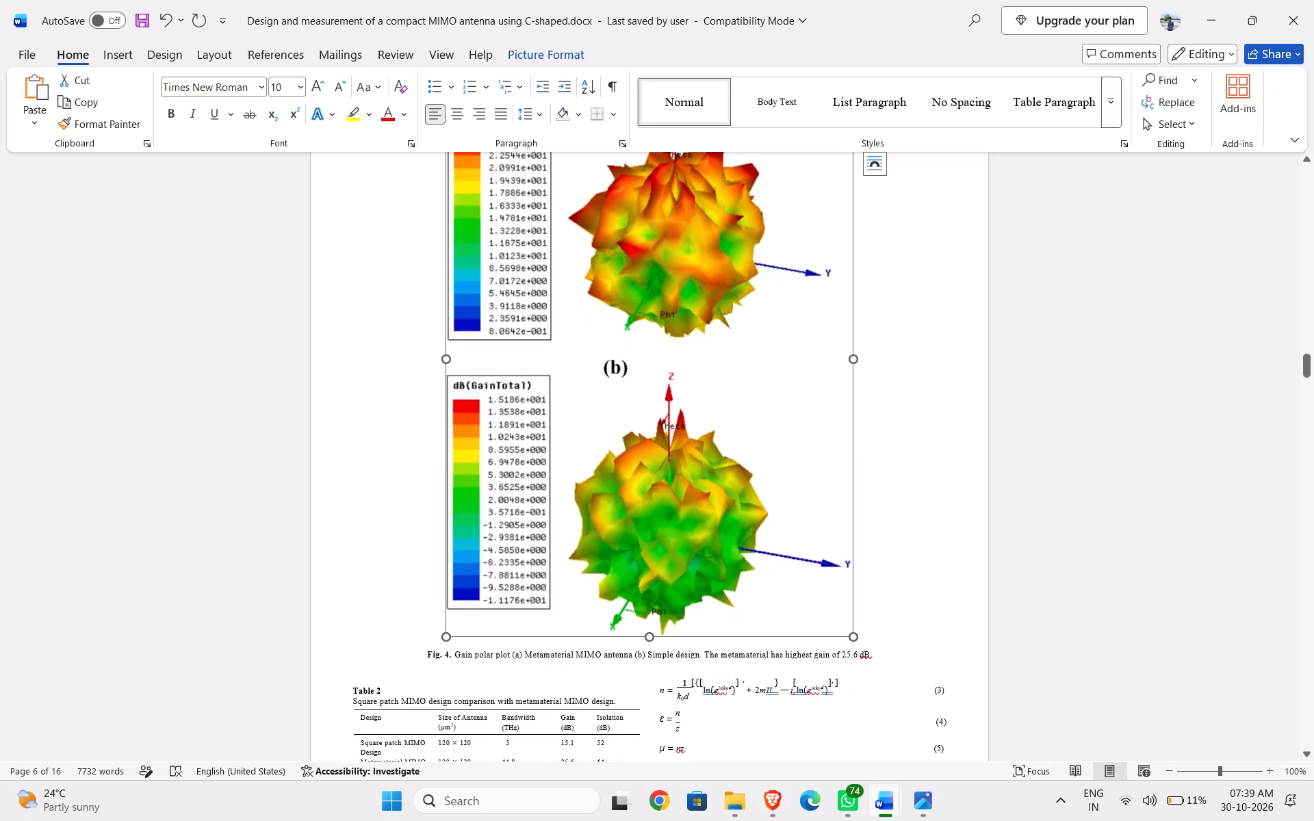
{"action": "scroll", "coordinate": [746, 621], "scroll_direction": "down", "scroll_amount": 2}
{"action": "scroll", "coordinate": [746, 621], "scroll_direction": "up", "scroll_amount": 3}
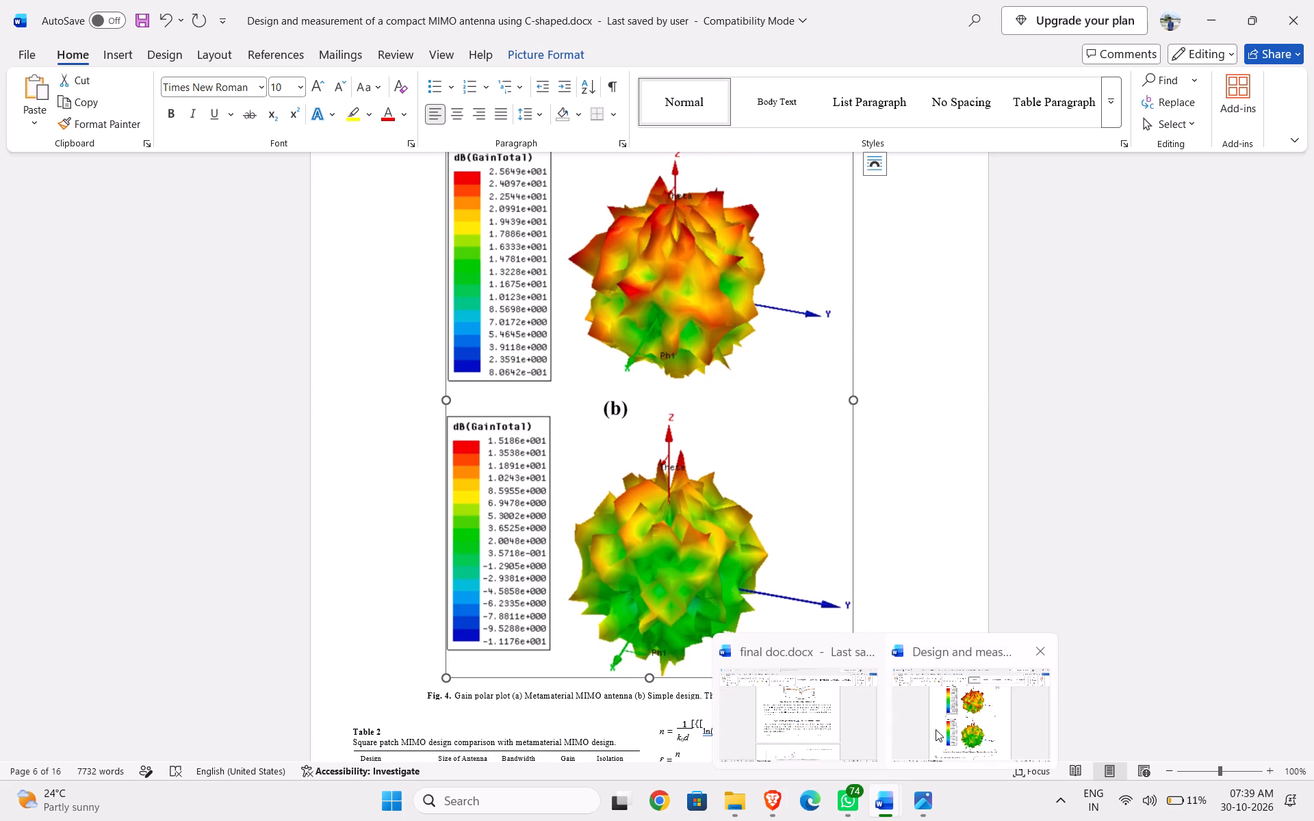
Paste the copied gain polar plot above the Fig. 4.2 caption in final doc.docx and reduce the picture's height slightly.
{"action": "left_click", "coordinate": [855, 727]}
{"action": "key", "text": "ctrl+v"}
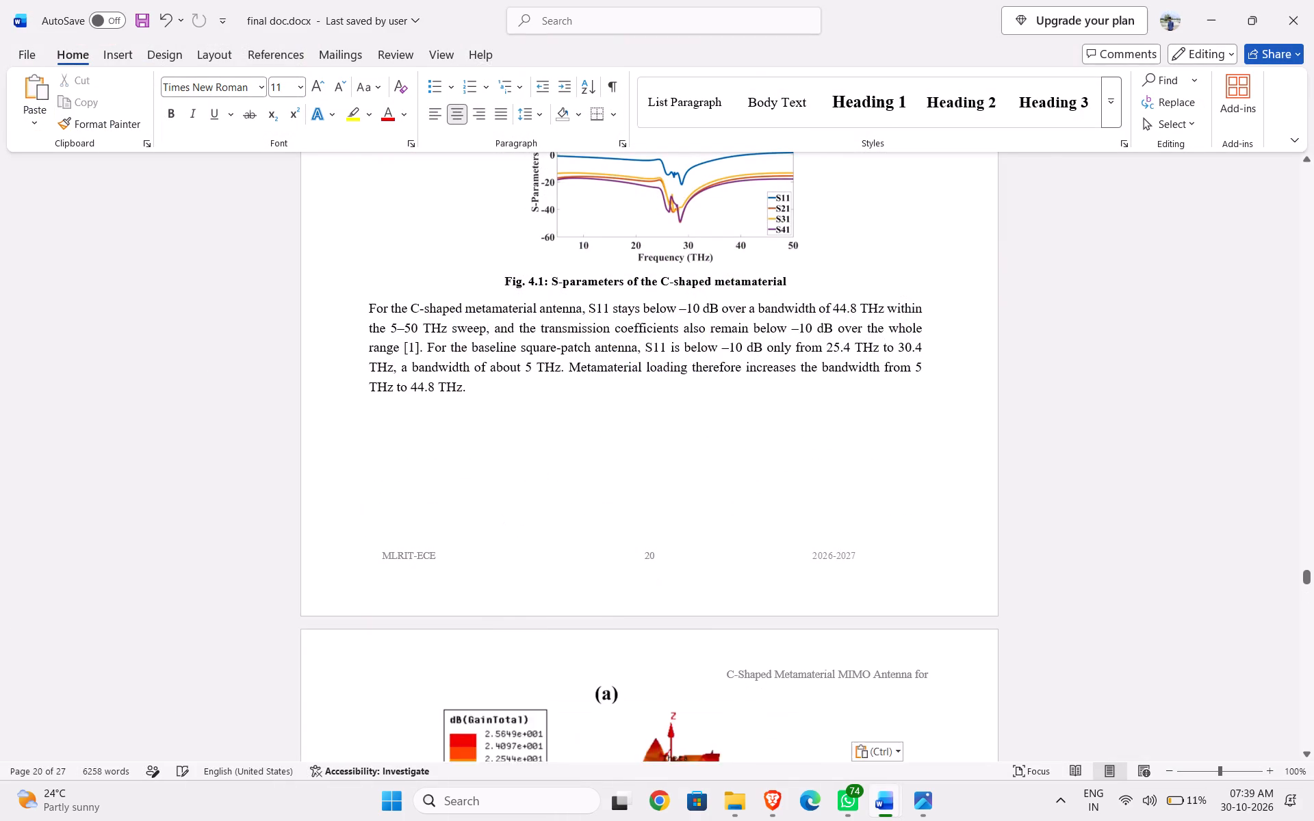
{"action": "left_click", "coordinate": [654, 566]}
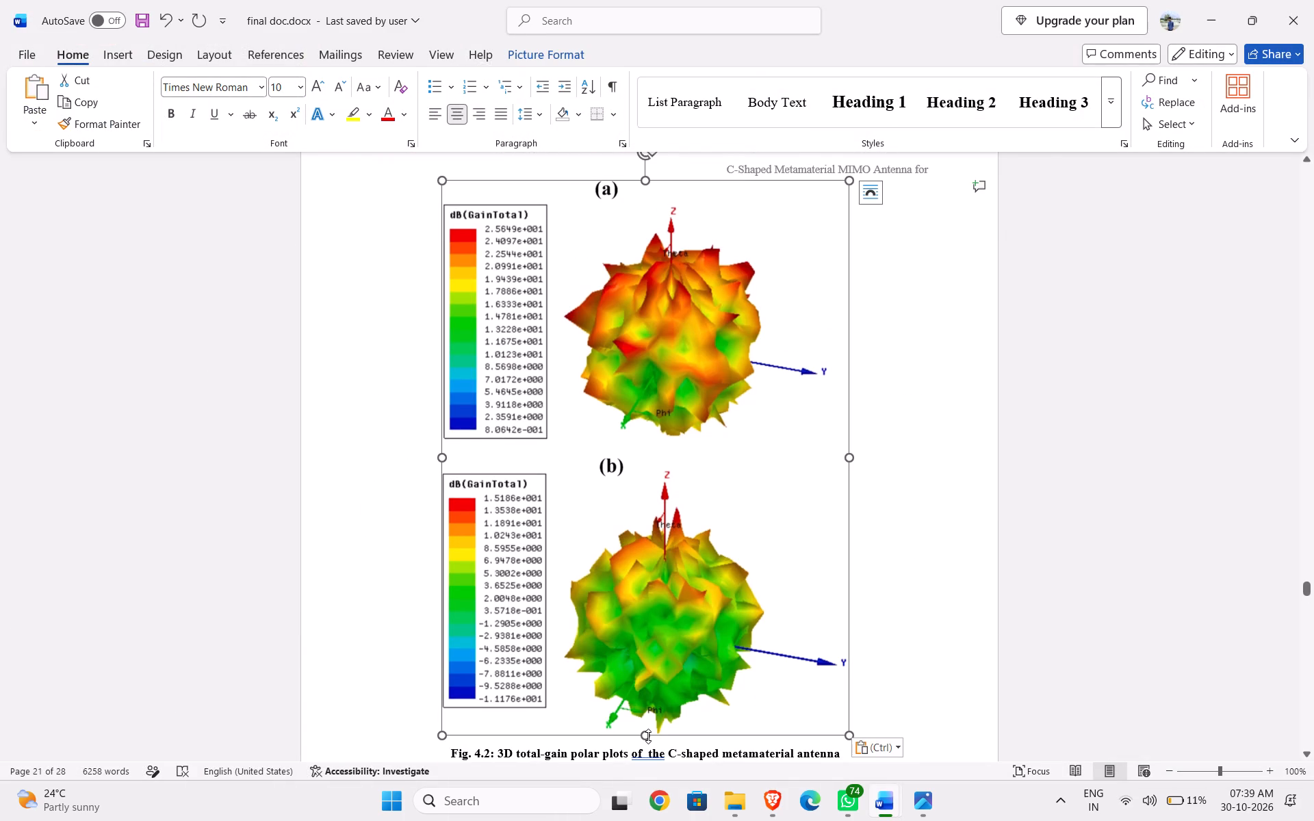
{"action": "left_click_drag", "start_coordinate": [648, 736], "coordinate": [654, 665]}
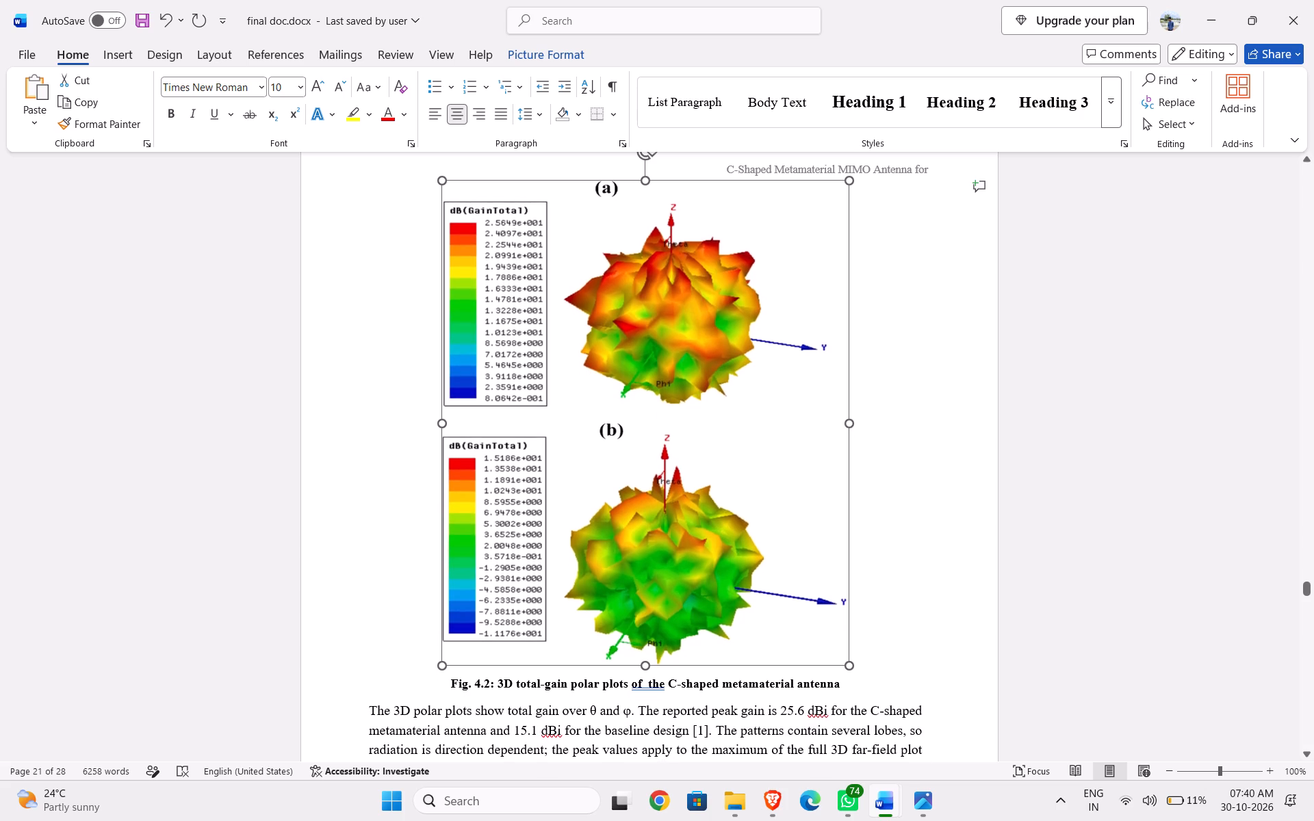
{"action": "left_click_drag", "start_coordinate": [654, 665], "coordinate": [652, 699]}
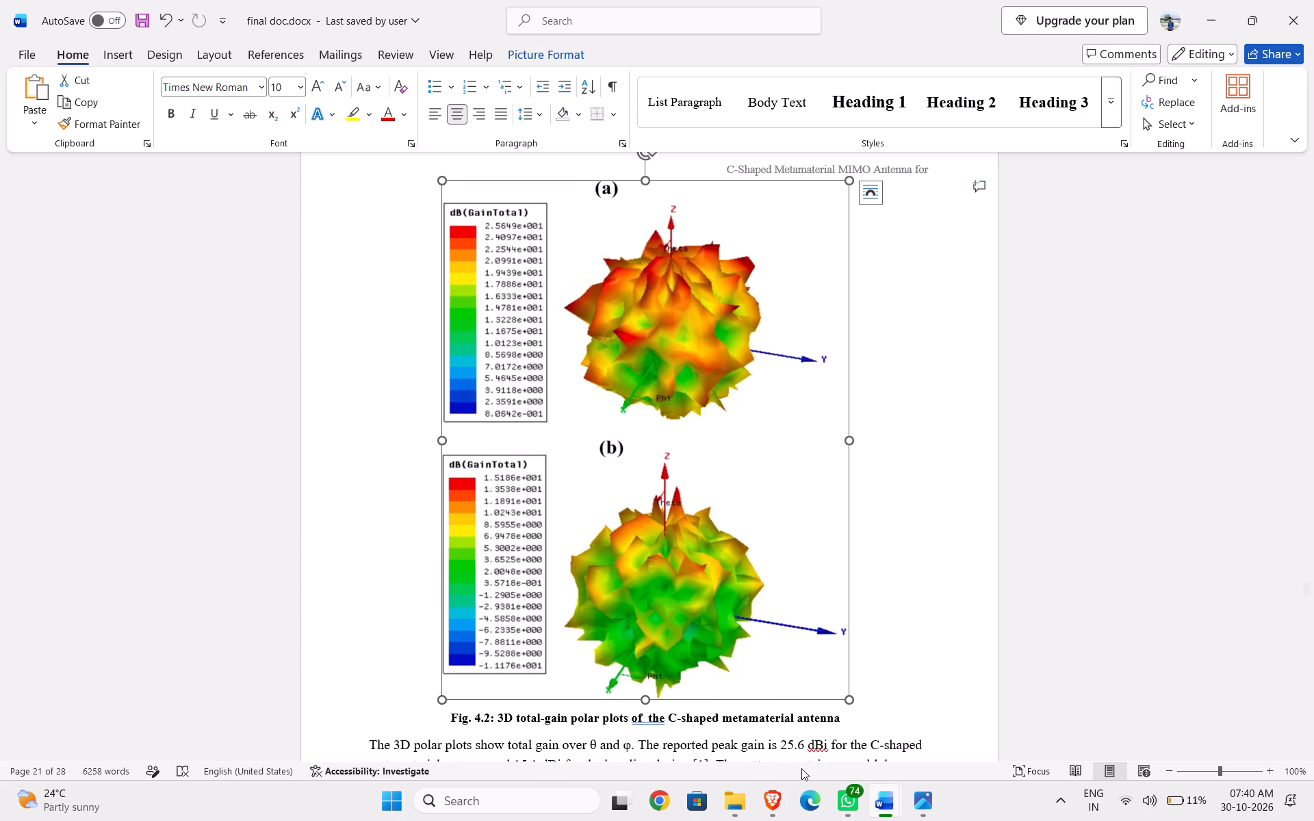
Switch to the reference article and find the permeability and permittivity plots following Fig. 4.
{"action": "left_click", "coordinate": [925, 733]}
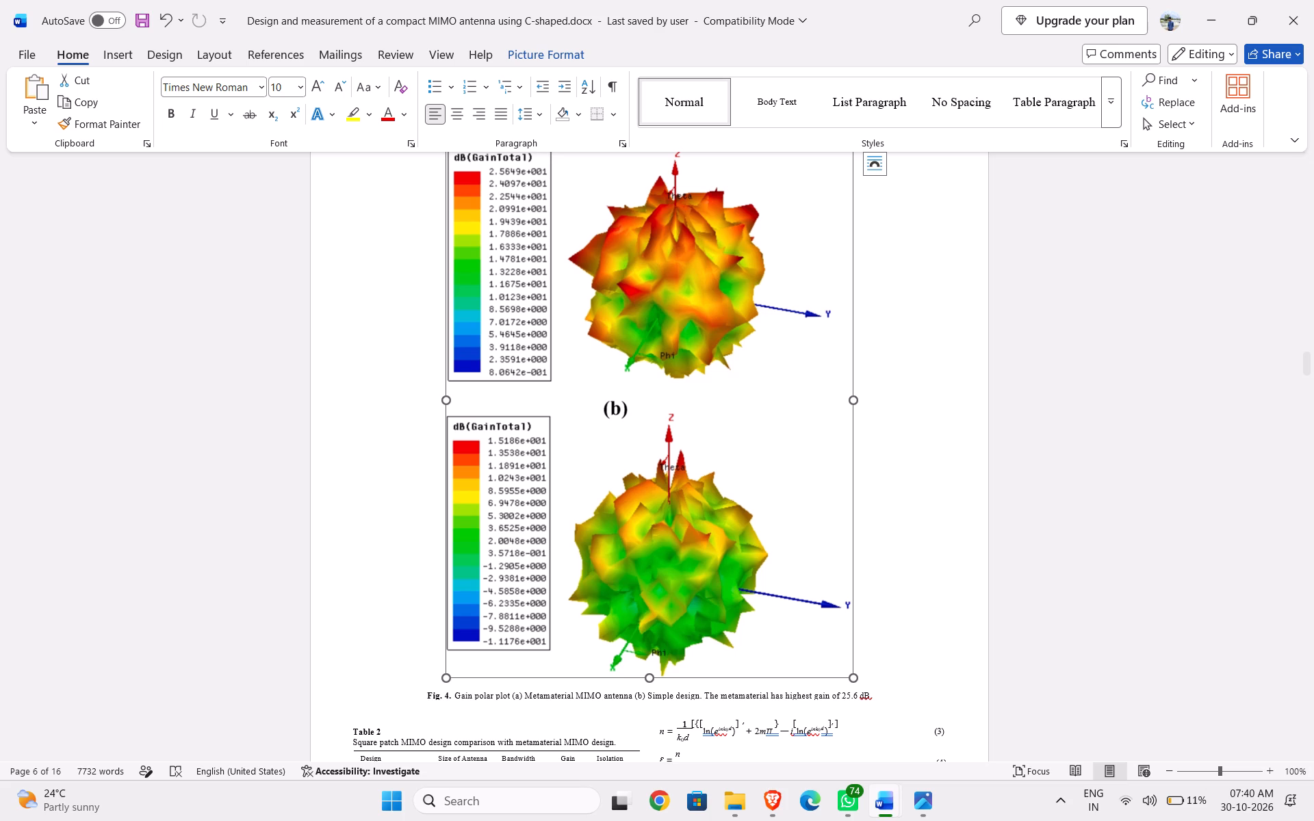
{"action": "scroll", "coordinate": [742, 630], "scroll_direction": "down", "scroll_amount": 2}
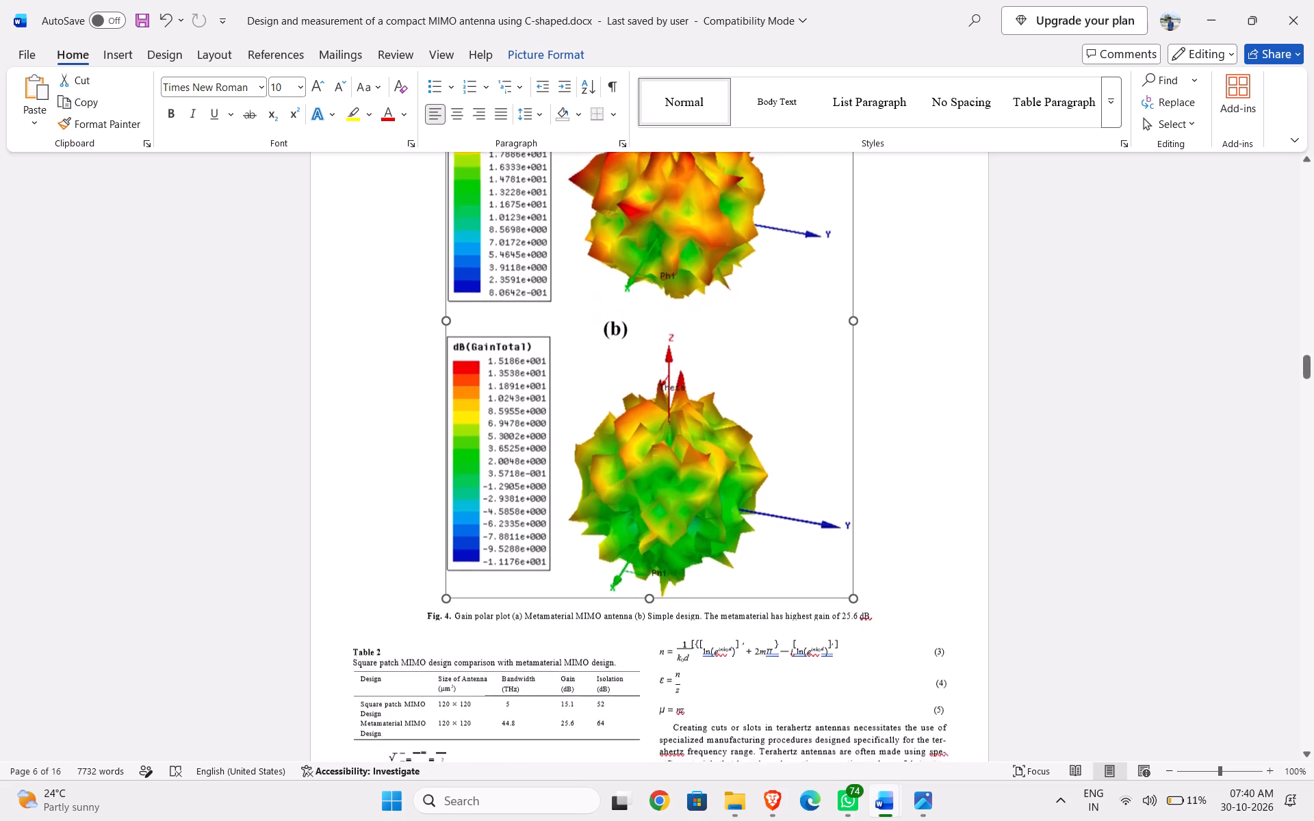
{"action": "scroll", "coordinate": [742, 630], "scroll_direction": "down", "scroll_amount": 17}
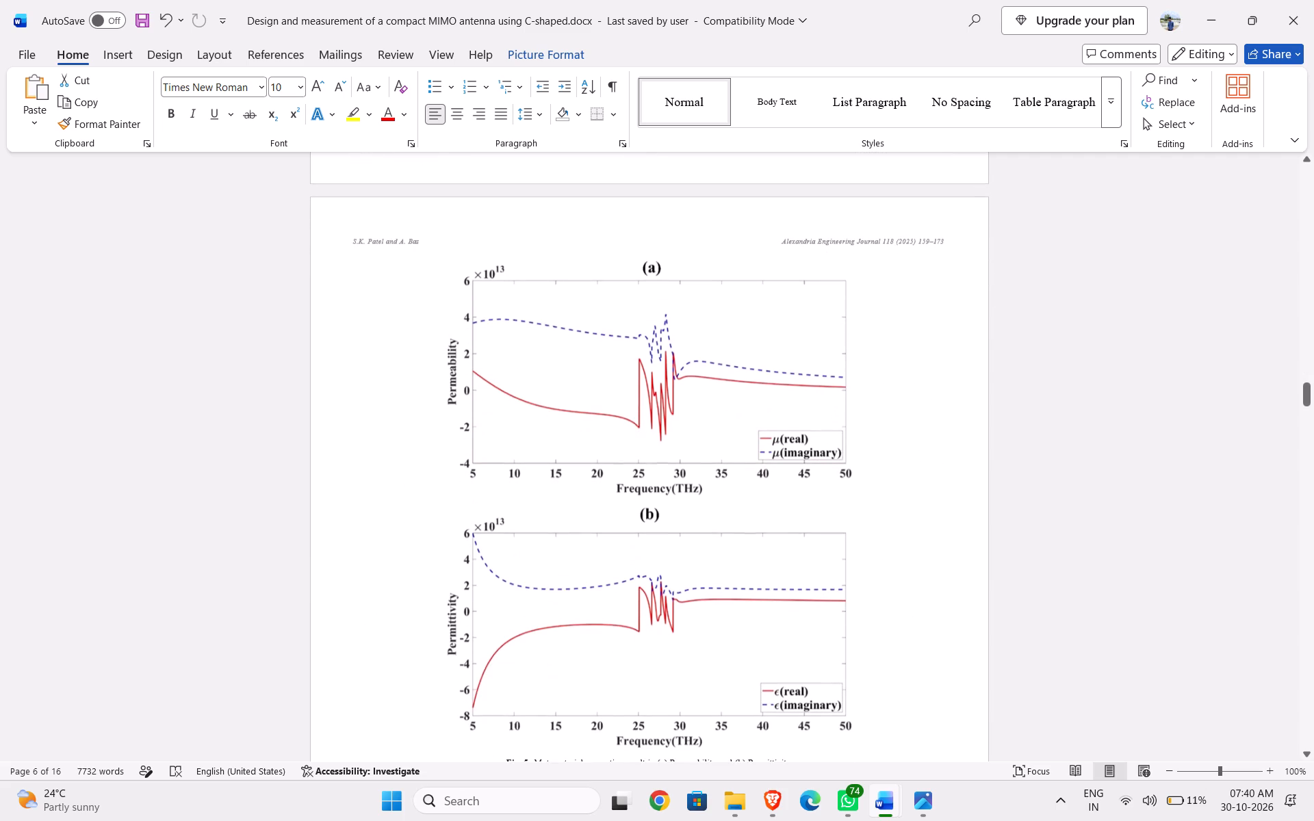
Return to final doc.docx and stretch the Fig. 4.2 gain plot picture slightly taller, keeping its width.
{"action": "left_click", "coordinate": [820, 716]}
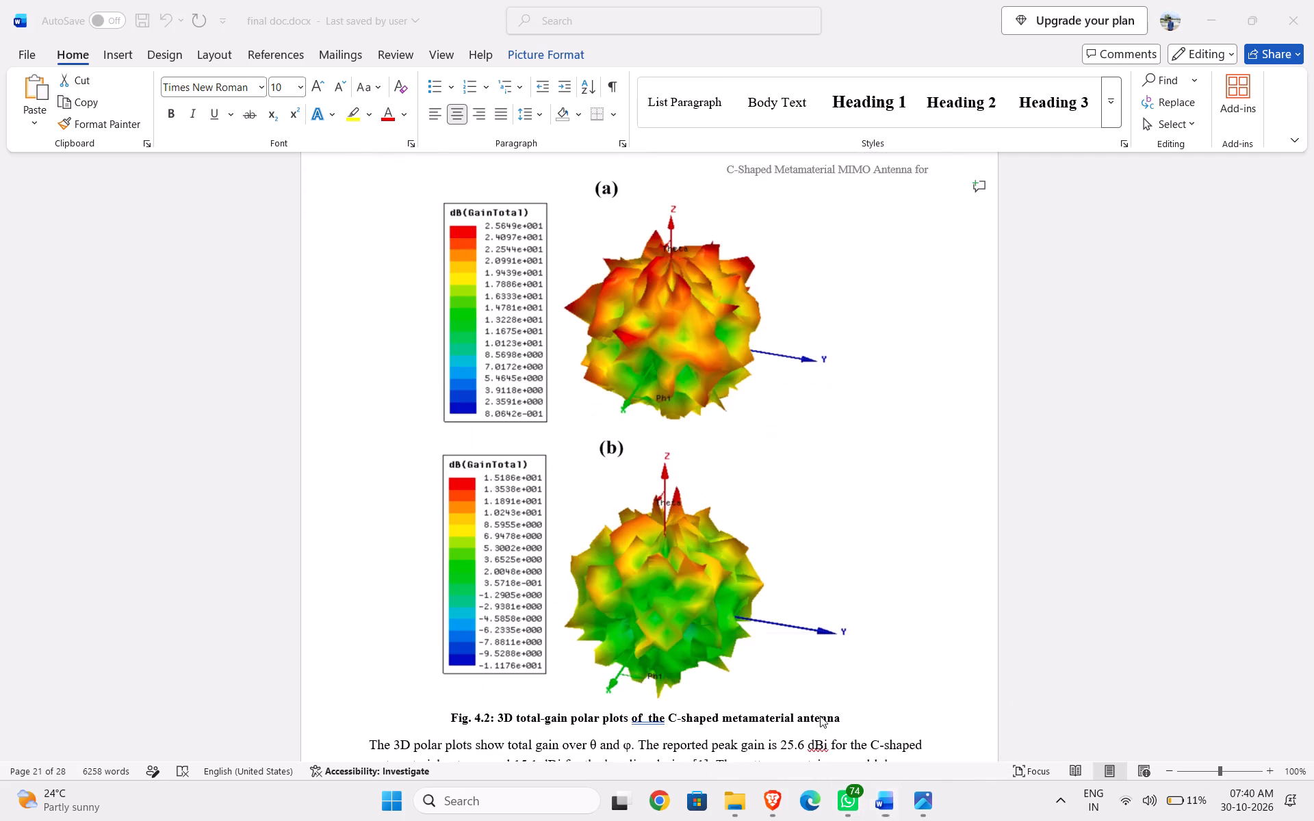
{"action": "scroll", "coordinate": [801, 601], "scroll_direction": "down", "scroll_amount": 10}
{"action": "scroll", "coordinate": [801, 601], "scroll_direction": "up", "scroll_amount": 9}
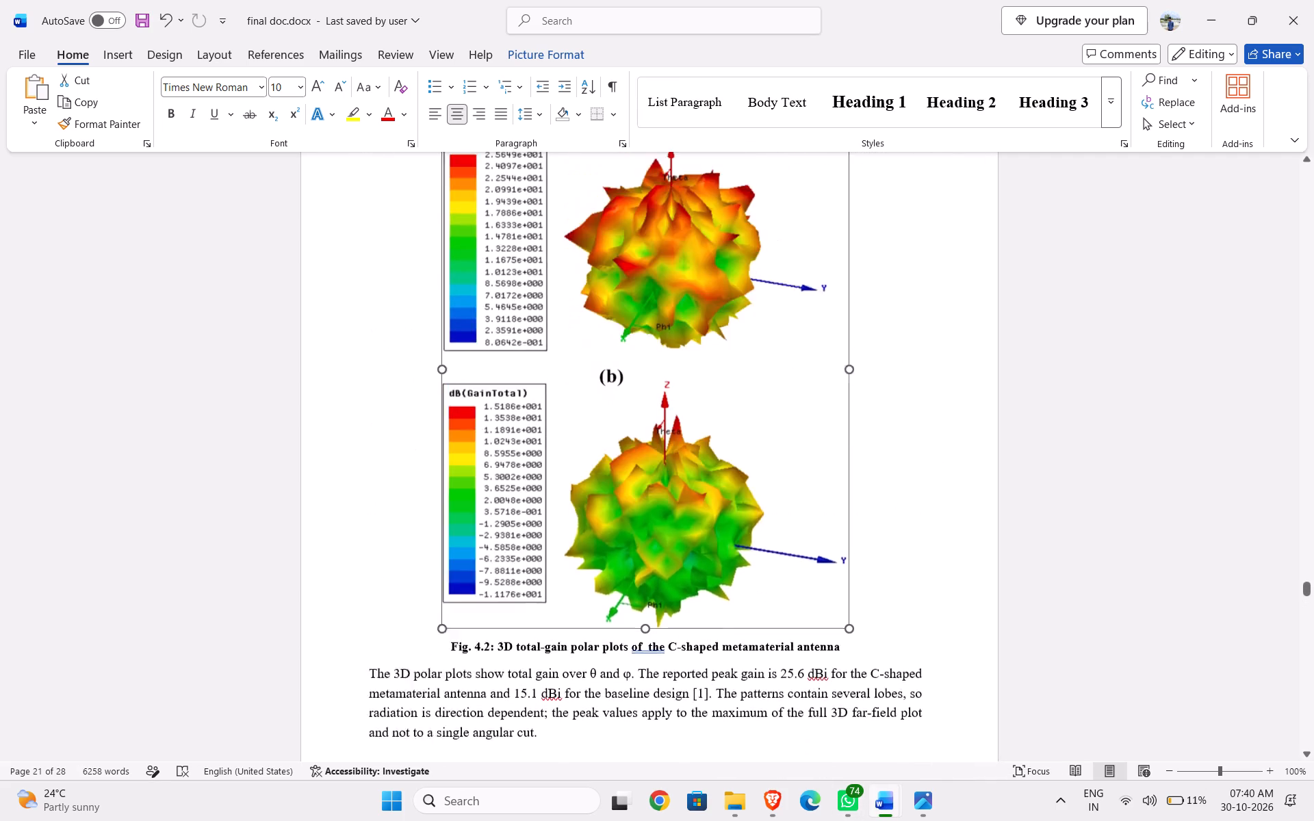
{"action": "scroll", "coordinate": [801, 600], "scroll_direction": "up", "scroll_amount": 15}
{"action": "scroll", "coordinate": [801, 600], "scroll_direction": "down", "scroll_amount": 16}
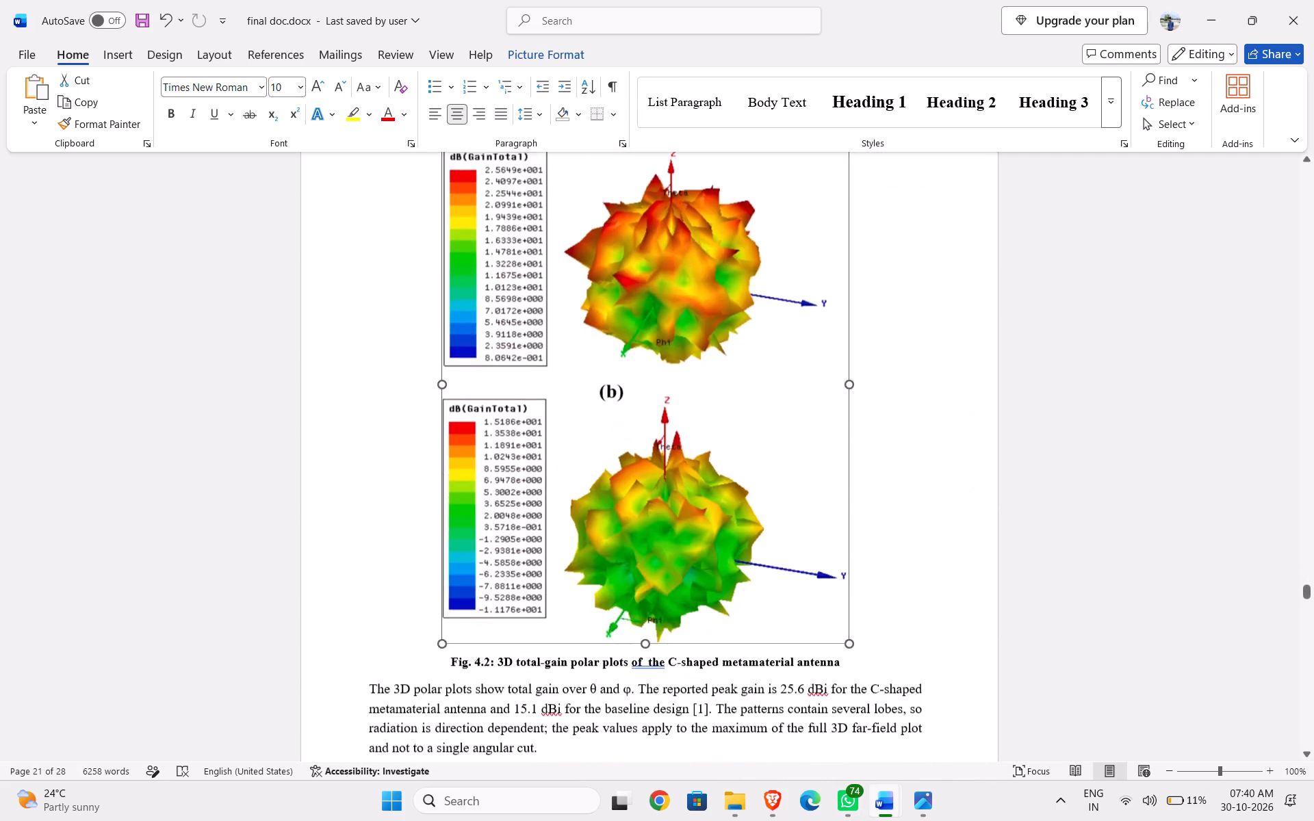
{"action": "scroll", "coordinate": [801, 600], "scroll_direction": "down", "scroll_amount": 18}
{"action": "scroll", "coordinate": [801, 600], "scroll_direction": "up", "scroll_amount": 5}
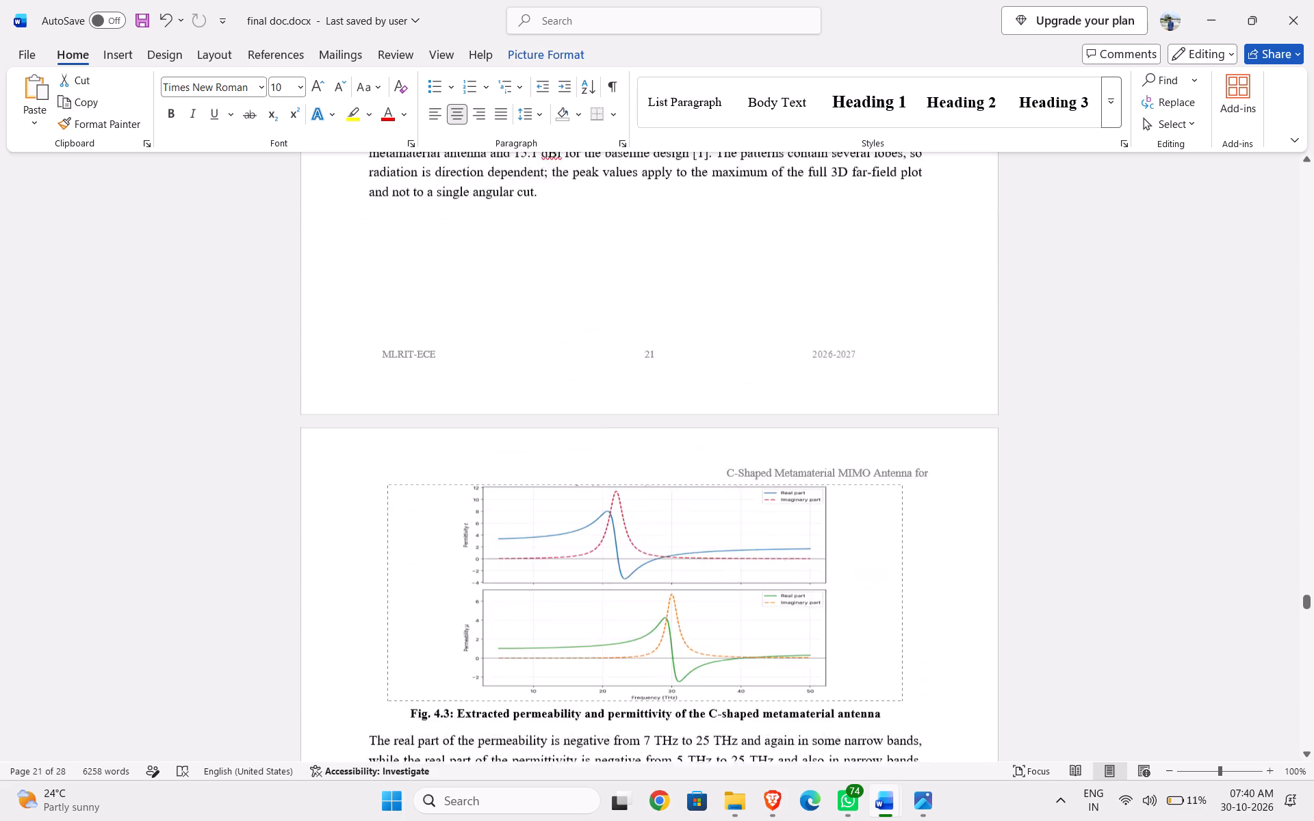
{"action": "scroll", "coordinate": [801, 600], "scroll_direction": "up", "scroll_amount": 11}
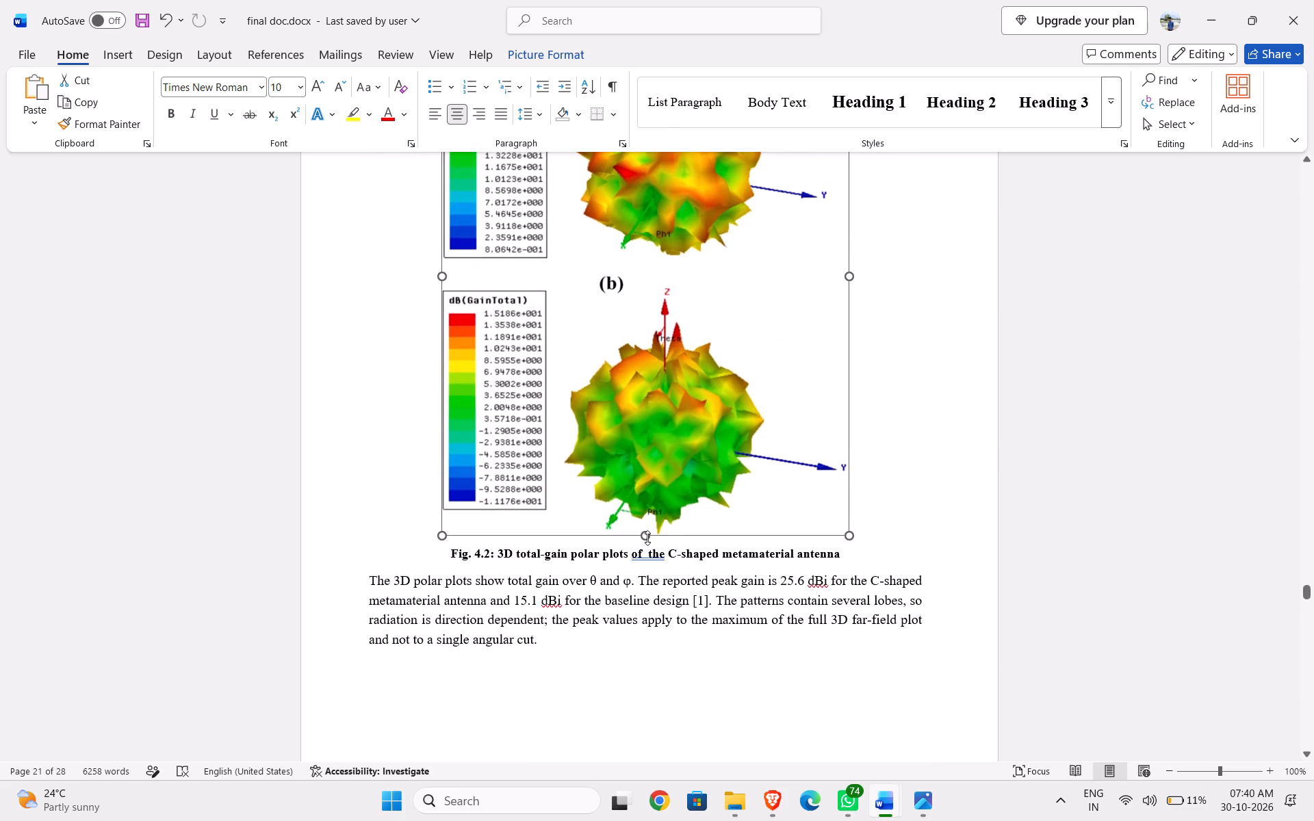
{"action": "left_click_drag", "start_coordinate": [647, 536], "coordinate": [647, 583]}
Find Fig. 4.3 in the report, and copy the matching two-part permeability and permittivity picture from the reference article.
{"action": "scroll", "coordinate": [708, 573], "scroll_direction": "down", "scroll_amount": 6}
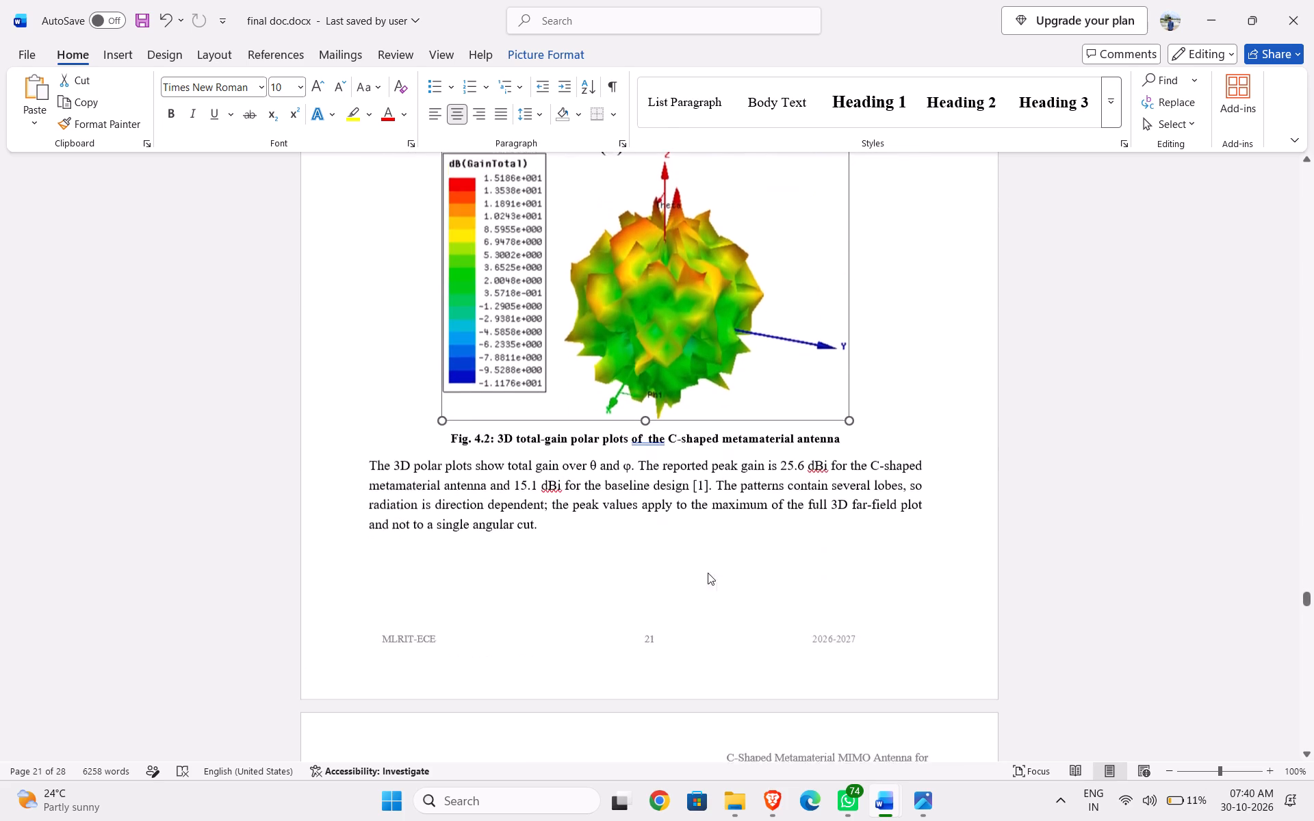
{"action": "scroll", "coordinate": [708, 573], "scroll_direction": "down", "scroll_amount": 8}
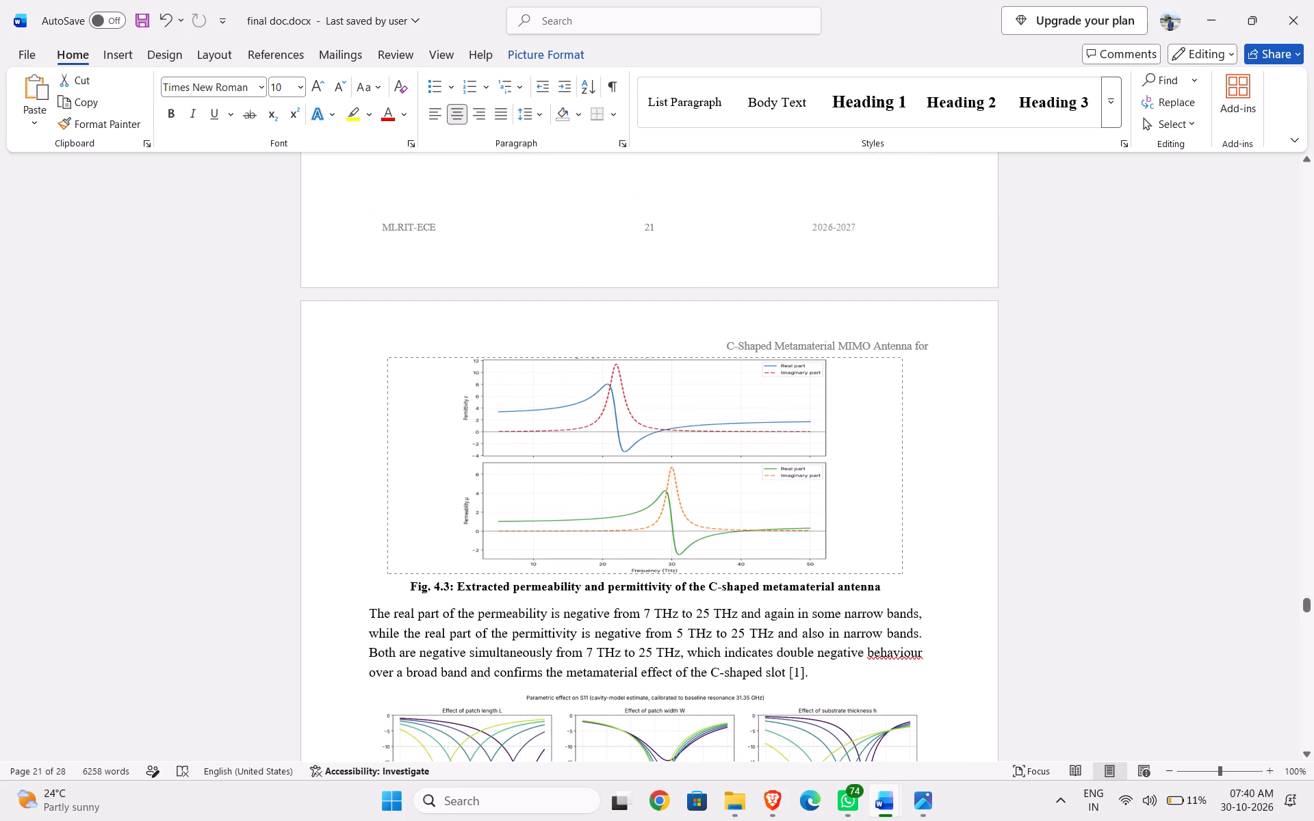
{"action": "left_click", "coordinate": [703, 528]}
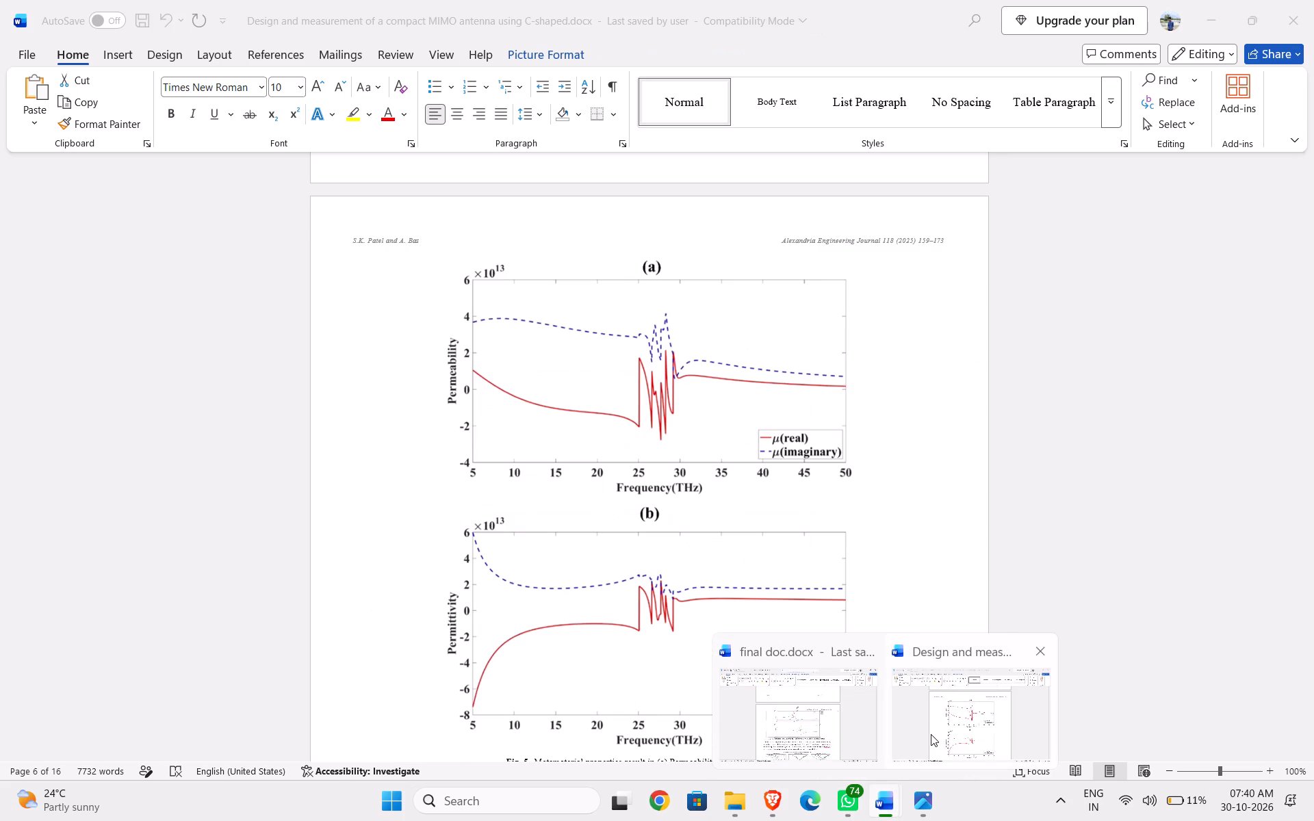
{"action": "left_click", "coordinate": [931, 734]}
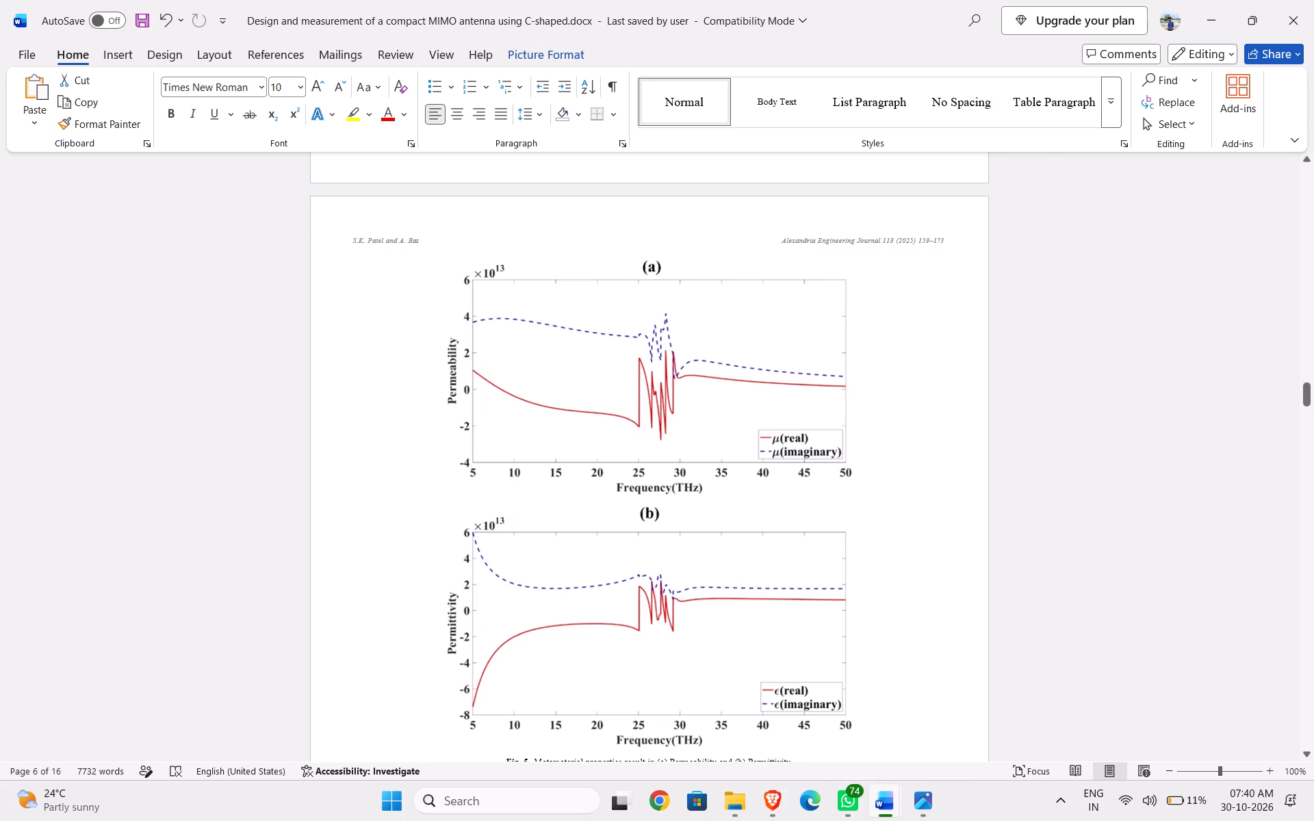
{"action": "left_click", "coordinate": [755, 583]}
{"action": "key", "text": "ctrl+c"}
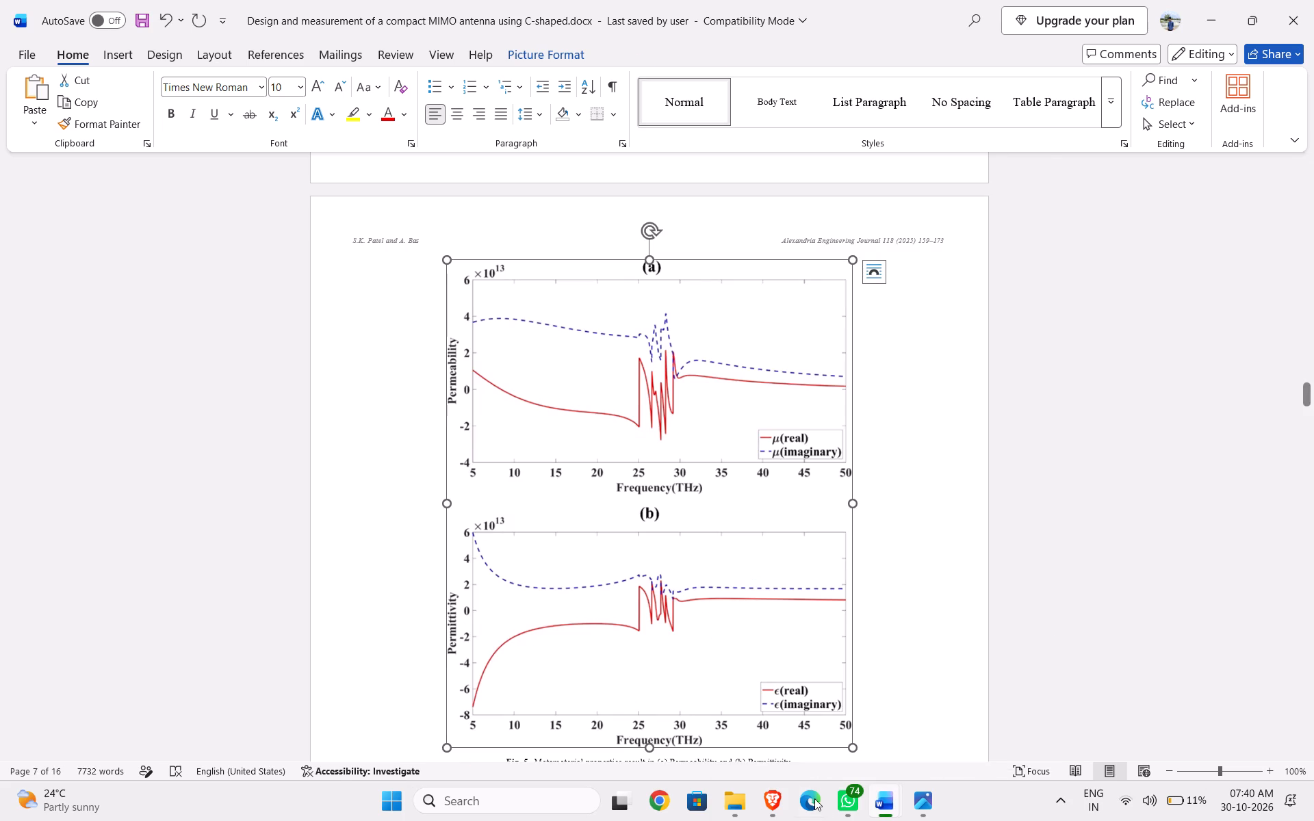
Return to final doc.docx and delete the old two-graph picture above the Fig. 4.3 caption.
{"action": "left_click", "coordinate": [819, 749]}
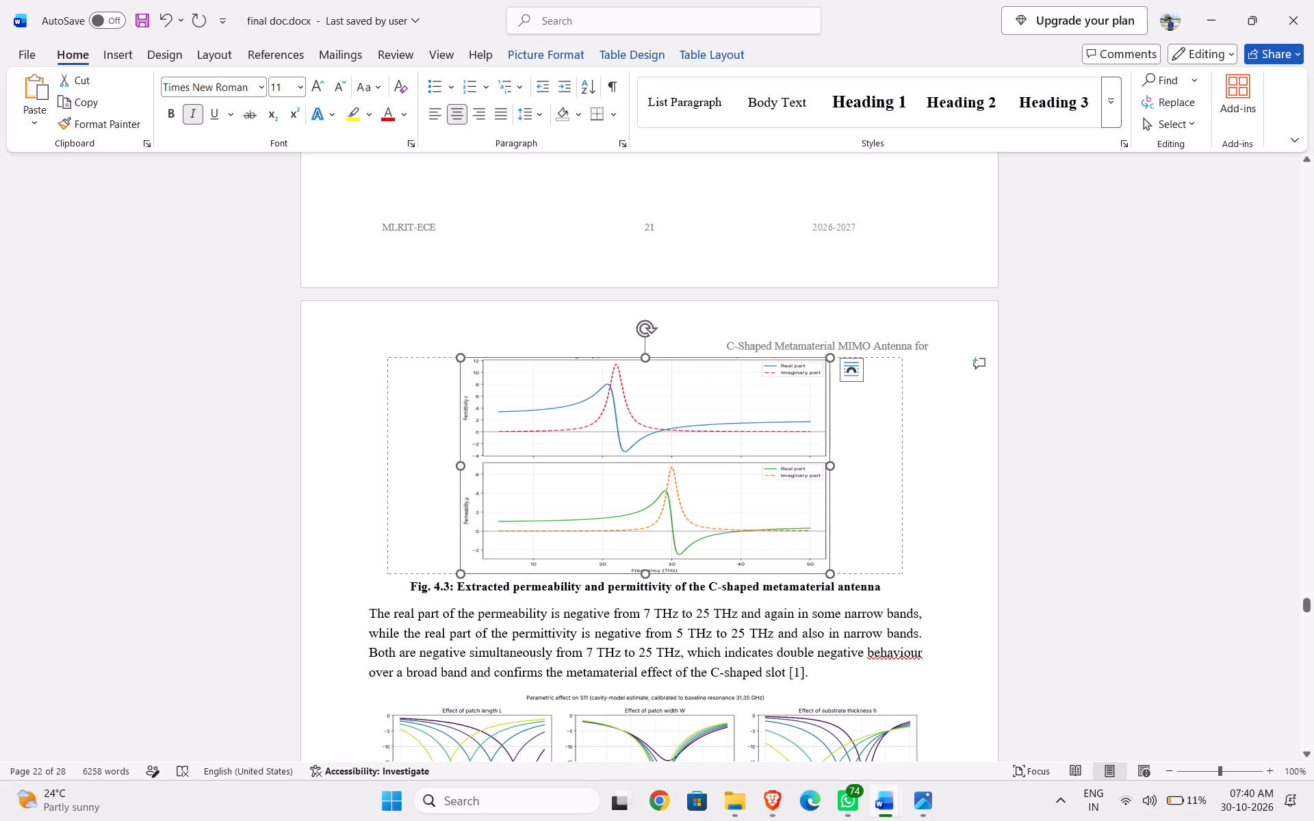
{"action": "left_click", "coordinate": [654, 553]}
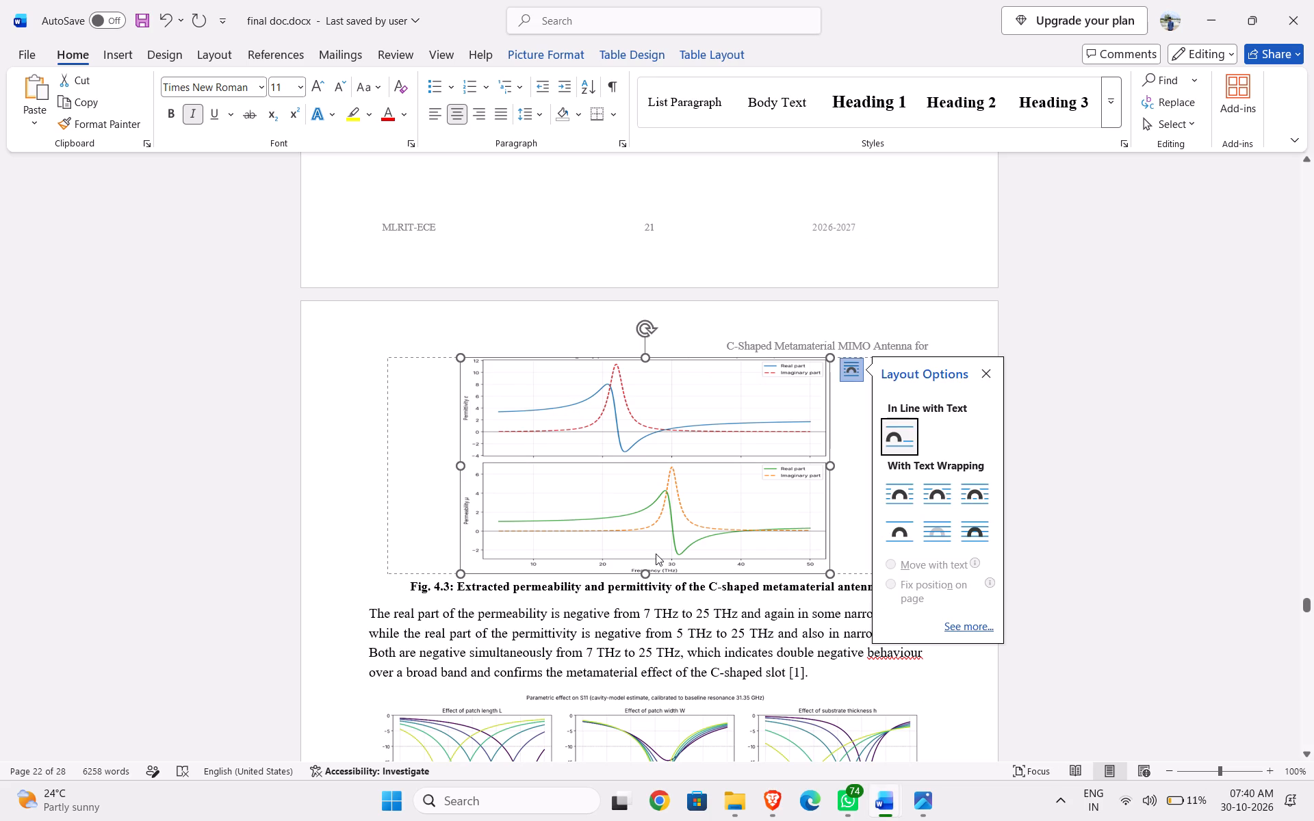
{"action": "key", "text": "Escape"}
{"action": "left_click", "coordinate": [987, 375]}
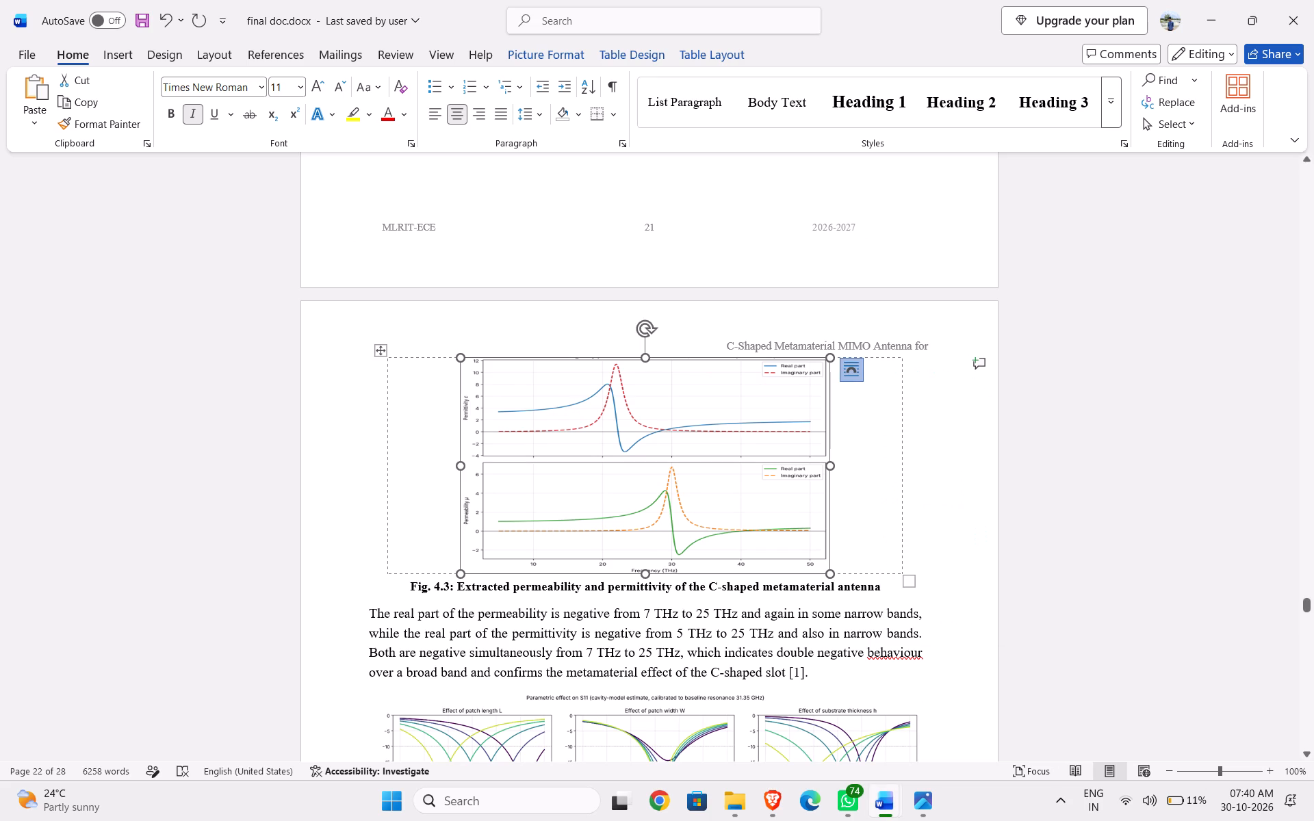
{"action": "key", "text": "Delete"}
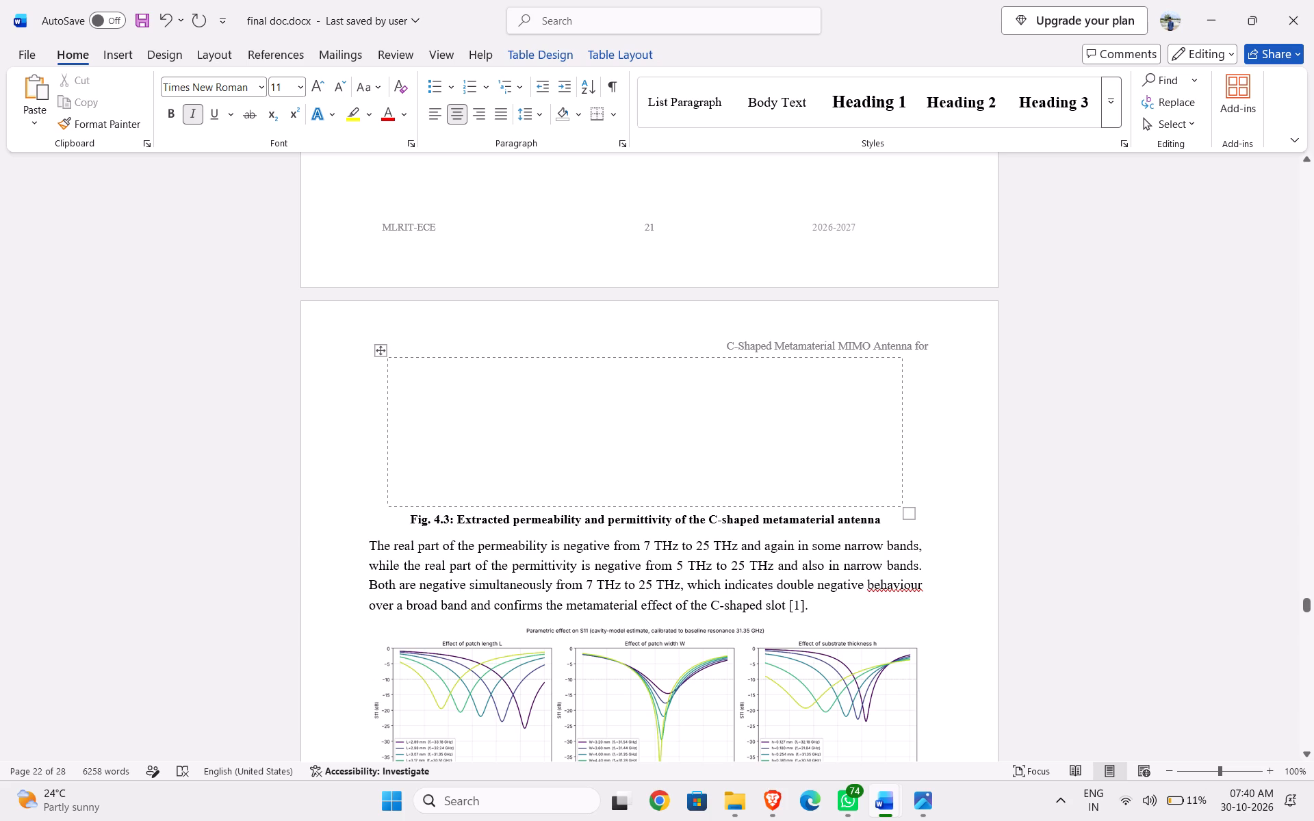
Remove the empty table frame above the Fig. 4.3 caption by deleting its cells with the Shift cells left option.
{"action": "left_click", "coordinate": [378, 350]}
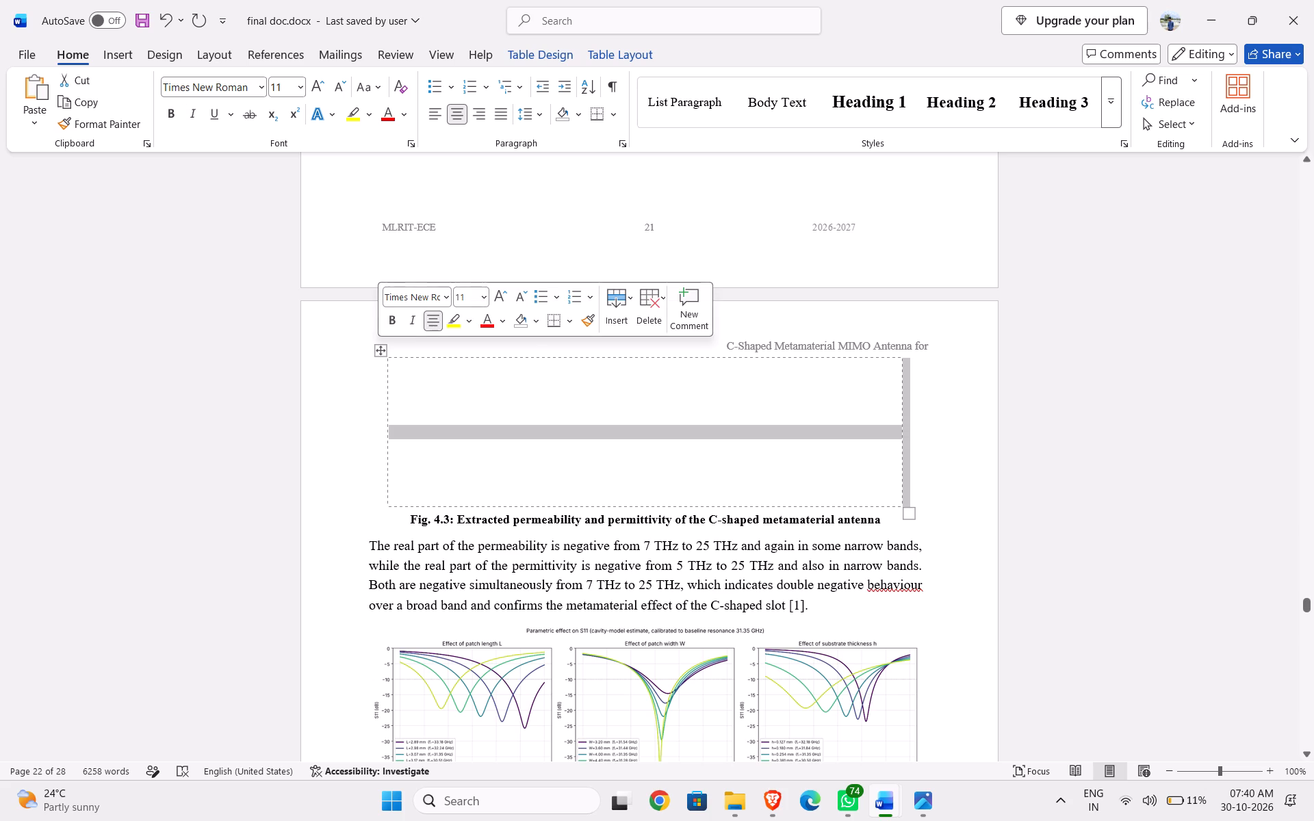
{"action": "left_click", "coordinate": [656, 300]}
{"action": "left_click", "coordinate": [656, 352]}
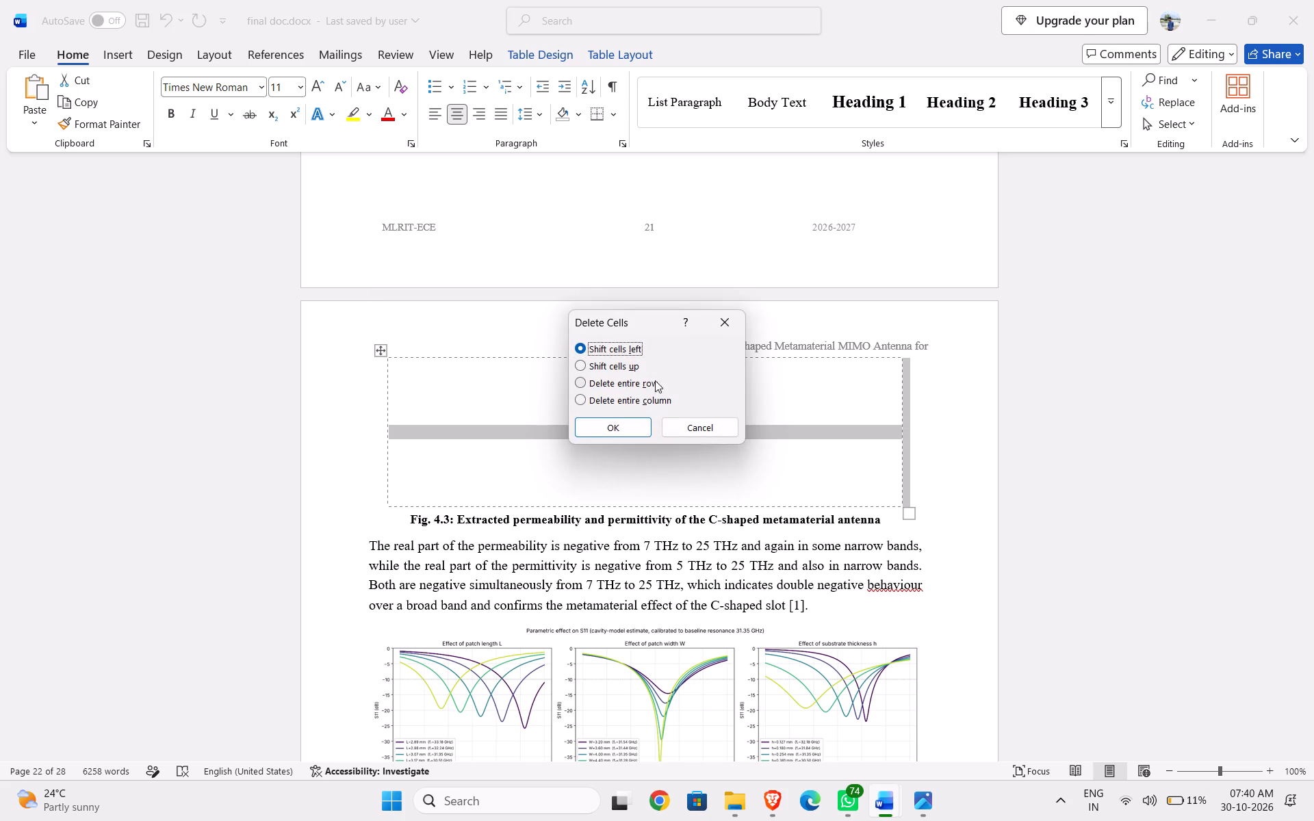
{"action": "left_click", "coordinate": [622, 425]}
Paste the copied permeability and permittivity picture on a new centred line directly above the Fig. 4.3 caption.
{"action": "scroll", "coordinate": [625, 457], "scroll_direction": "up", "scroll_amount": 4}
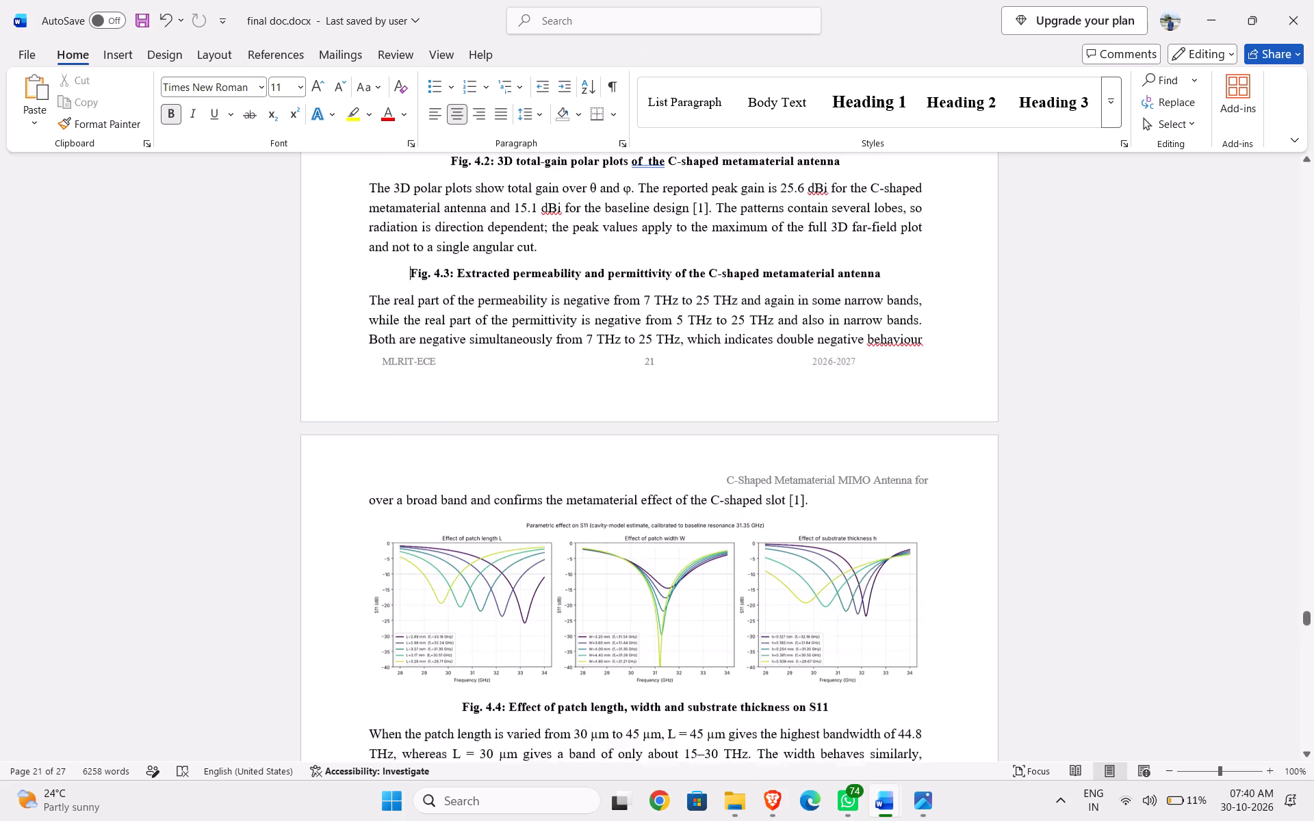
{"action": "scroll", "coordinate": [625, 457], "scroll_direction": "up", "scroll_amount": 4}
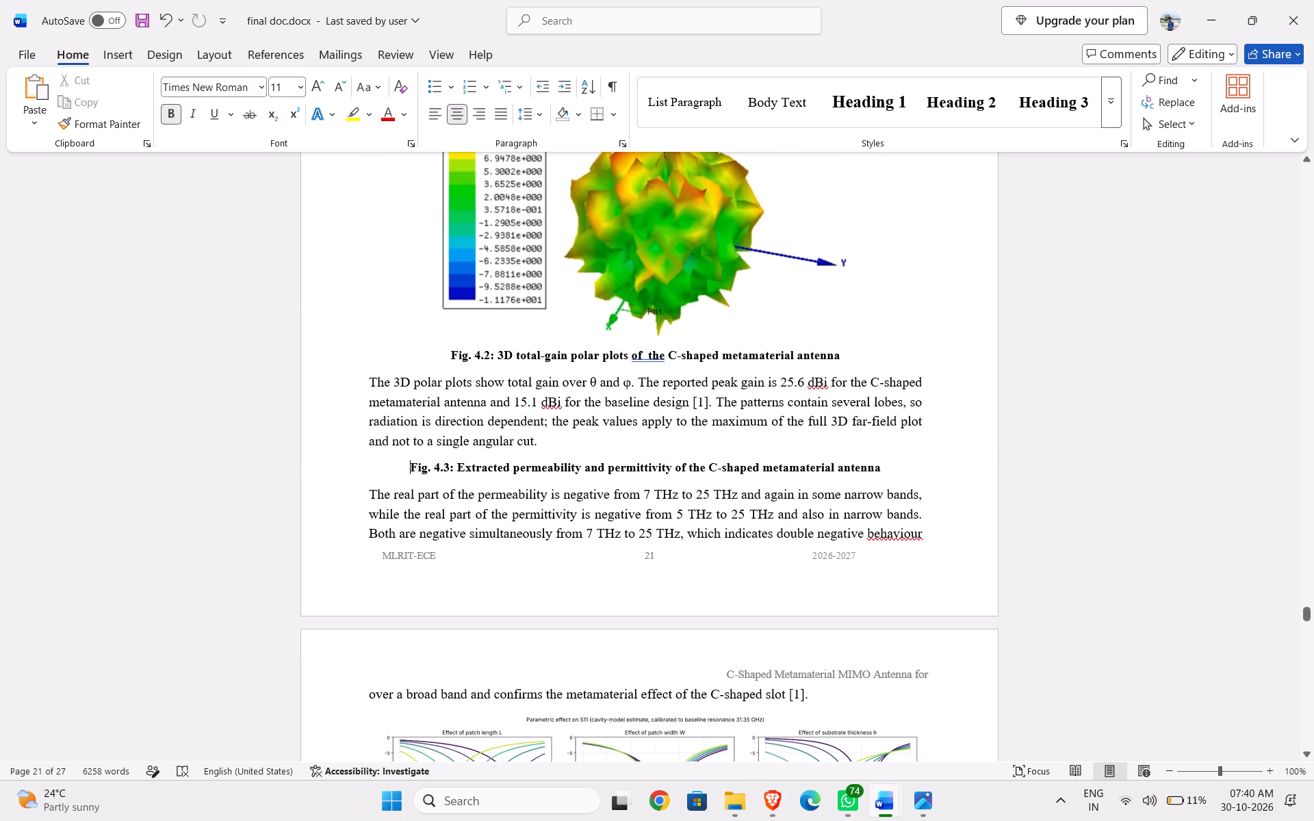
{"action": "left_click", "coordinate": [587, 444]}
{"action": "key", "text": "Return"}
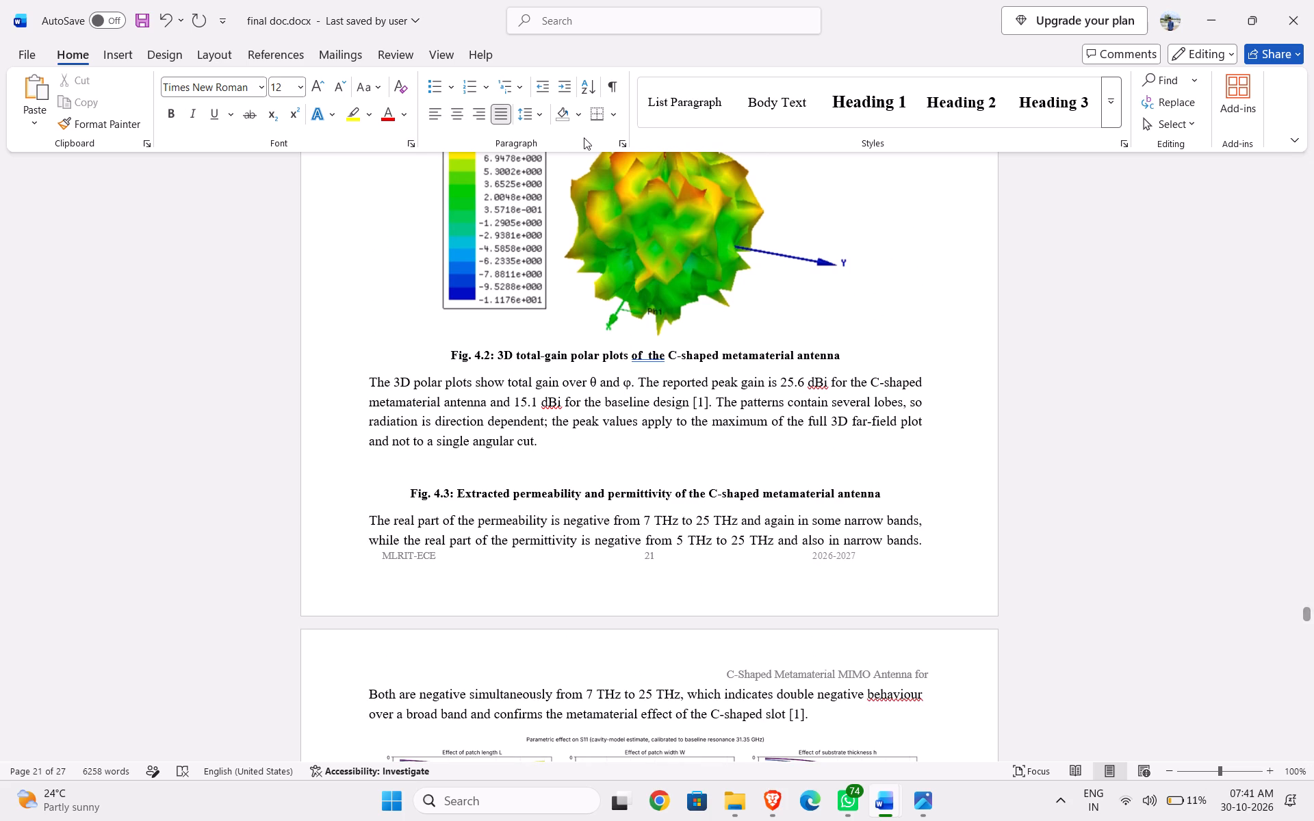
{"action": "left_click", "coordinate": [451, 112]}
{"action": "key", "text": "ctrl+v"}
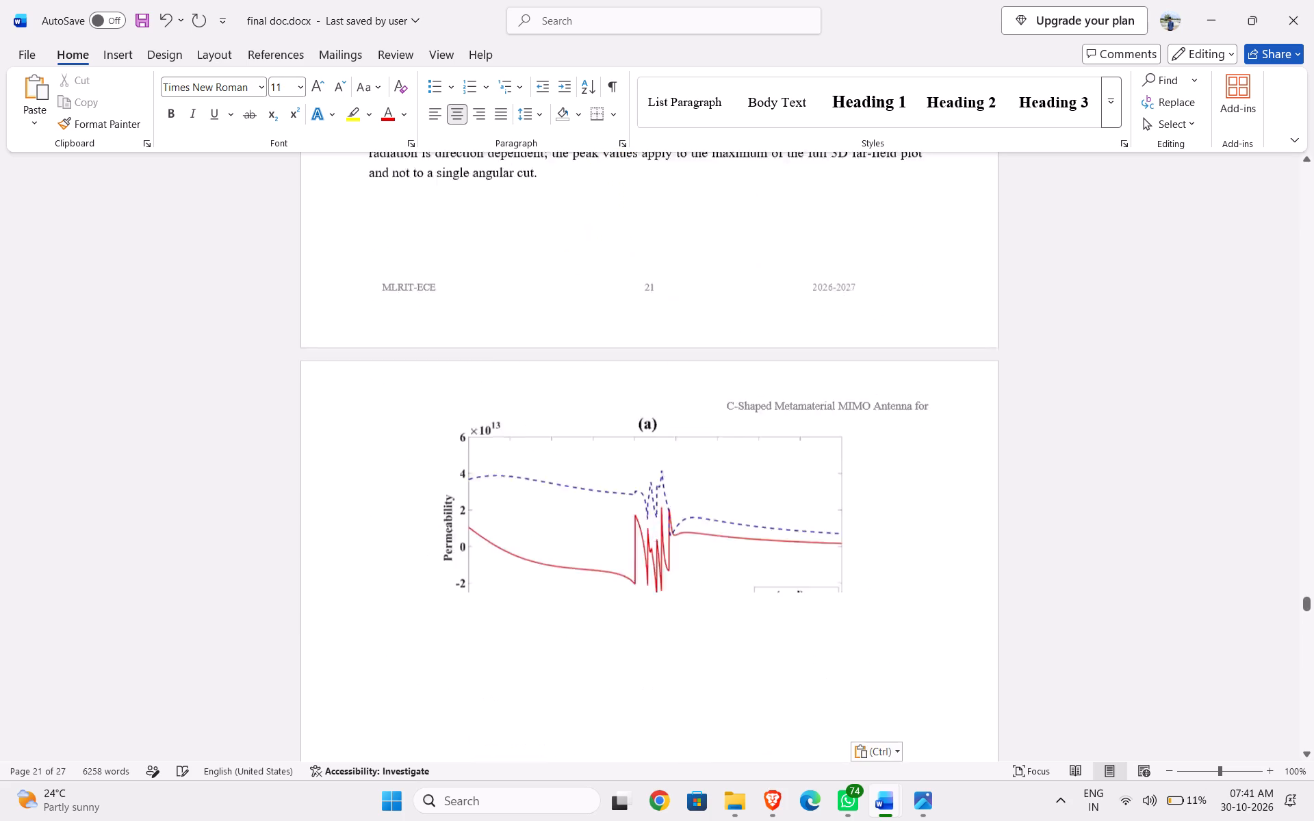
{"action": "scroll", "coordinate": [675, 523], "scroll_direction": "down", "scroll_amount": 6}
{"action": "scroll", "coordinate": [675, 523], "scroll_direction": "up", "scroll_amount": 8}
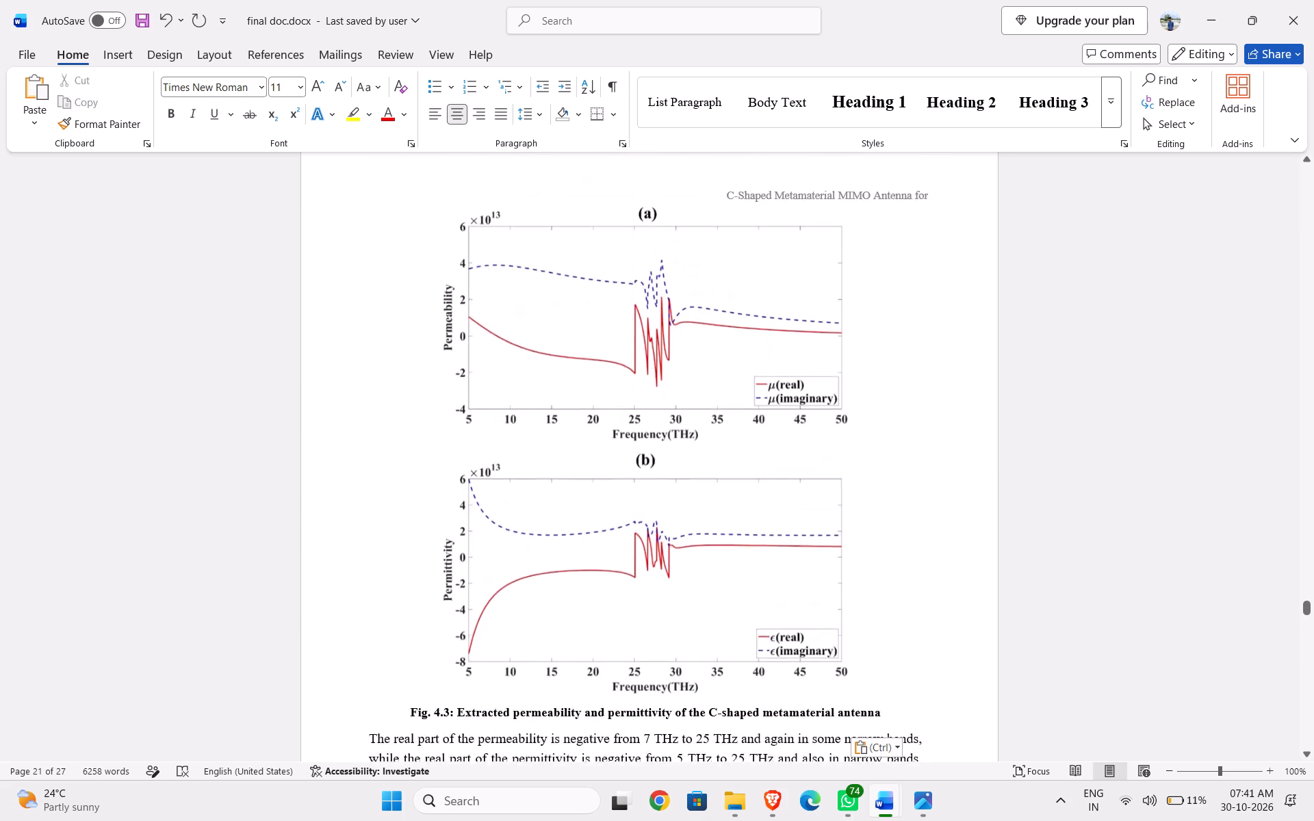
{"action": "scroll", "coordinate": [675, 523], "scroll_direction": "up", "scroll_amount": 5}
{"action": "scroll", "coordinate": [675, 523], "scroll_direction": "down", "scroll_amount": 17}
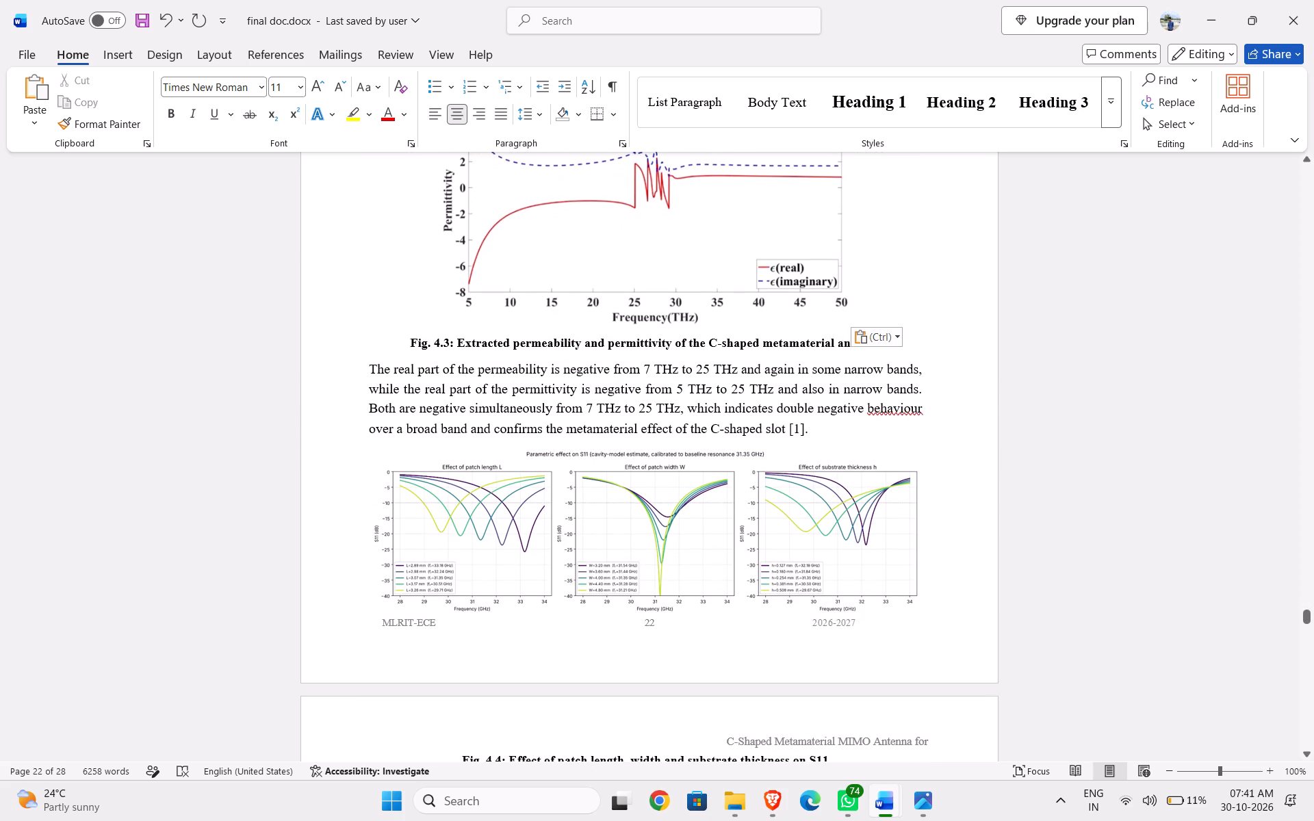
Compare the report's Fig. 4.4 patch length, width and substrate thickness graphs with the length-variation plots of Fig. 6 in the reference article.
{"action": "scroll", "coordinate": [654, 519], "scroll_direction": "down", "scroll_amount": 3}
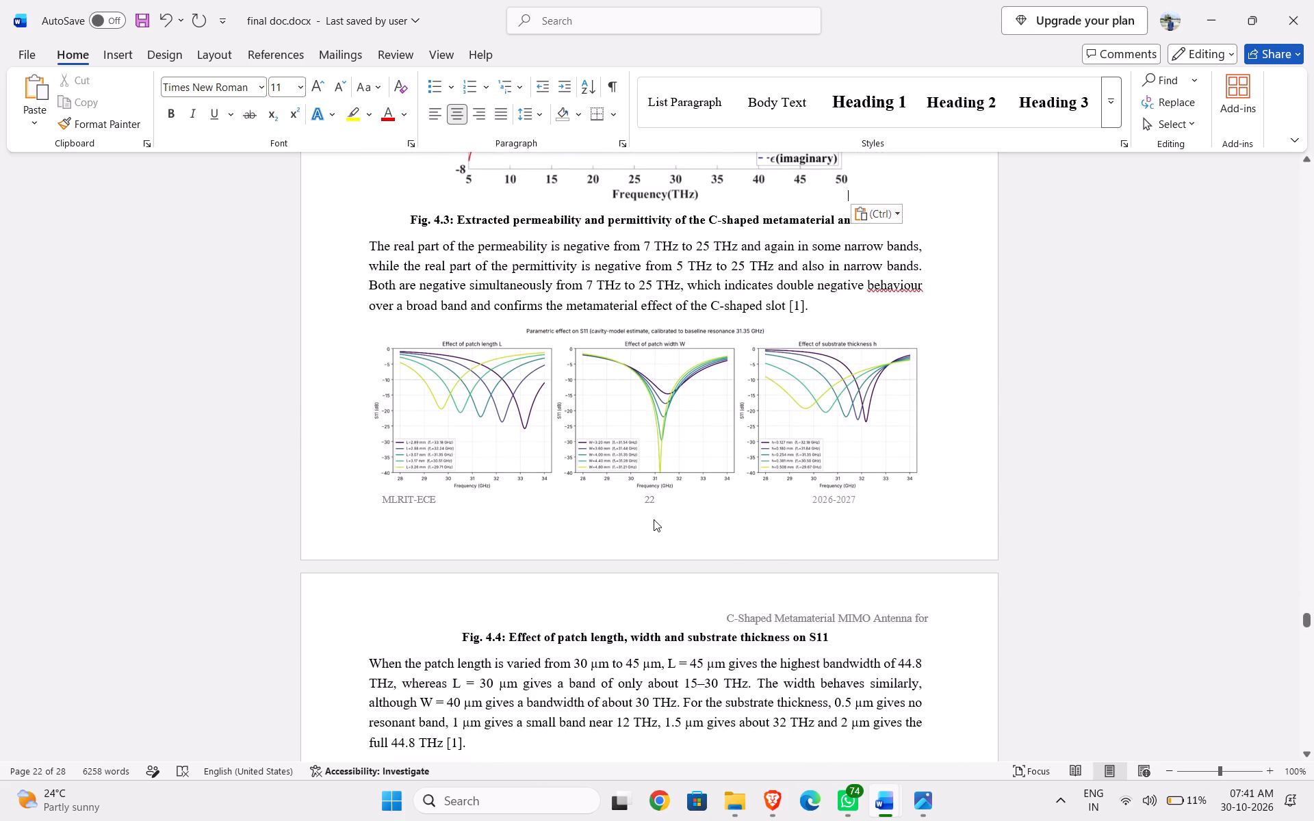
{"action": "scroll", "coordinate": [654, 519], "scroll_direction": "down", "scroll_amount": 3}
{"action": "scroll", "coordinate": [654, 519], "scroll_direction": "up", "scroll_amount": 3}
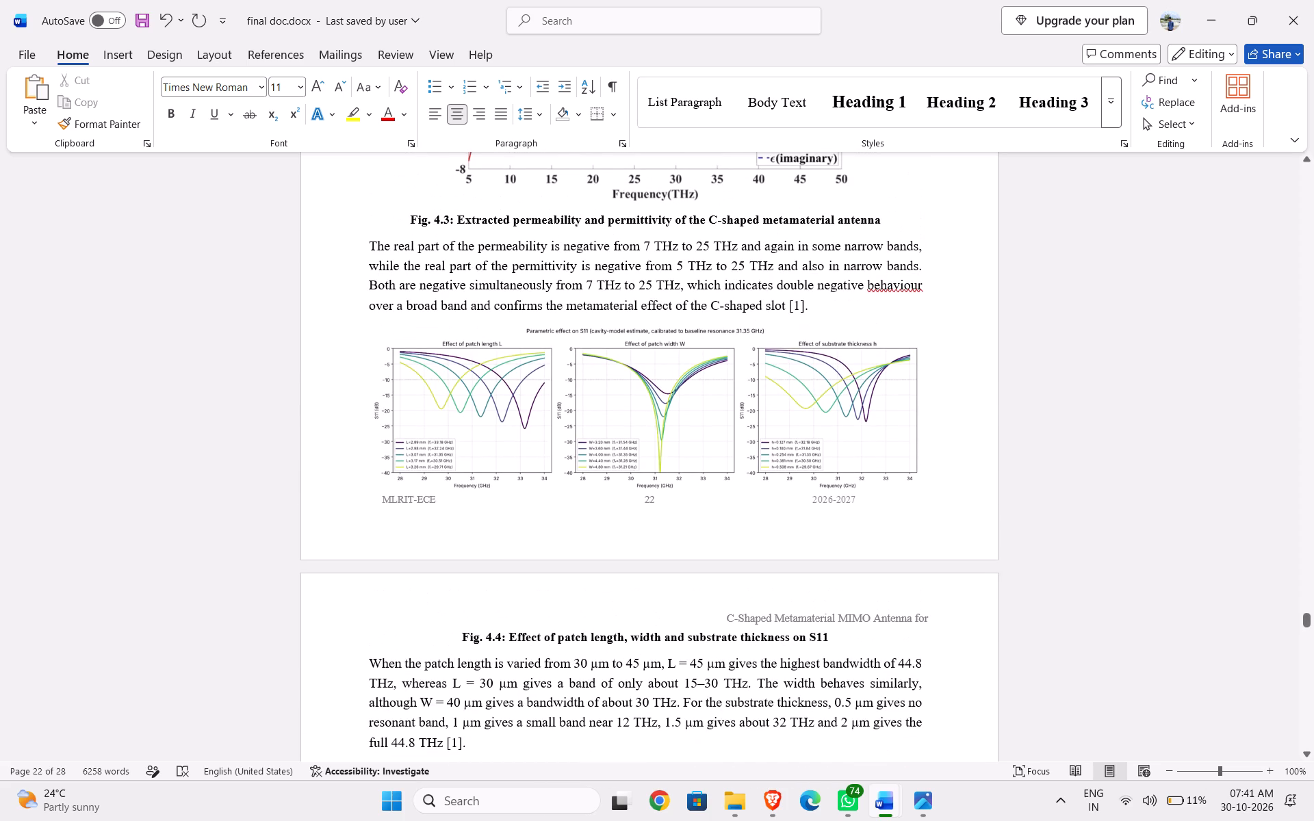
{"action": "left_click", "coordinate": [658, 434]}
{"action": "scroll", "coordinate": [662, 490], "scroll_direction": "down", "scroll_amount": 1}
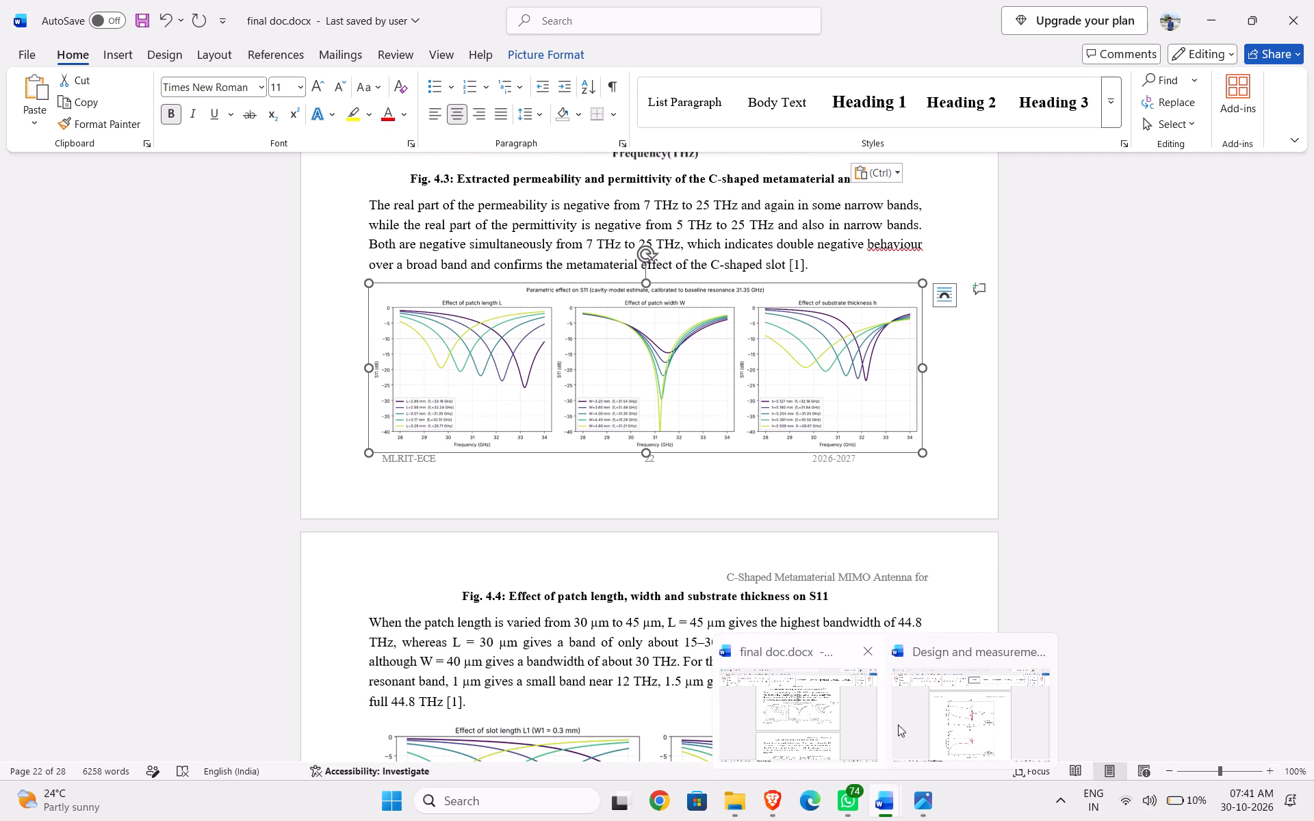
{"action": "left_click", "coordinate": [920, 720]}
{"action": "scroll", "coordinate": [803, 516], "scroll_direction": "down", "scroll_amount": 20}
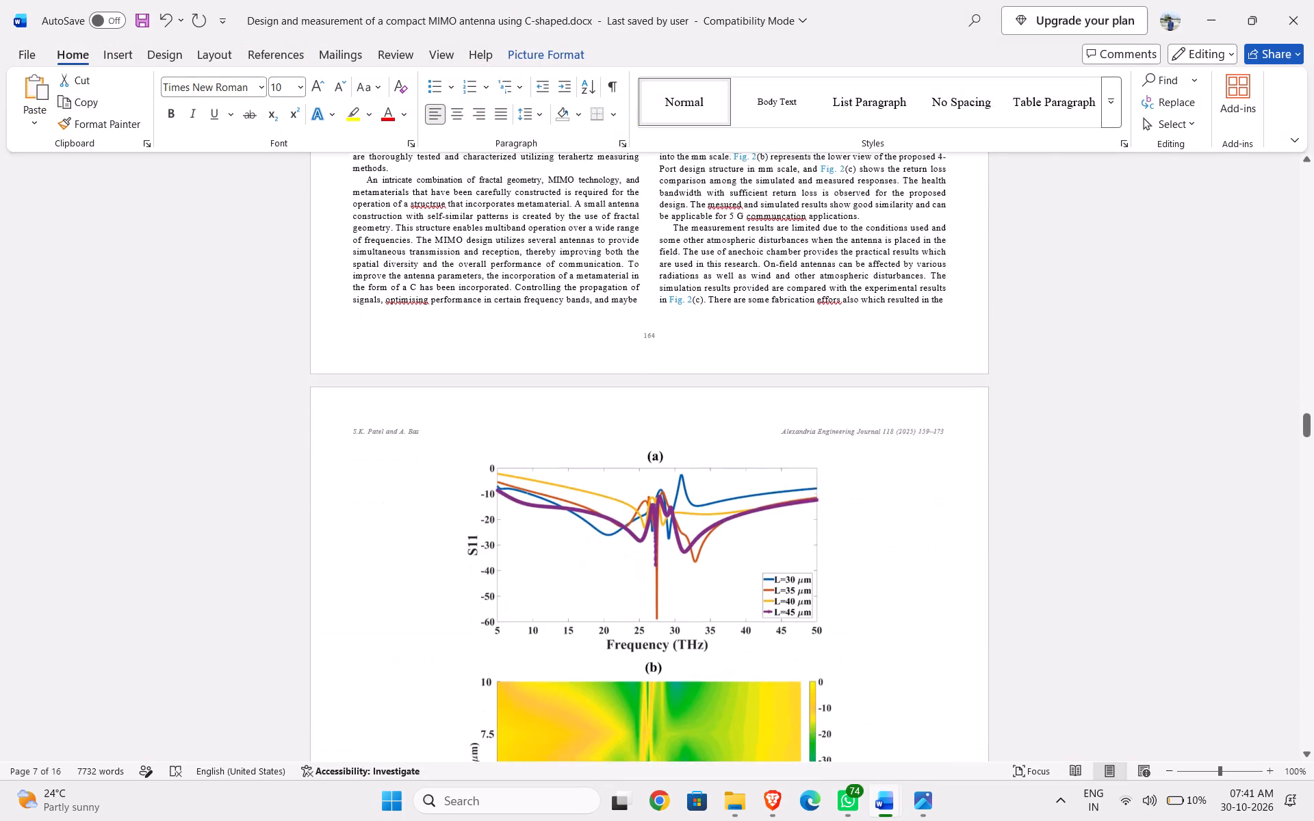
{"action": "scroll", "coordinate": [803, 521], "scroll_direction": "down", "scroll_amount": 5}
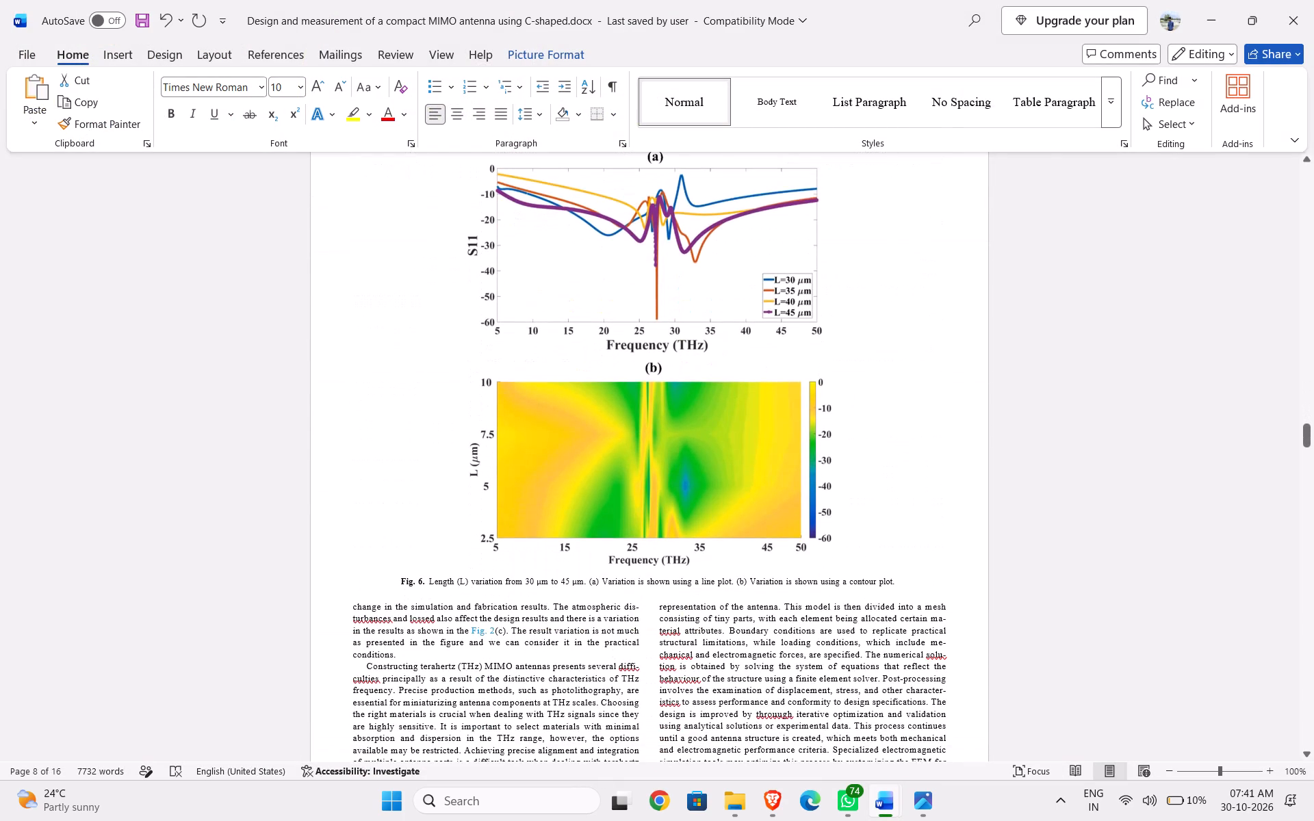
{"action": "left_click", "coordinate": [694, 395]}
{"action": "scroll", "coordinate": [692, 421], "scroll_direction": "up", "scroll_amount": 1}
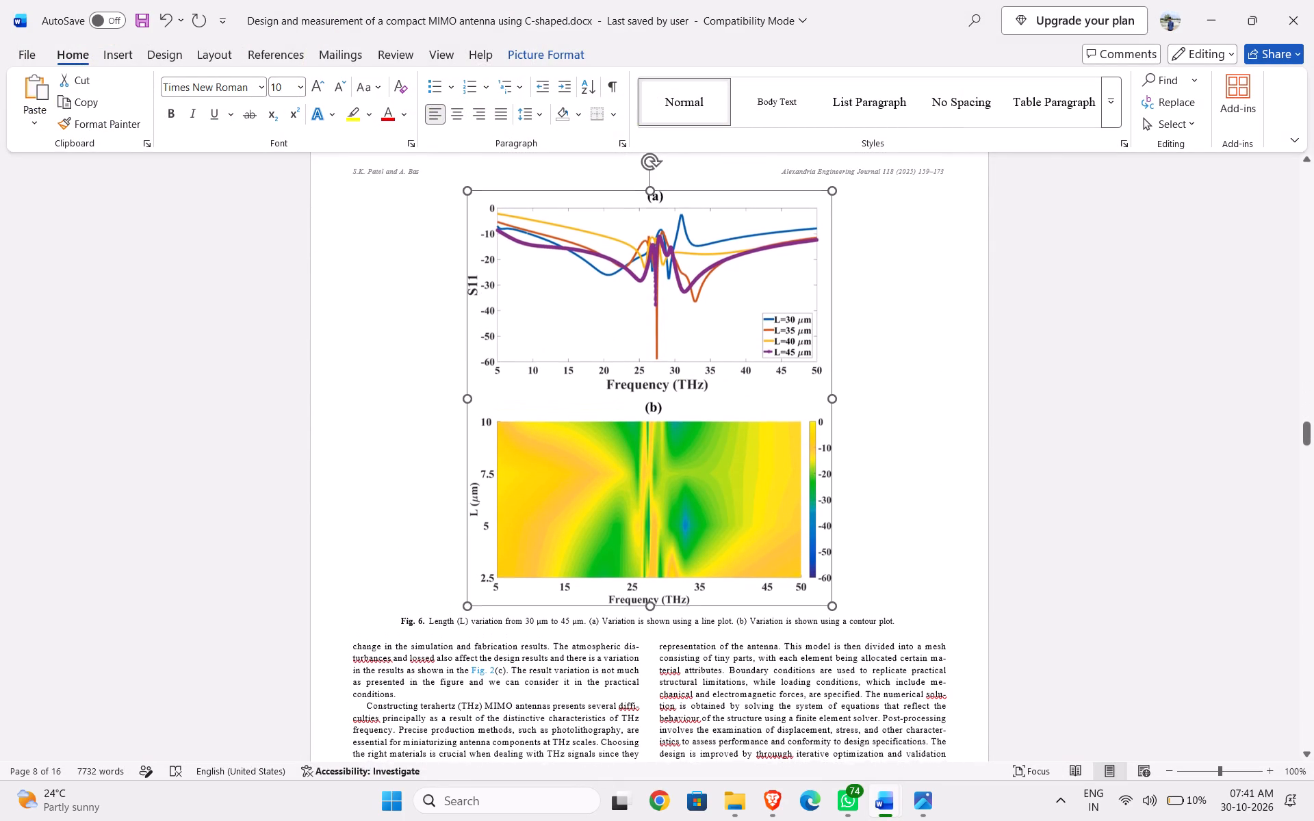
{"action": "scroll", "coordinate": [692, 421], "scroll_direction": "down", "scroll_amount": 3}
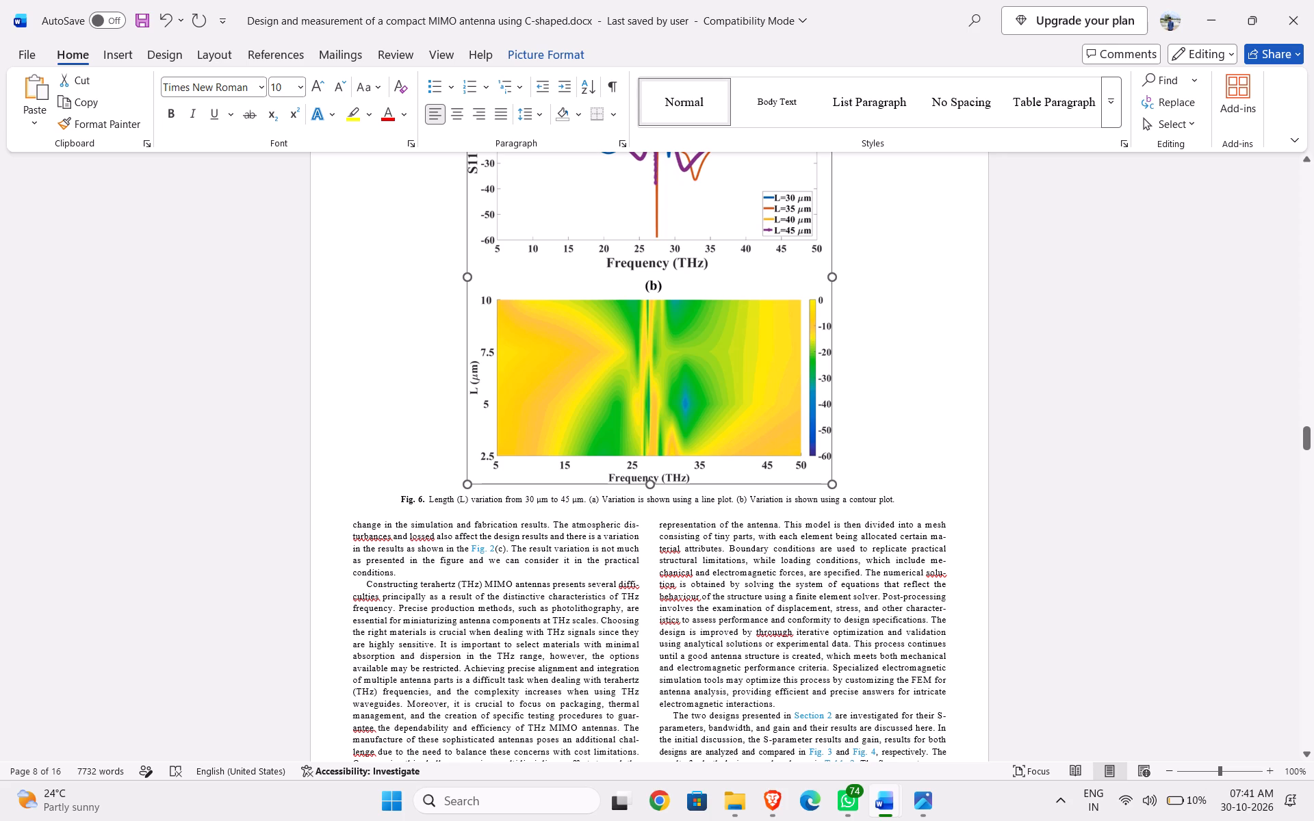
{"action": "scroll", "coordinate": [716, 411], "scroll_direction": "up", "scroll_amount": 1}
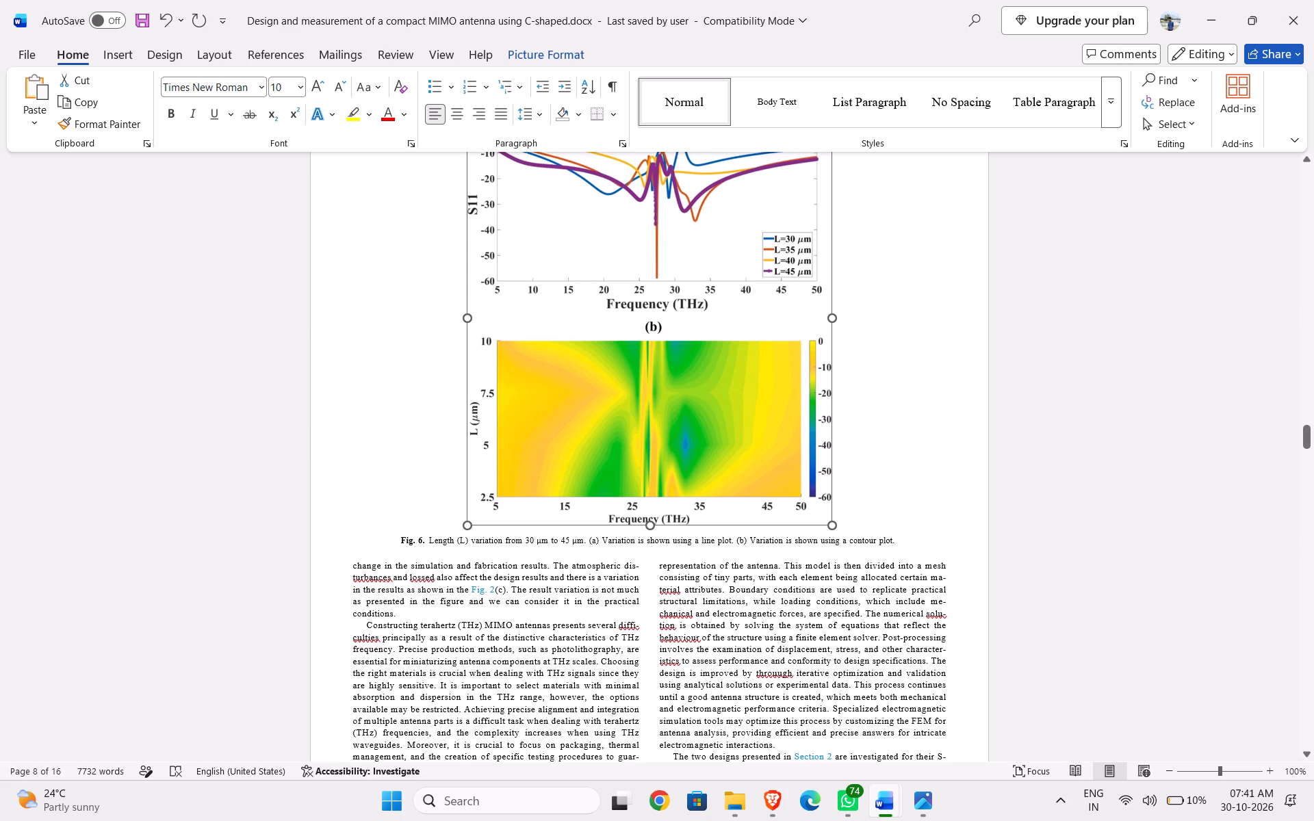
{"action": "scroll", "coordinate": [716, 411], "scroll_direction": "up", "scroll_amount": 2}
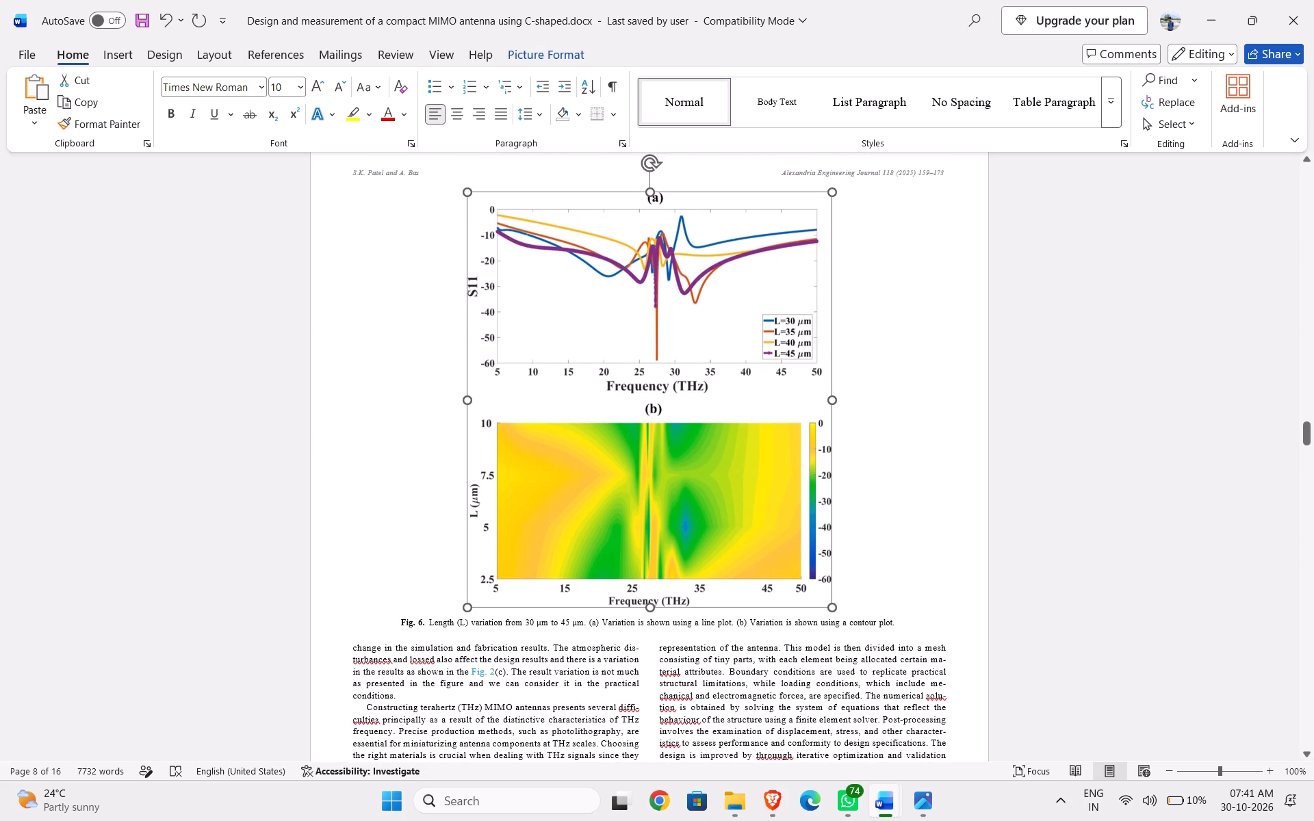
{"action": "left_click", "coordinate": [955, 407]}
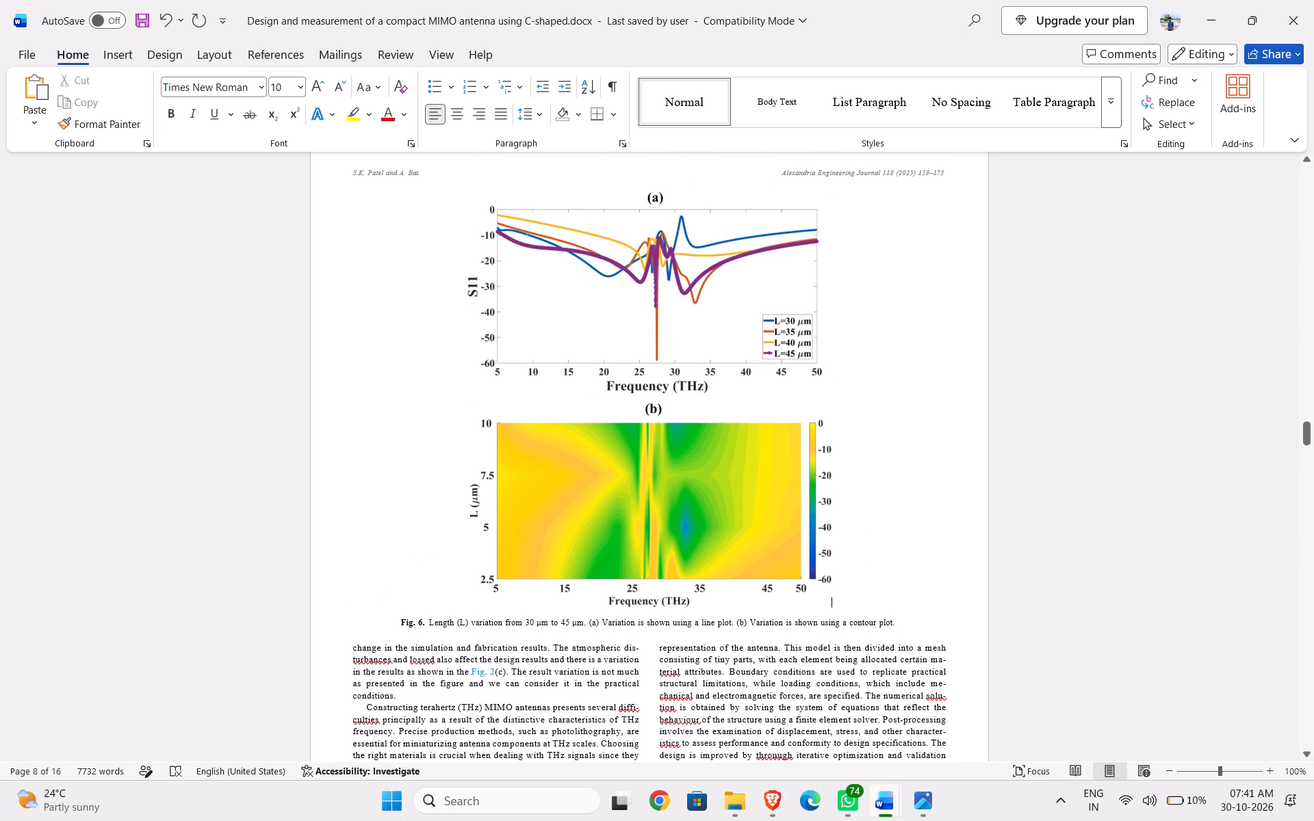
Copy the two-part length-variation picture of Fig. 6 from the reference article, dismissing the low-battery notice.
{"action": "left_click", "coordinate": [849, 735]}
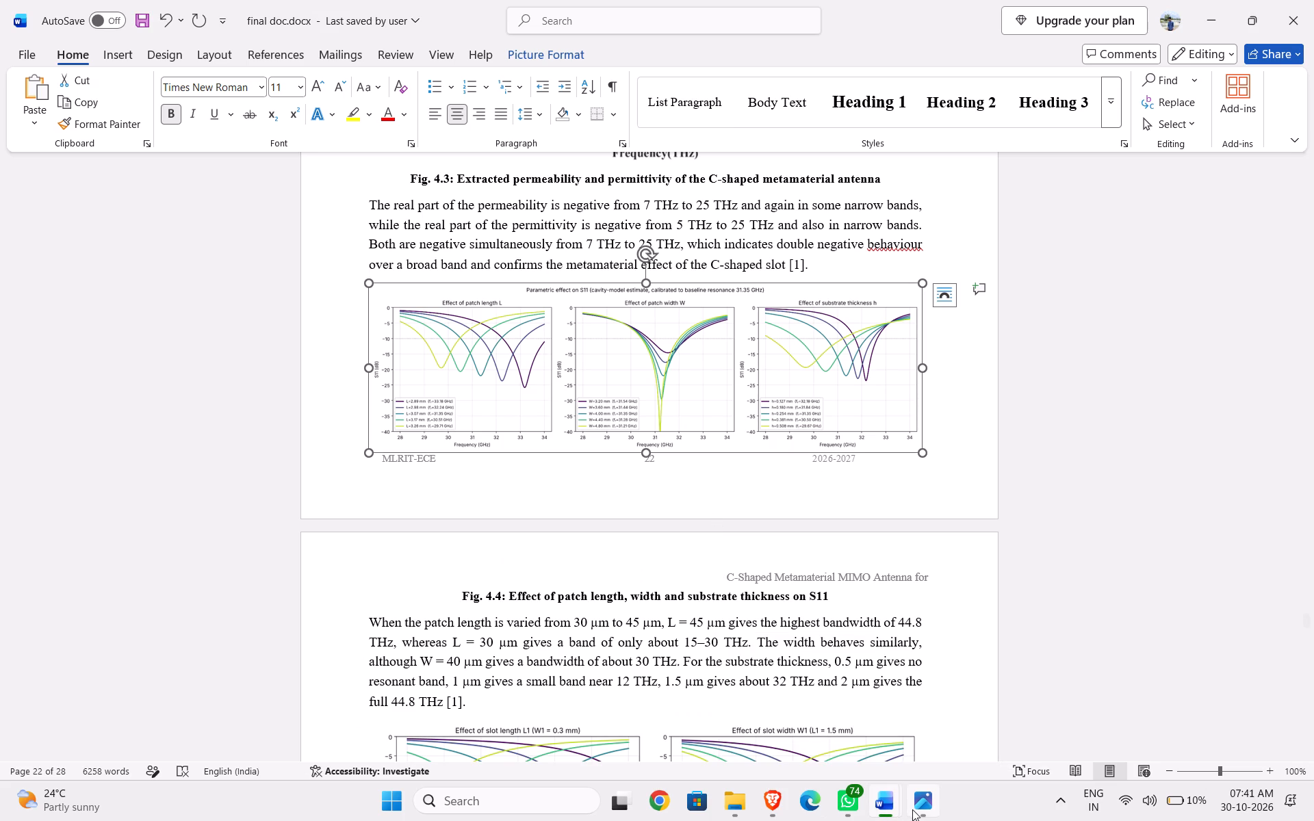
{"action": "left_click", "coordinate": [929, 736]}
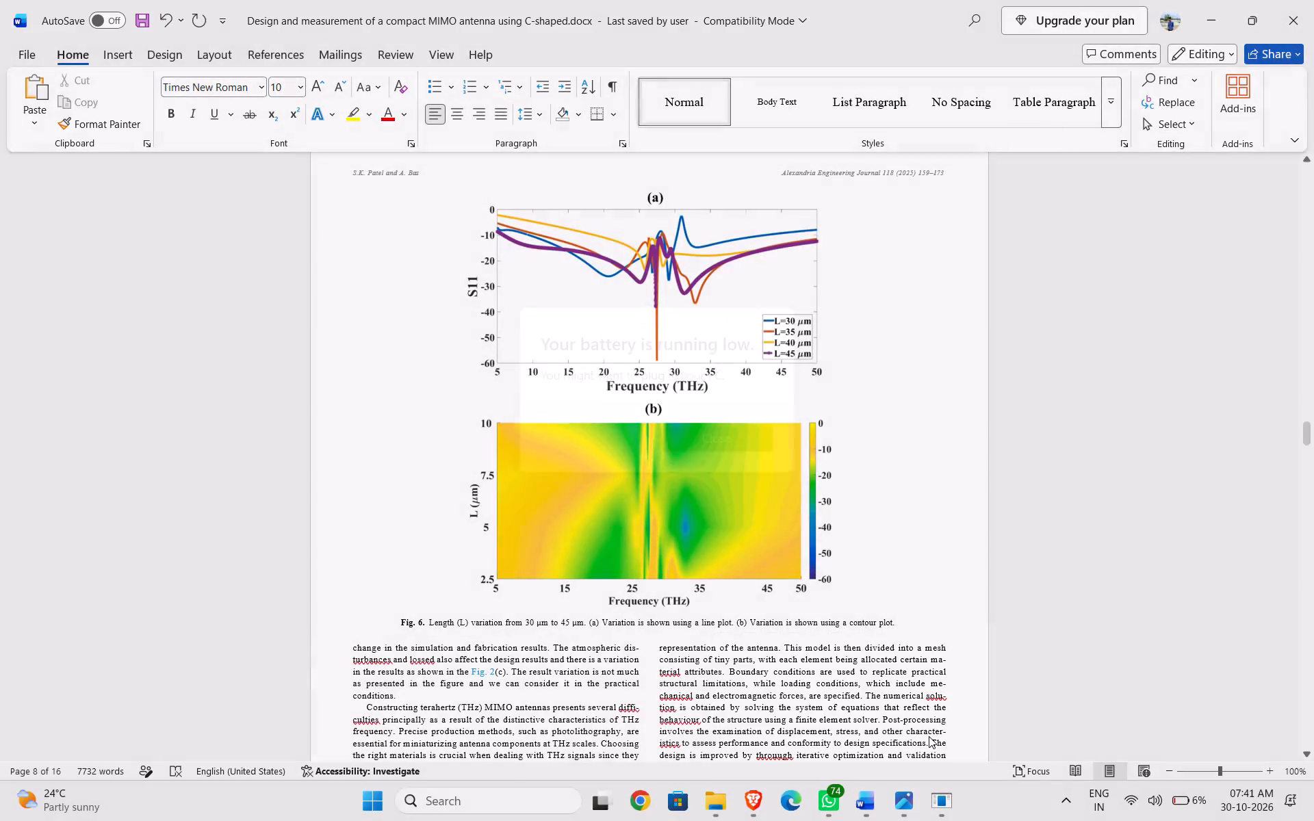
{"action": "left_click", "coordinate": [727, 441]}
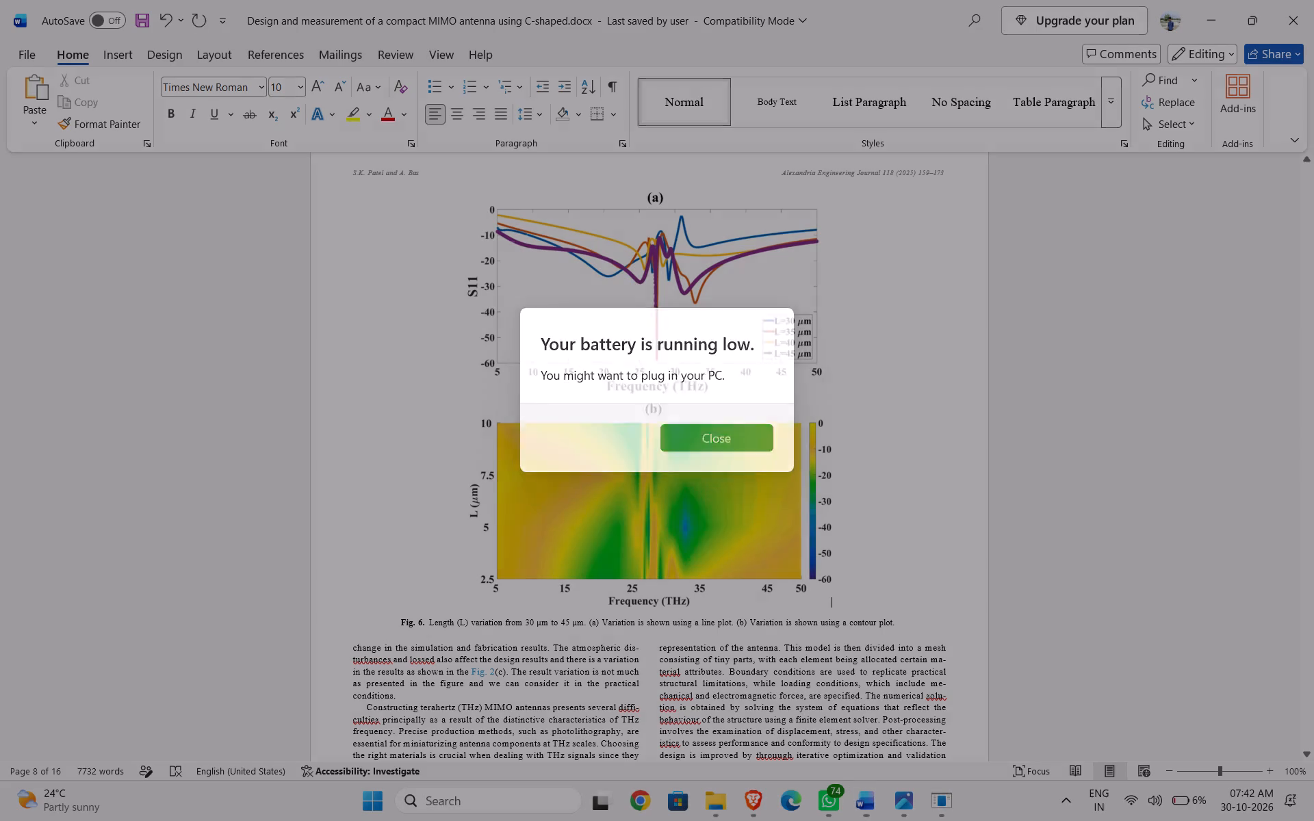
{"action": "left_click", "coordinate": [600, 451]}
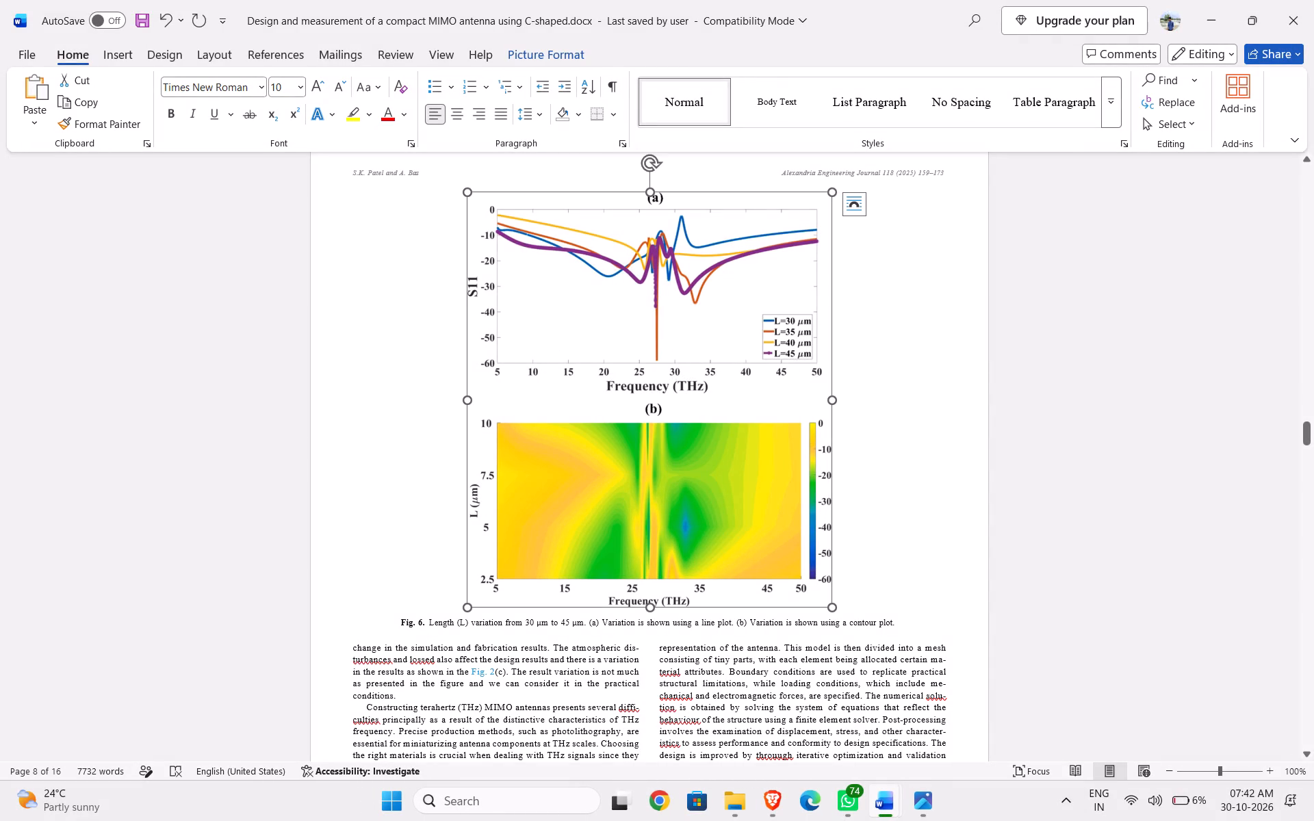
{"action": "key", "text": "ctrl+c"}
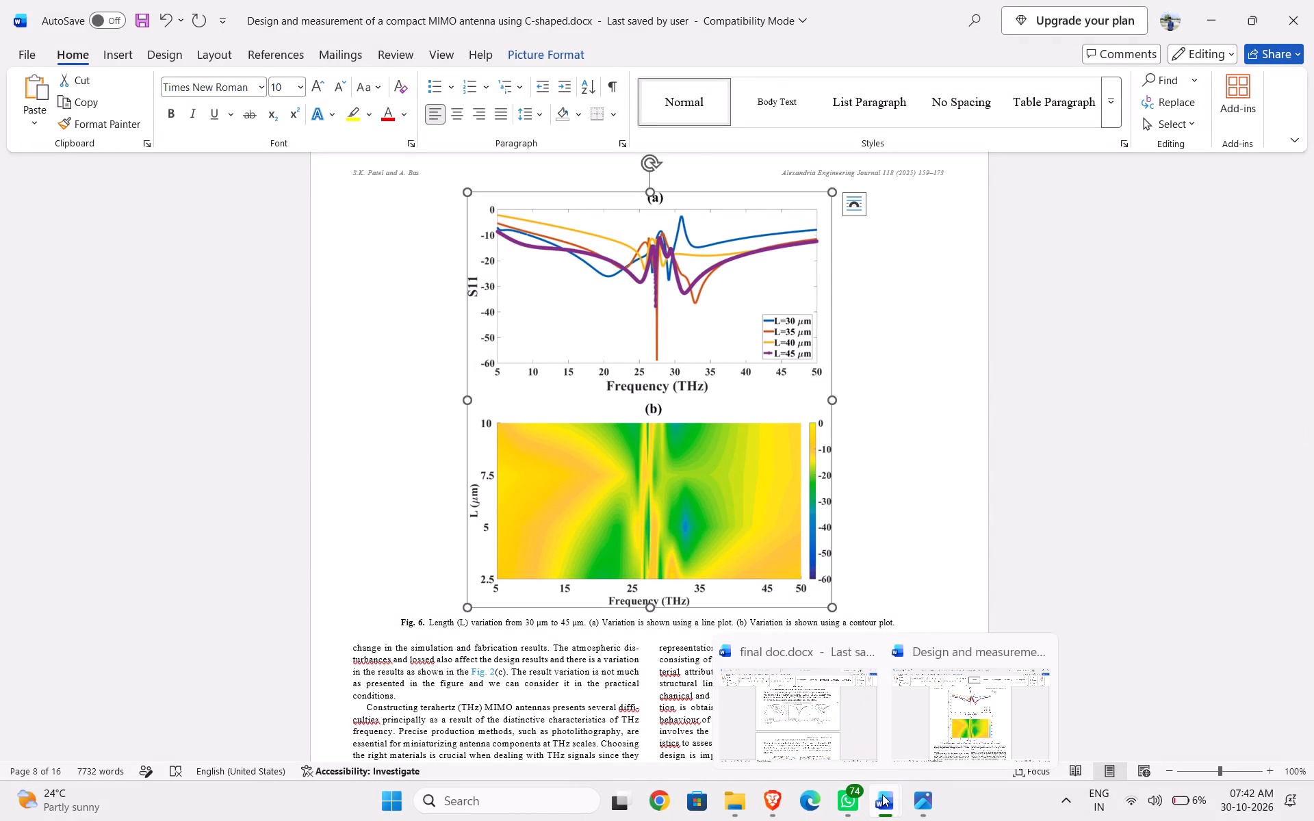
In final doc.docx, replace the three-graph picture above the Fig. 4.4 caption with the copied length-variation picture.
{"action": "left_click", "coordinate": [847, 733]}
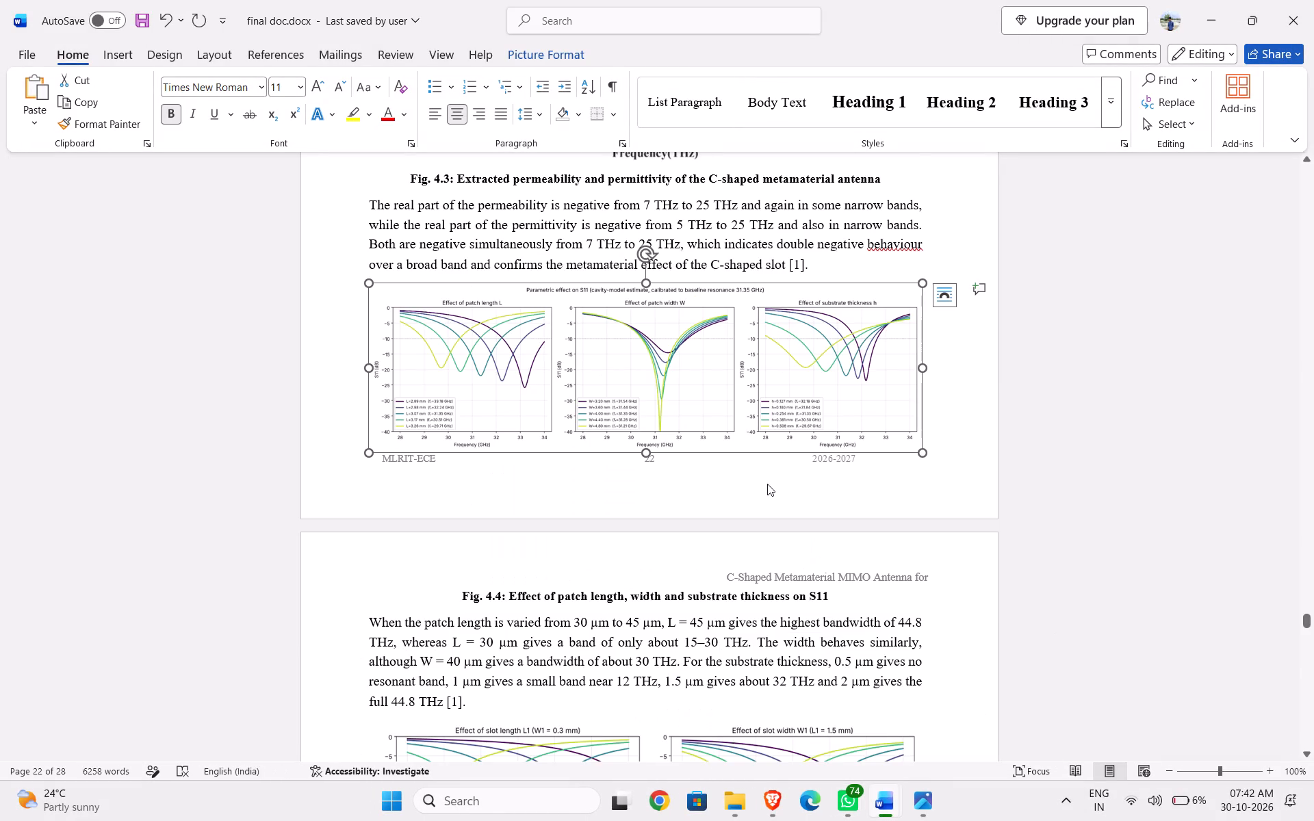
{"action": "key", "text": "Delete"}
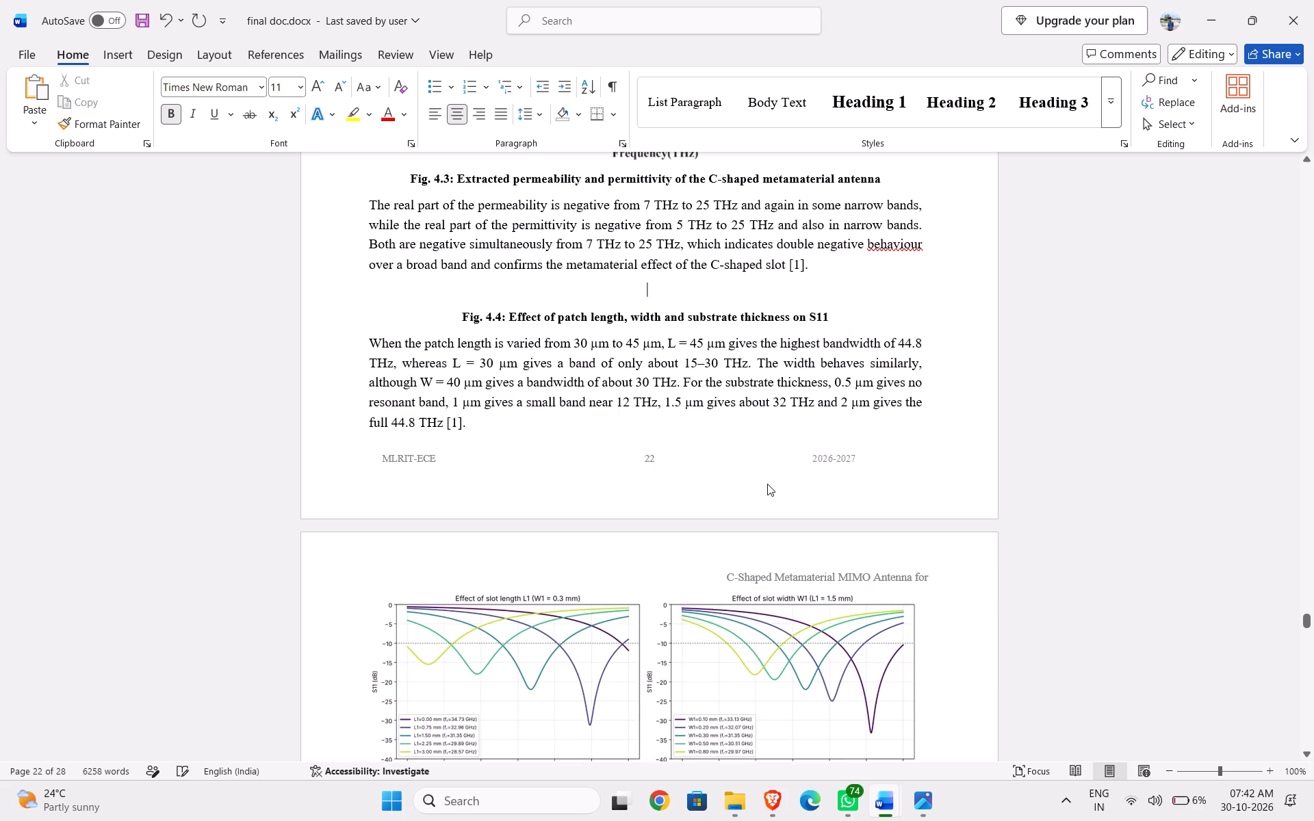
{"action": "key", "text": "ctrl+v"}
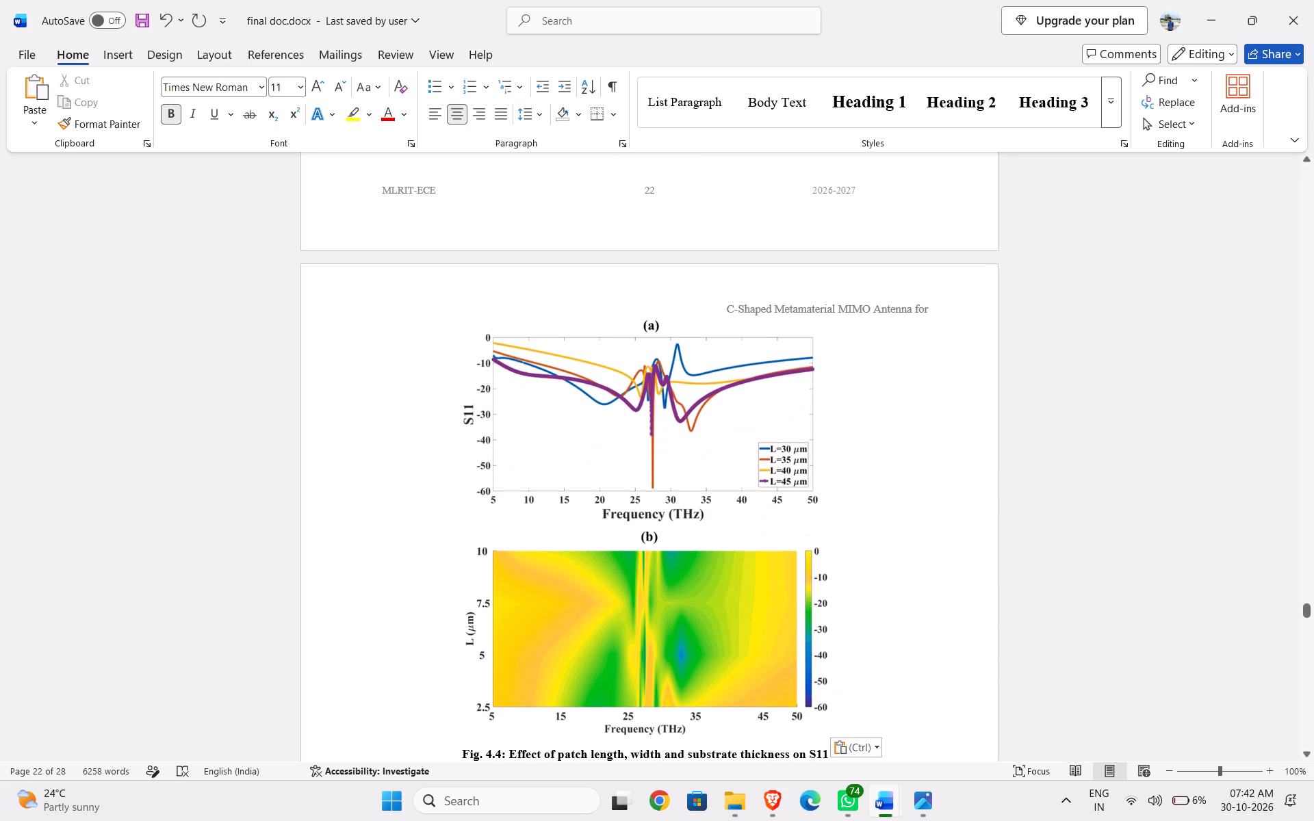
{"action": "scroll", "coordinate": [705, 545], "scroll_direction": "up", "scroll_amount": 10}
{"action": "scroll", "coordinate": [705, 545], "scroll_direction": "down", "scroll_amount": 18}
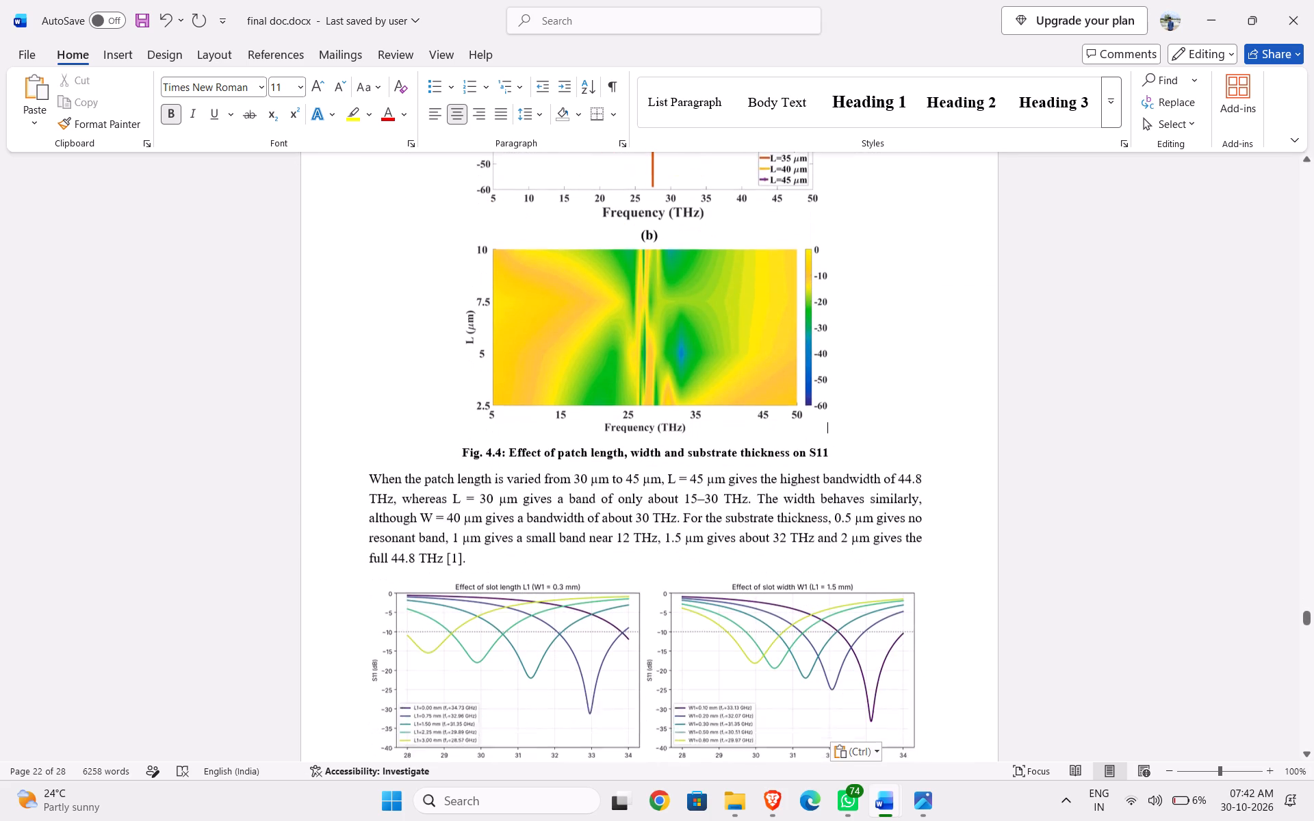
Examine the Fig. 4.5 slot length and slot width graphs and the length-variation picture pasted above the Fig. 4.4 caption.
{"action": "scroll", "coordinate": [705, 545], "scroll_direction": "down", "scroll_amount": 1}
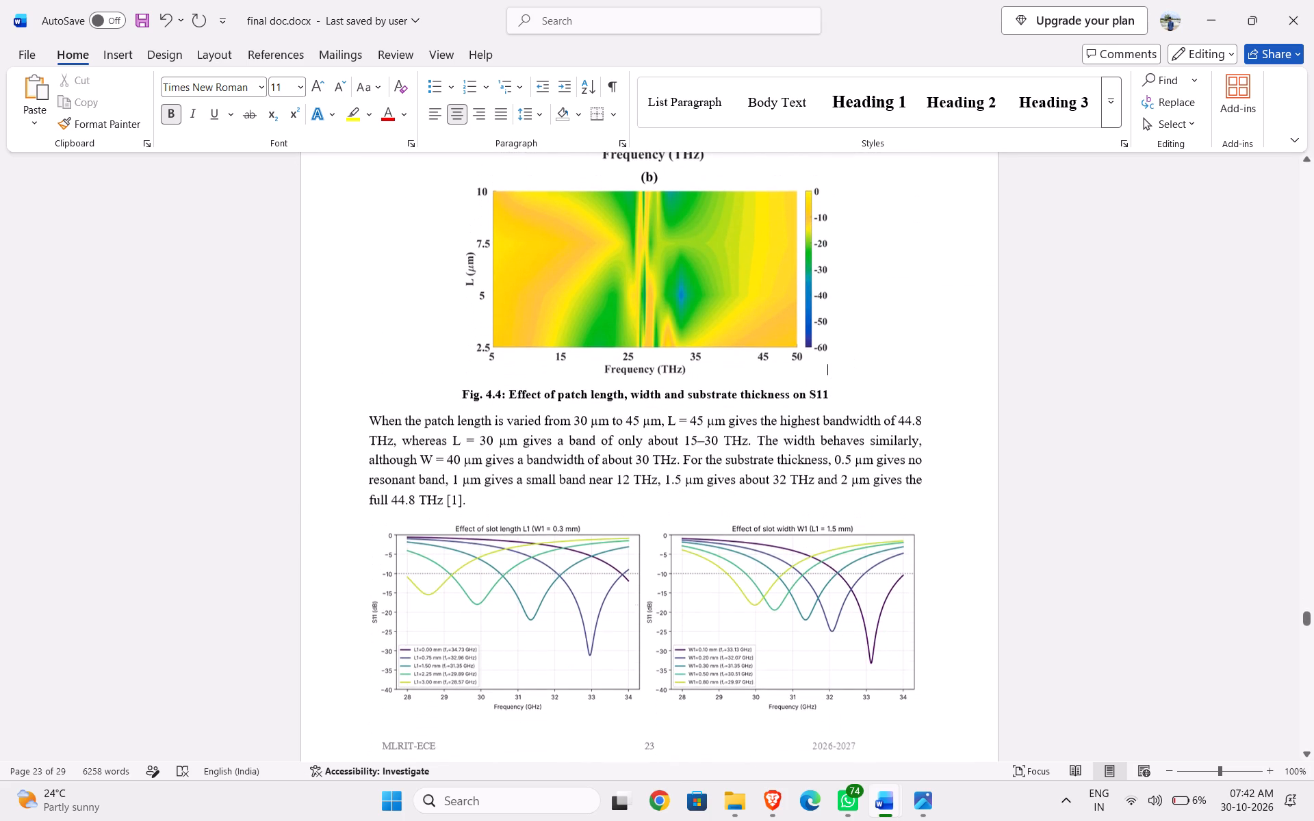
{"action": "scroll", "coordinate": [705, 545], "scroll_direction": "down", "scroll_amount": 4}
{"action": "left_click", "coordinate": [638, 467]}
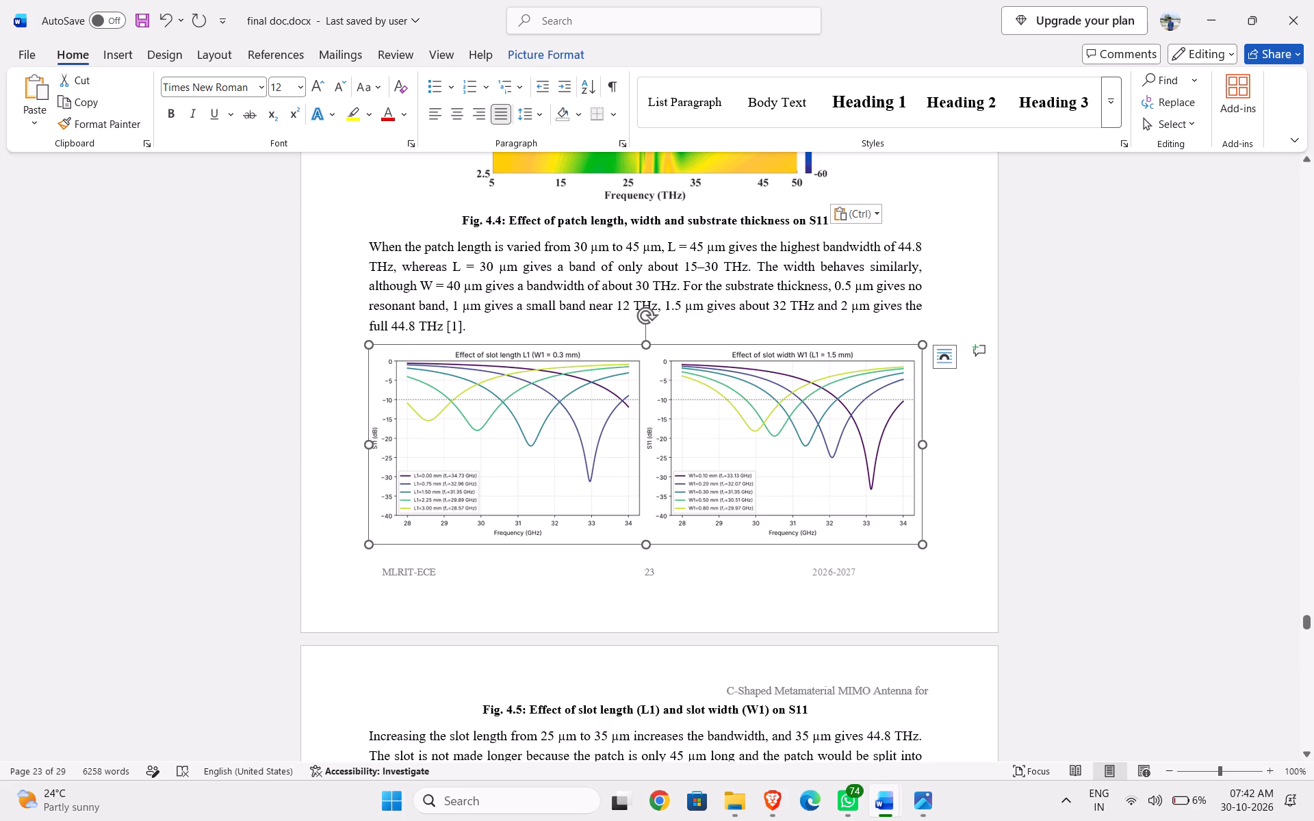
{"action": "scroll", "coordinate": [799, 588], "scroll_direction": "up", "scroll_amount": 4}
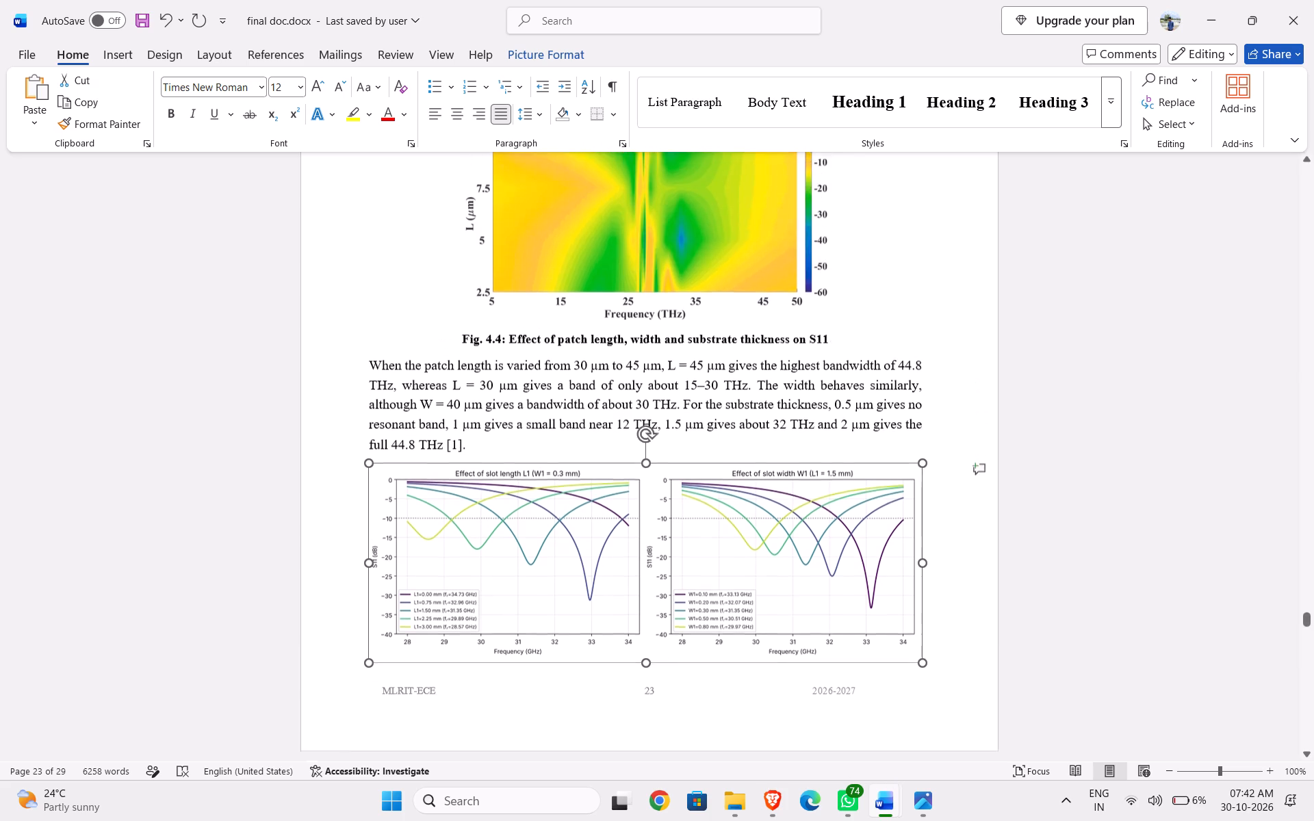
{"action": "scroll", "coordinate": [799, 588], "scroll_direction": "down", "scroll_amount": 5}
{"action": "scroll", "coordinate": [829, 653], "scroll_direction": "up", "scroll_amount": 4}
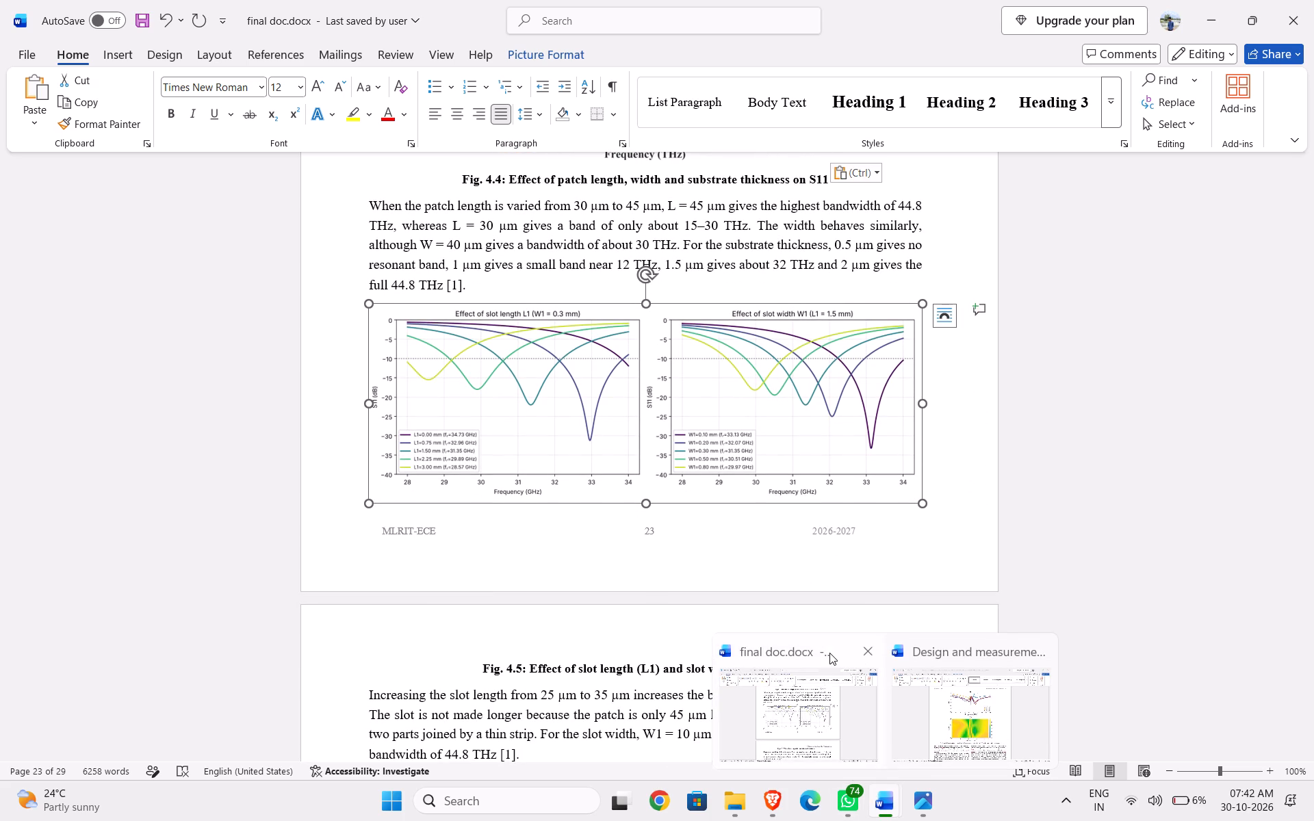
{"action": "scroll", "coordinate": [829, 653], "scroll_direction": "up", "scroll_amount": 1}
{"action": "scroll", "coordinate": [804, 513], "scroll_direction": "up", "scroll_amount": 15}
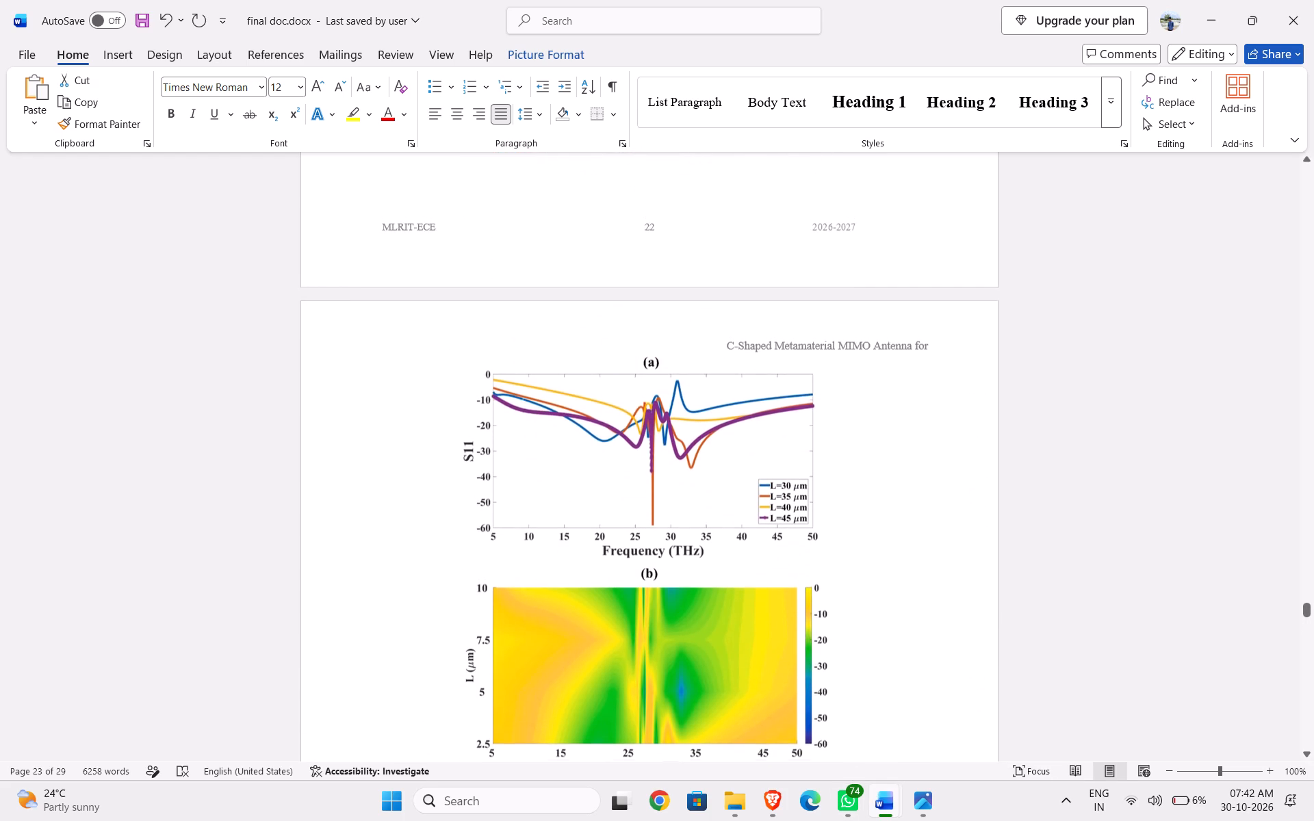
{"action": "scroll", "coordinate": [804, 513], "scroll_direction": "down", "scroll_amount": 3}
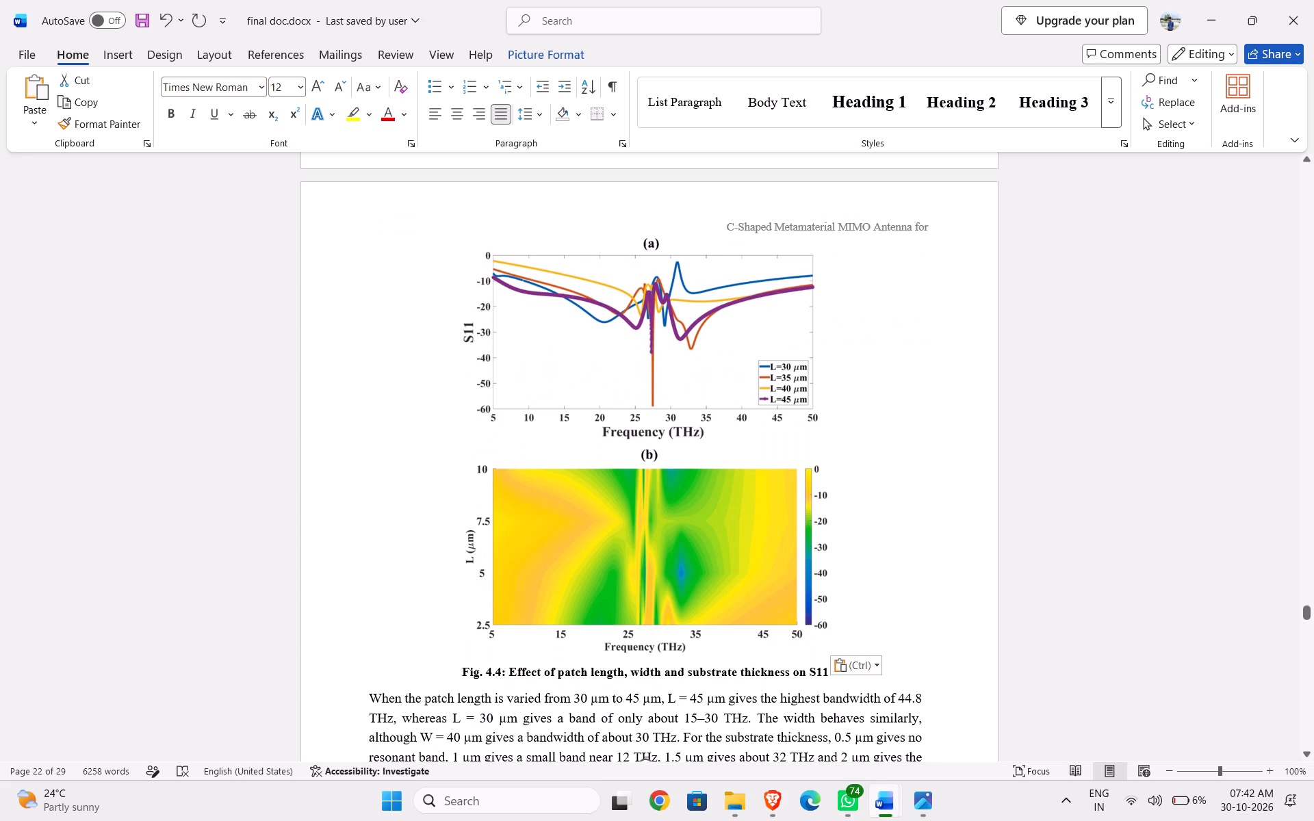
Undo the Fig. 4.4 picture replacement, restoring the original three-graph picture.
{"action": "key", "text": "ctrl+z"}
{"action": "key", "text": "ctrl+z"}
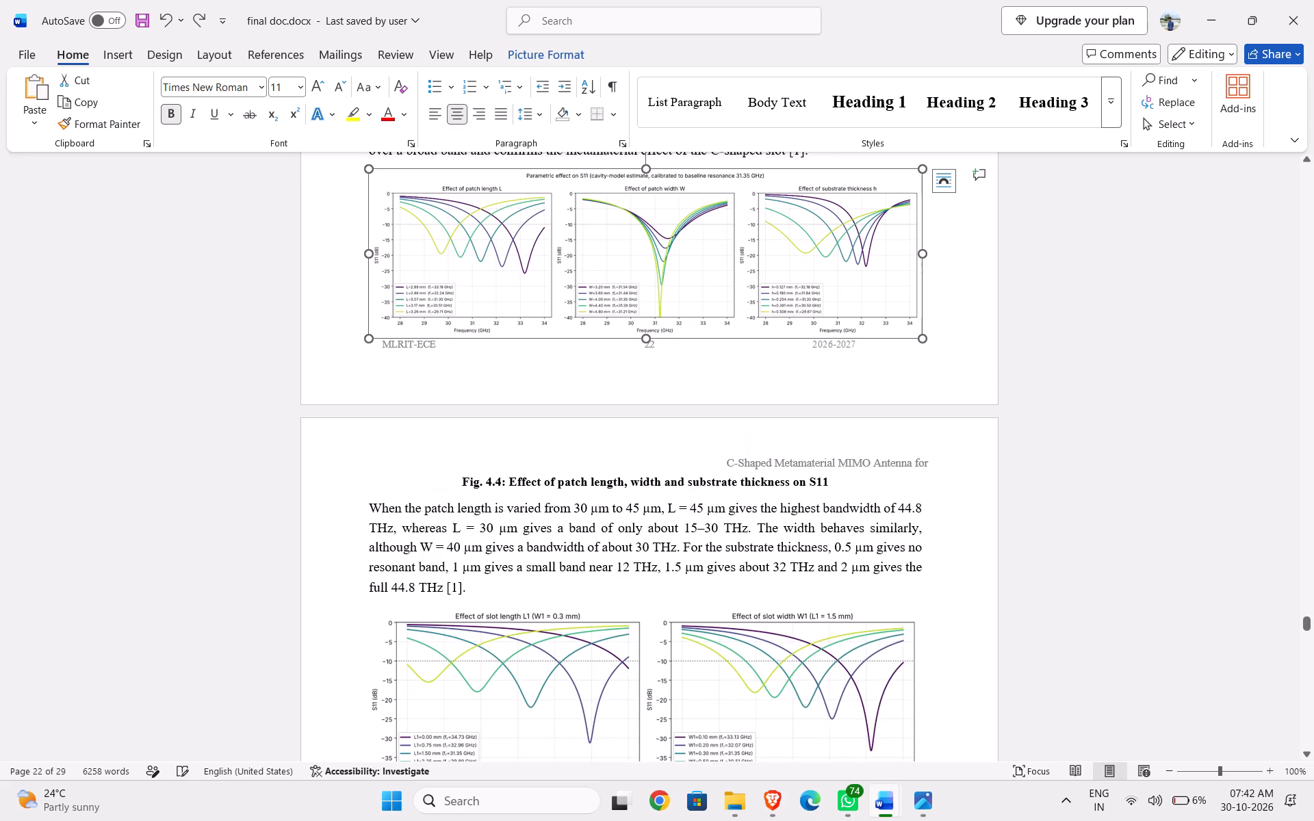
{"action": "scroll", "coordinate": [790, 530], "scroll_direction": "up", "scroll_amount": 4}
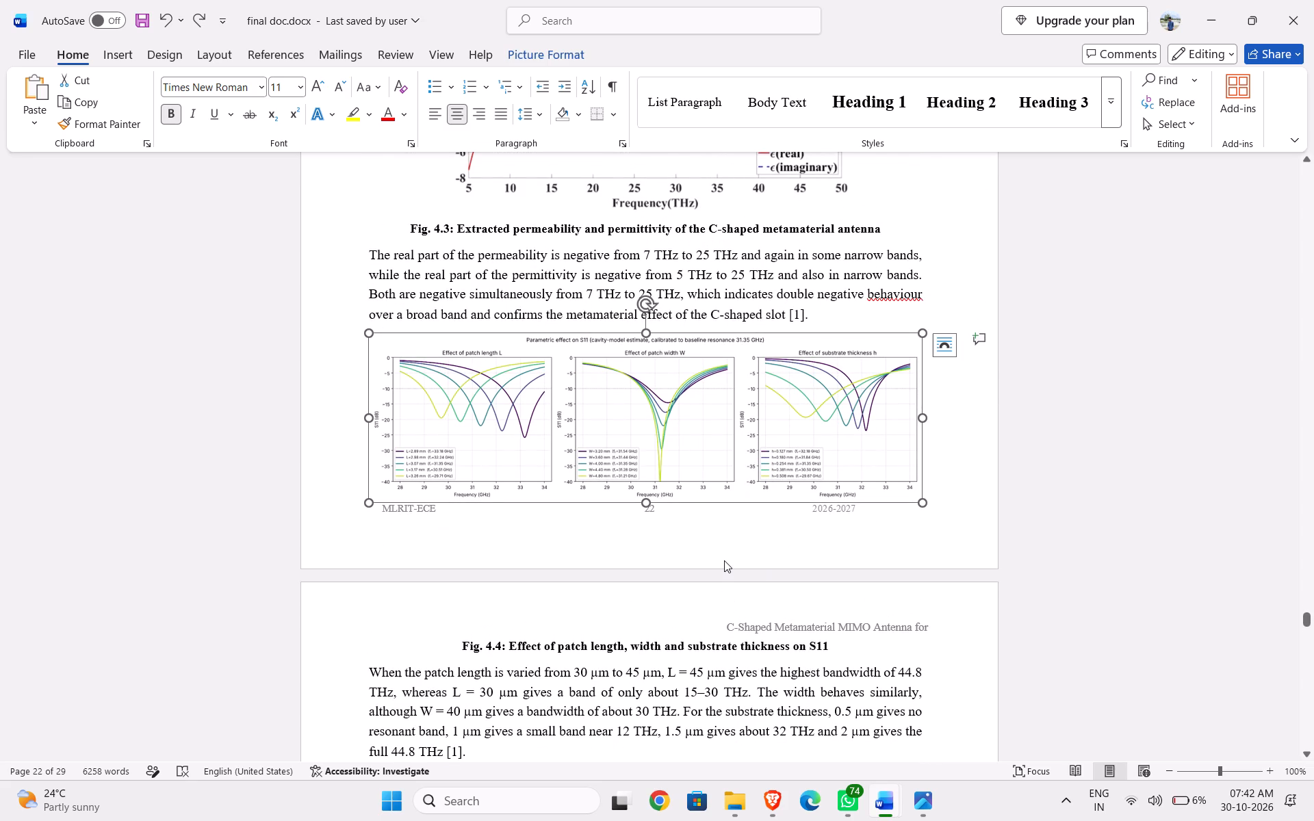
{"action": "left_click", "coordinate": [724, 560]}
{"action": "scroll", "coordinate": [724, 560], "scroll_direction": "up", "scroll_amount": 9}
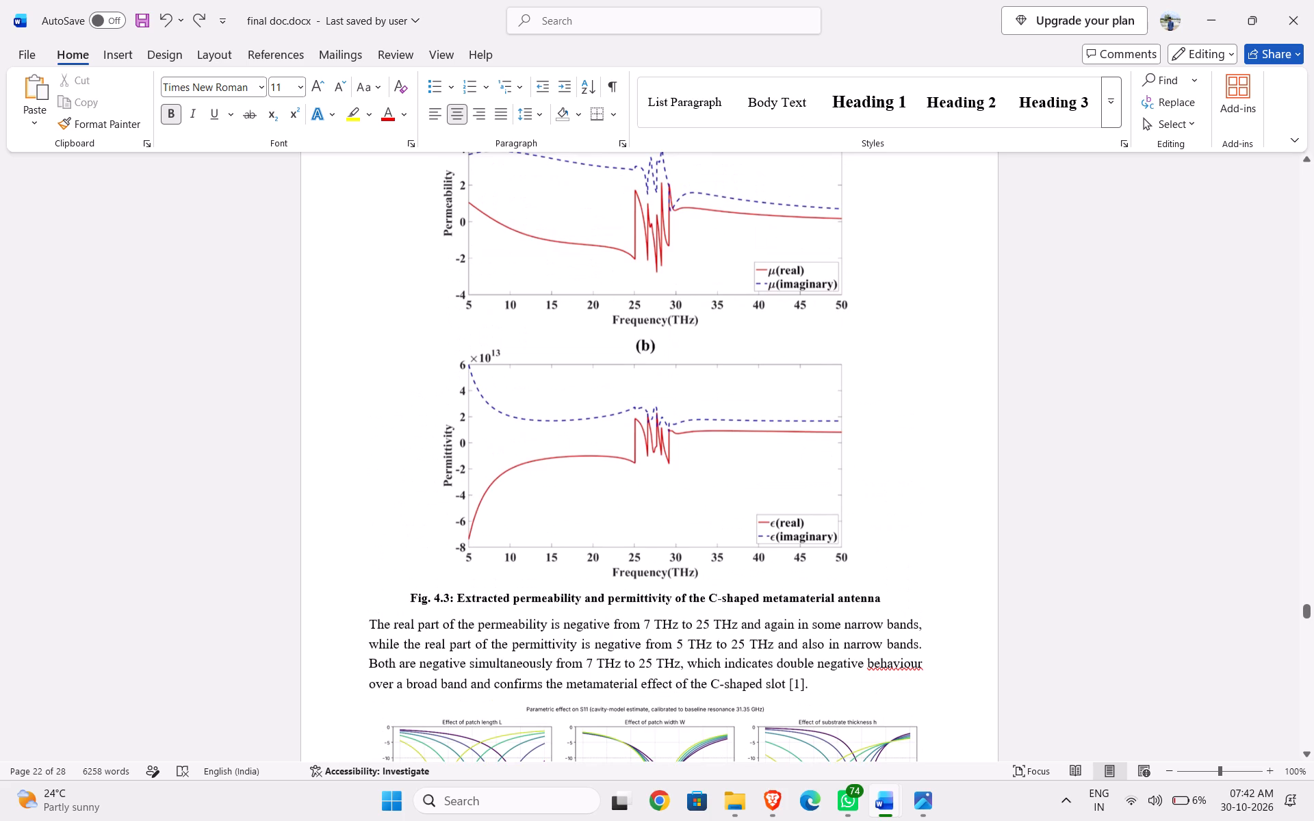
Examine the graphs, captions and page layout from Fig. 4.3 to Fig. 4.6 in the report.
{"action": "scroll", "coordinate": [724, 560], "scroll_direction": "down", "scroll_amount": 6}
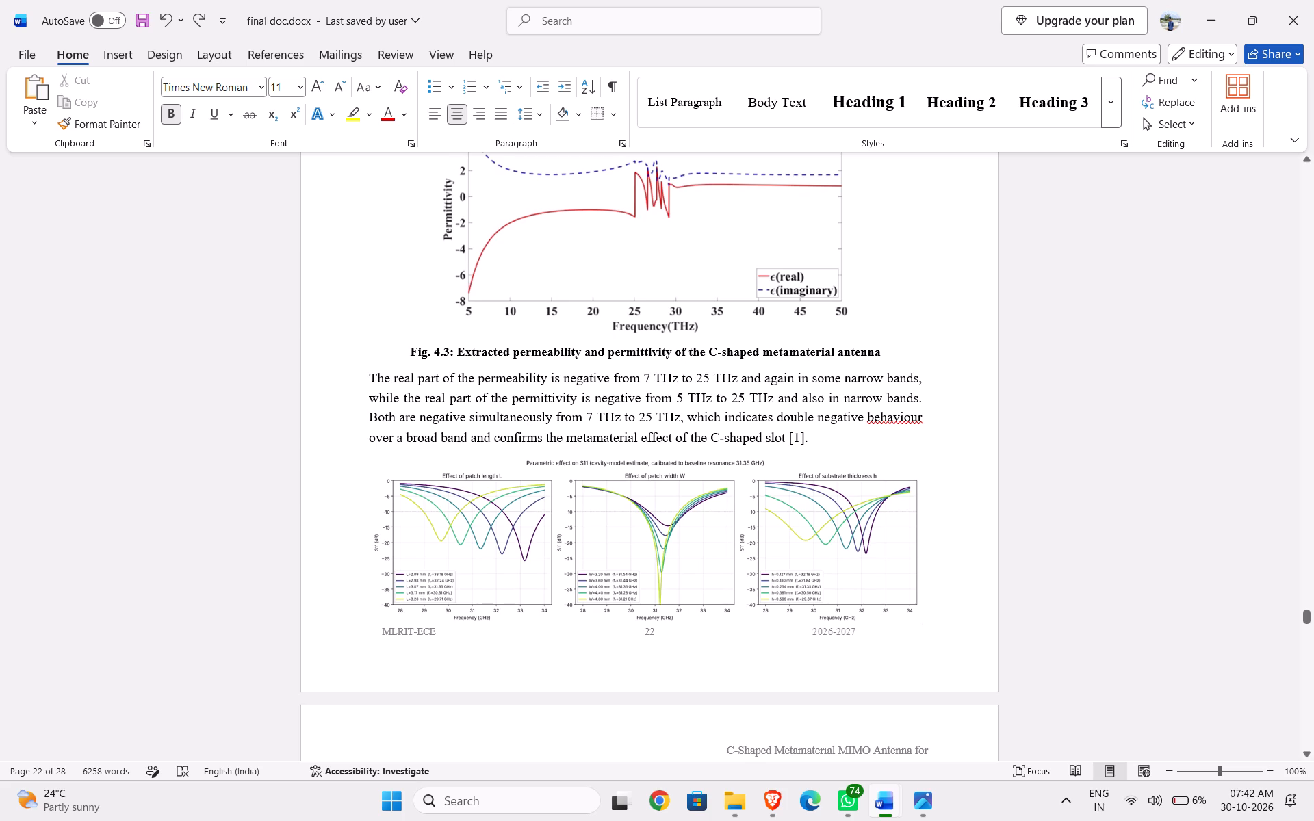
{"action": "scroll", "coordinate": [734, 572], "scroll_direction": "up", "scroll_amount": 4, "text": "ctrl"}
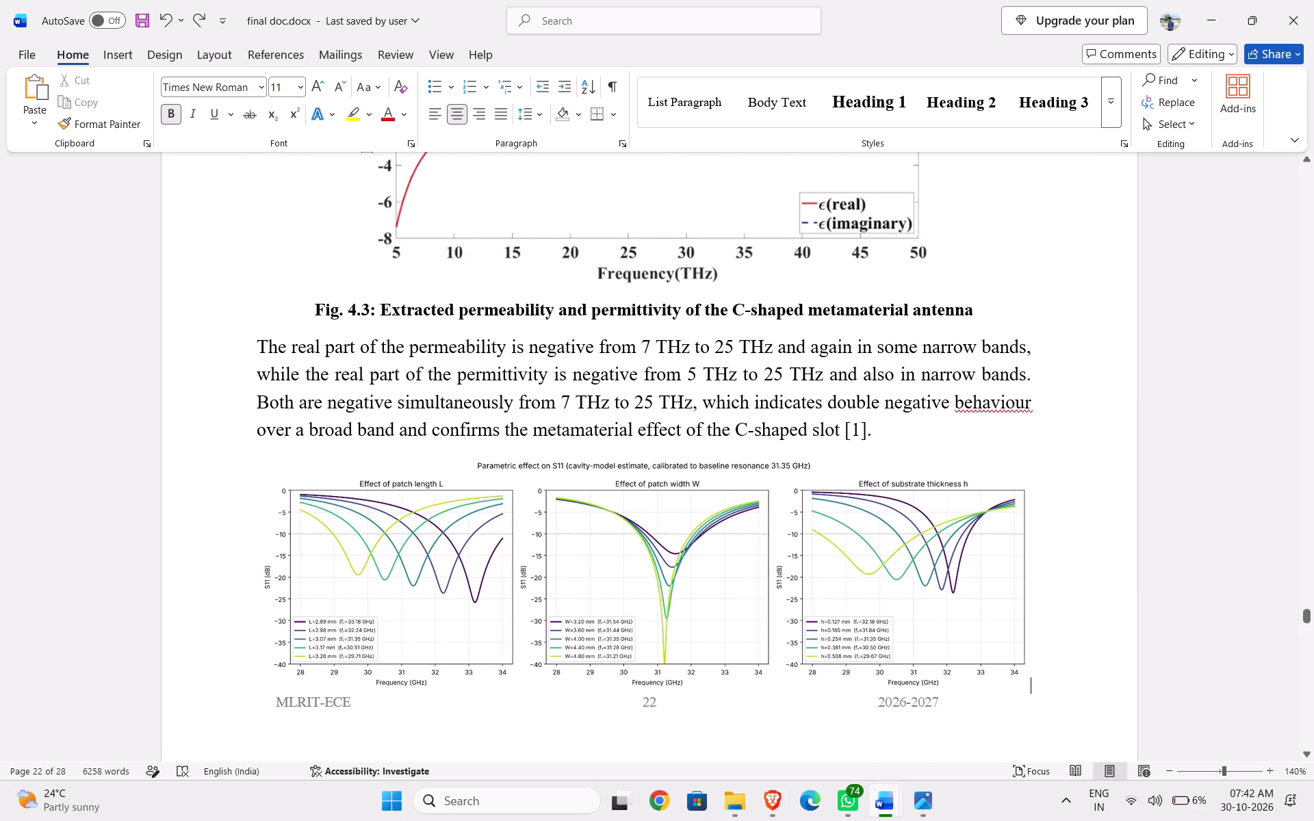
{"action": "scroll", "coordinate": [734, 572], "scroll_direction": "down", "scroll_amount": 5}
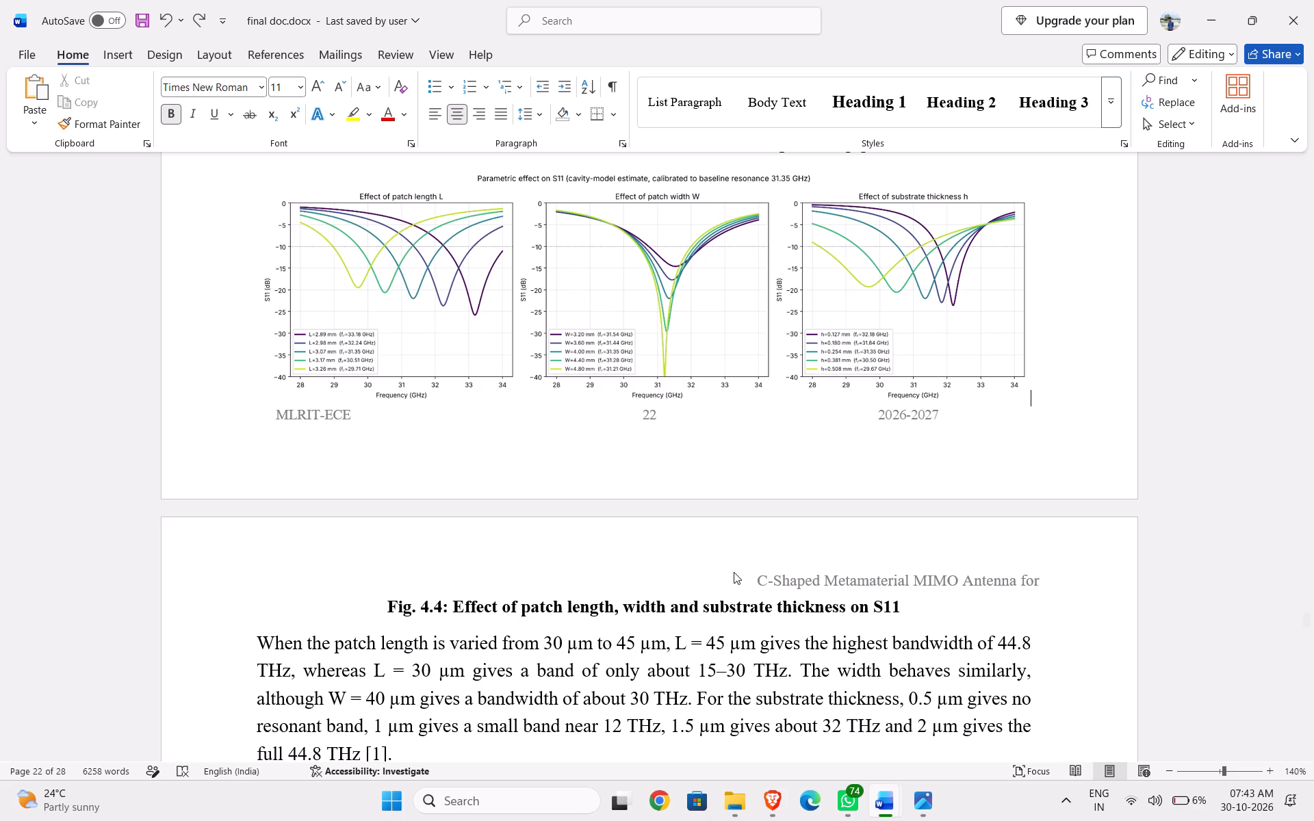
{"action": "scroll", "coordinate": [734, 572], "scroll_direction": "down", "scroll_amount": 17}
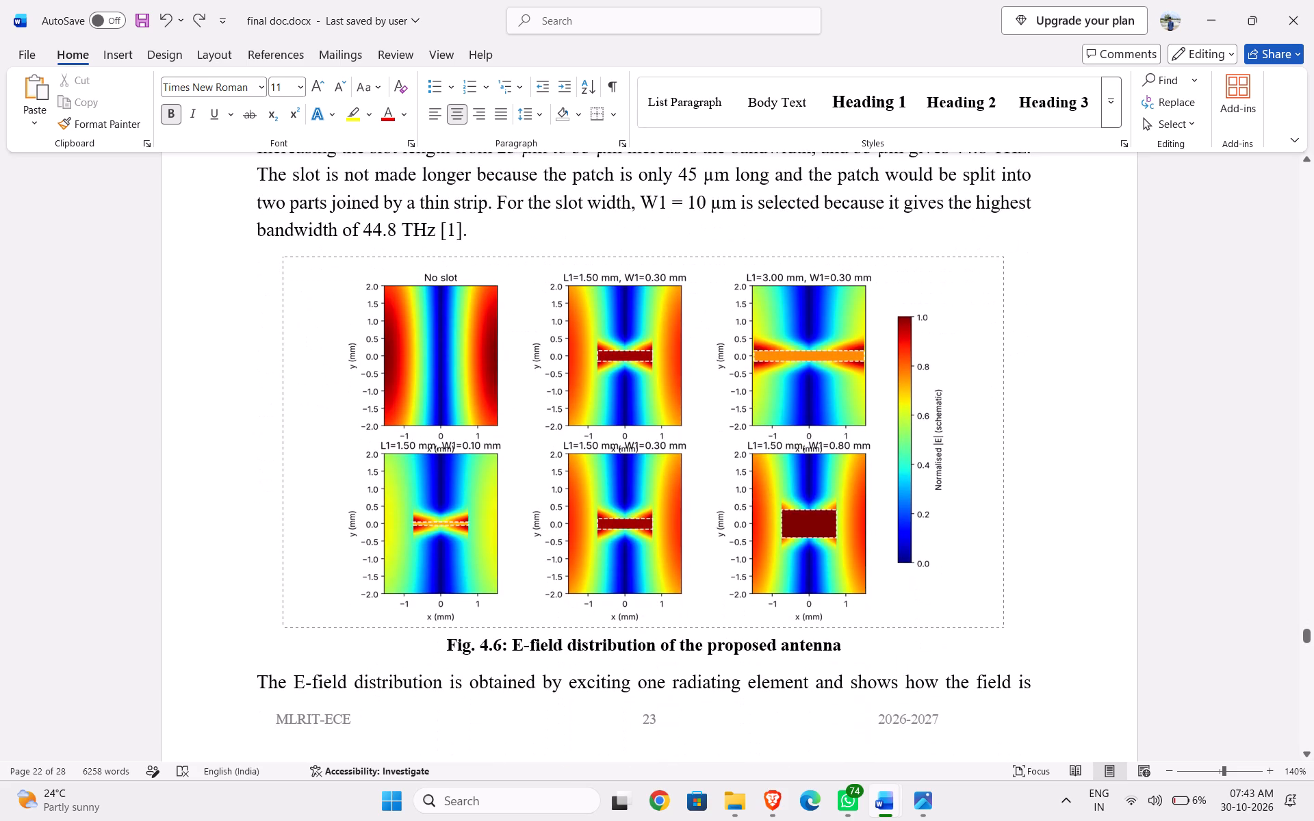
{"action": "scroll", "coordinate": [734, 571], "scroll_direction": "up", "scroll_amount": 4}
{"action": "scroll", "coordinate": [734, 571], "scroll_direction": "down", "scroll_amount": 3, "text": "ctrl"}
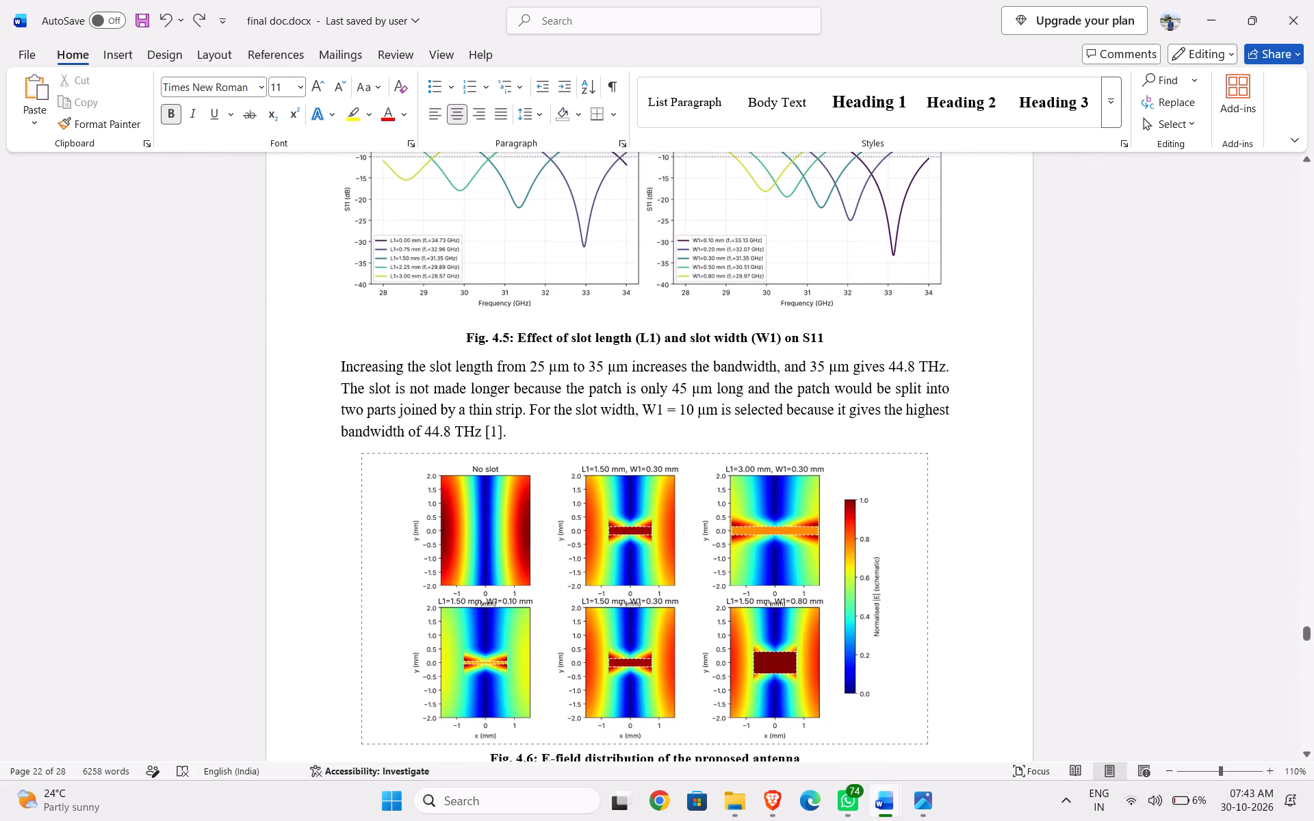
{"action": "scroll", "coordinate": [734, 571], "scroll_direction": "up", "scroll_amount": 20}
{"action": "scroll", "coordinate": [734, 571], "scroll_direction": "up", "scroll_amount": 3}
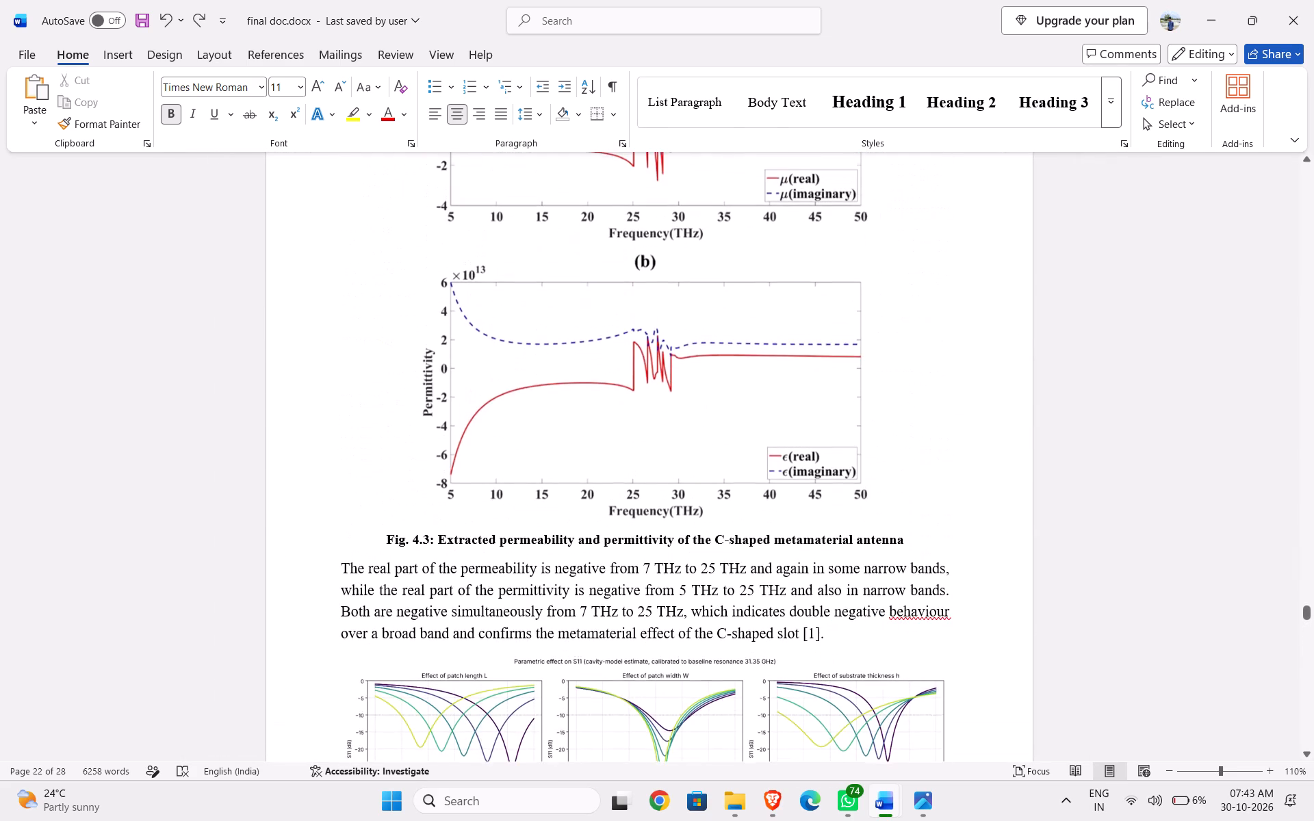
Reduce the height of the Fig. 4.3 permeability and permittivity picture so the Fig. 4.4 caption fits on the same page as its graphs.
{"action": "left_click", "coordinate": [675, 441]}
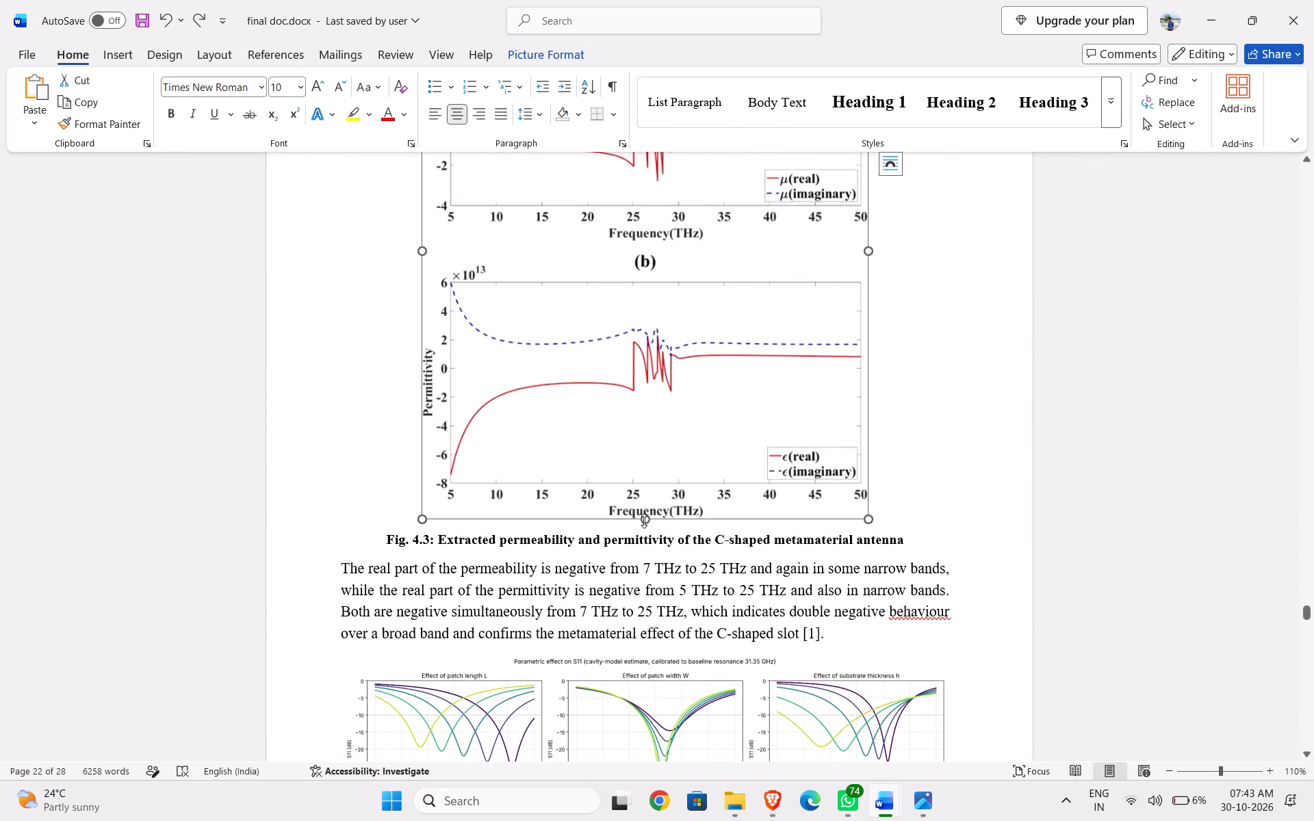
{"action": "left_click_drag", "start_coordinate": [644, 521], "coordinate": [647, 496]}
{"action": "scroll", "coordinate": [697, 584], "scroll_direction": "down", "scroll_amount": 9}
{"action": "scroll", "coordinate": [700, 601], "scroll_direction": "up", "scroll_amount": 6}
{"action": "left_click", "coordinate": [614, 482]}
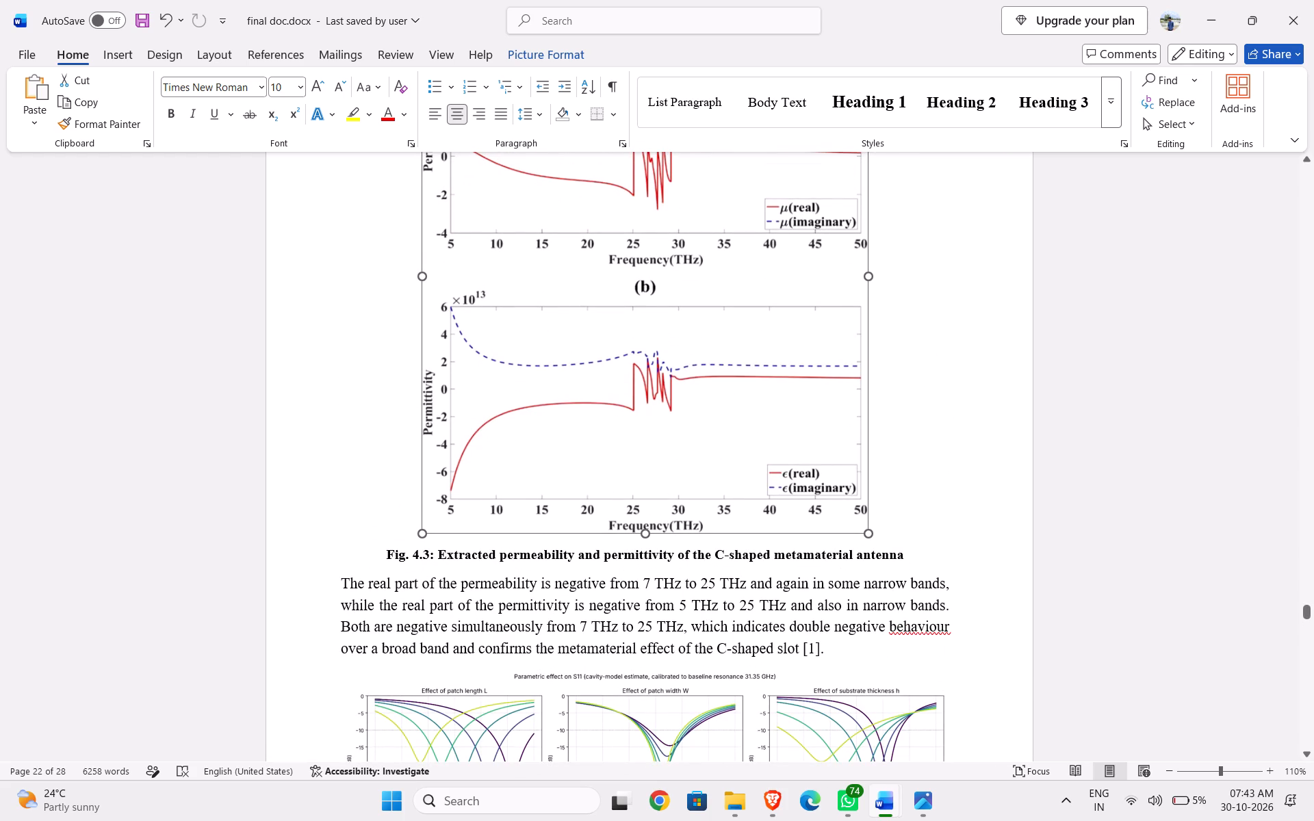
{"action": "left_click_drag", "start_coordinate": [647, 534], "coordinate": [652, 506]}
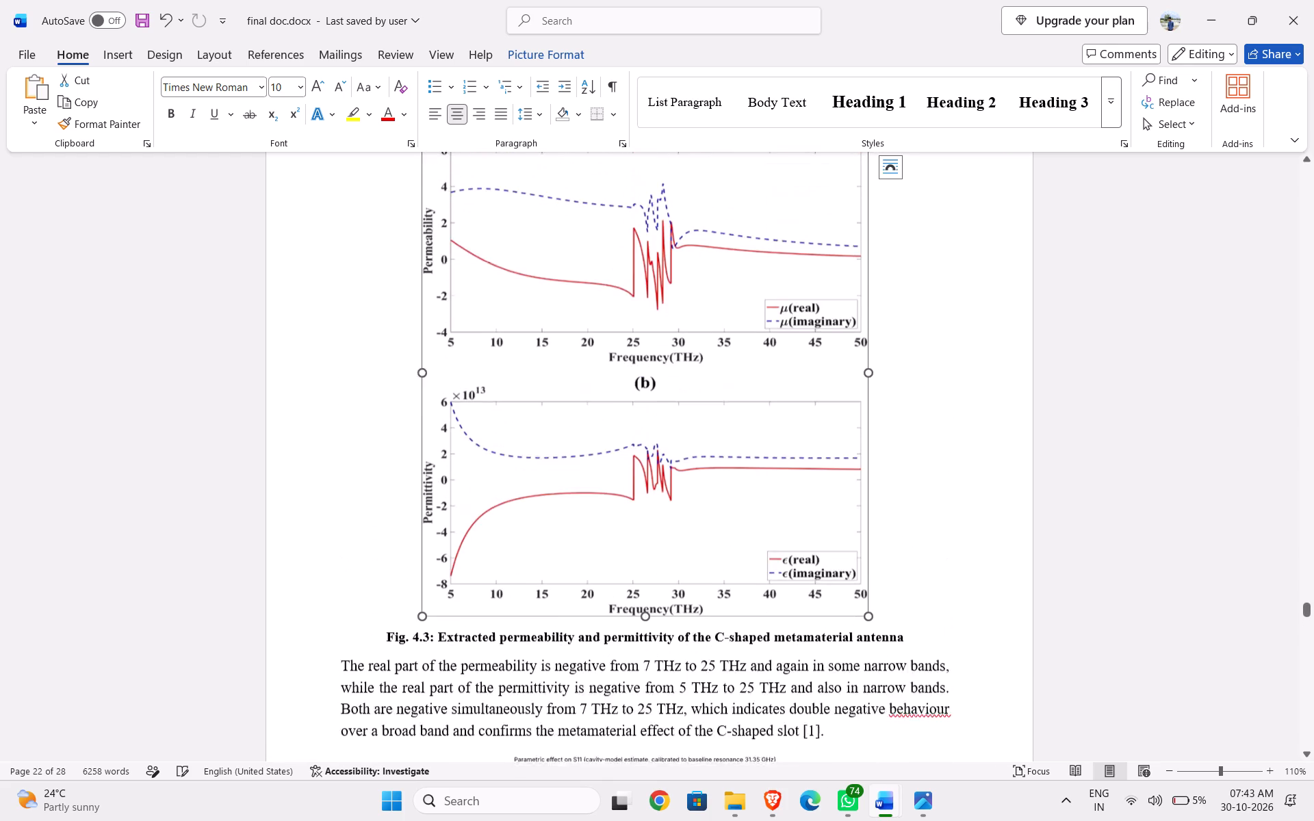
Check the placement of the Fig. 4.4 and Fig. 4.5 graphs and captions and the Fig. 4.6 E-field plots.
{"action": "scroll", "coordinate": [747, 621], "scroll_direction": "down", "scroll_amount": 14}
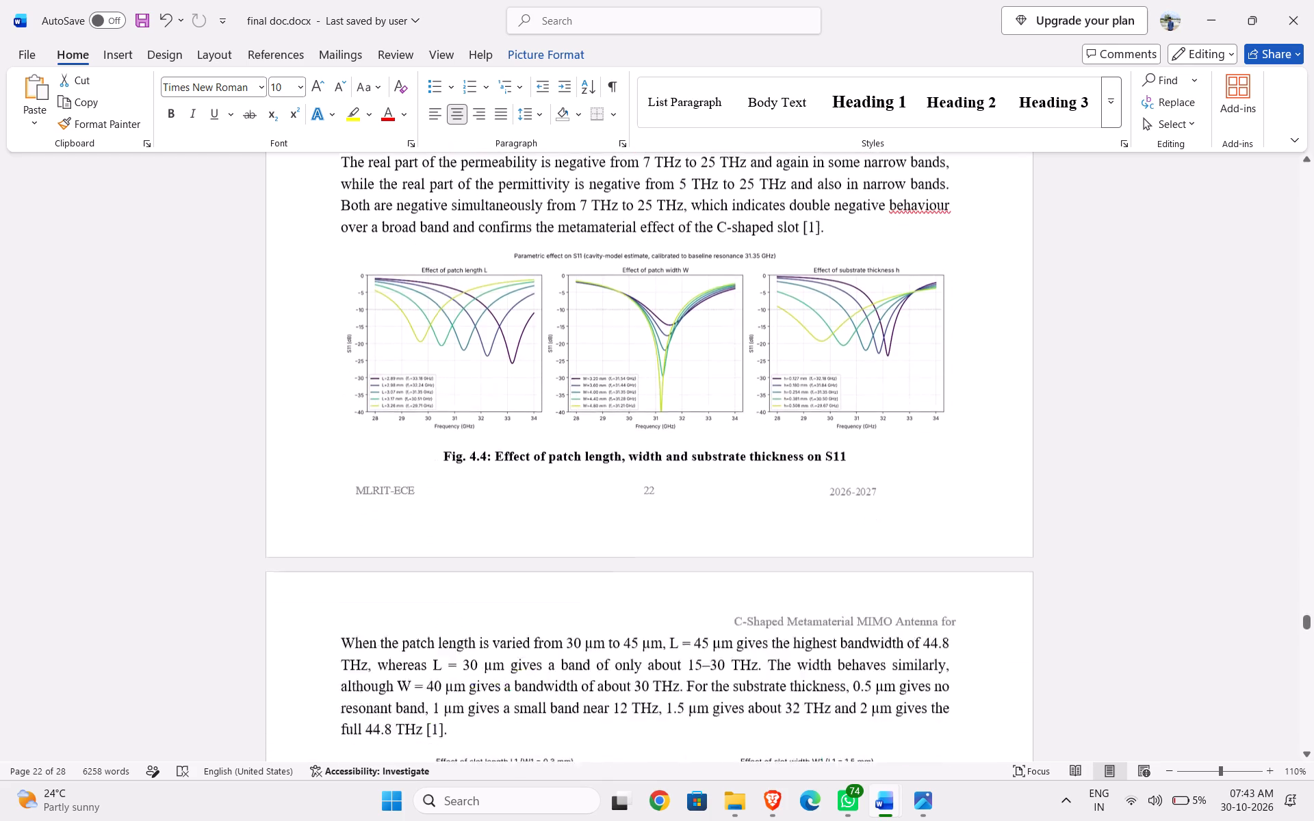
{"action": "scroll", "coordinate": [747, 621], "scroll_direction": "down", "scroll_amount": 6}
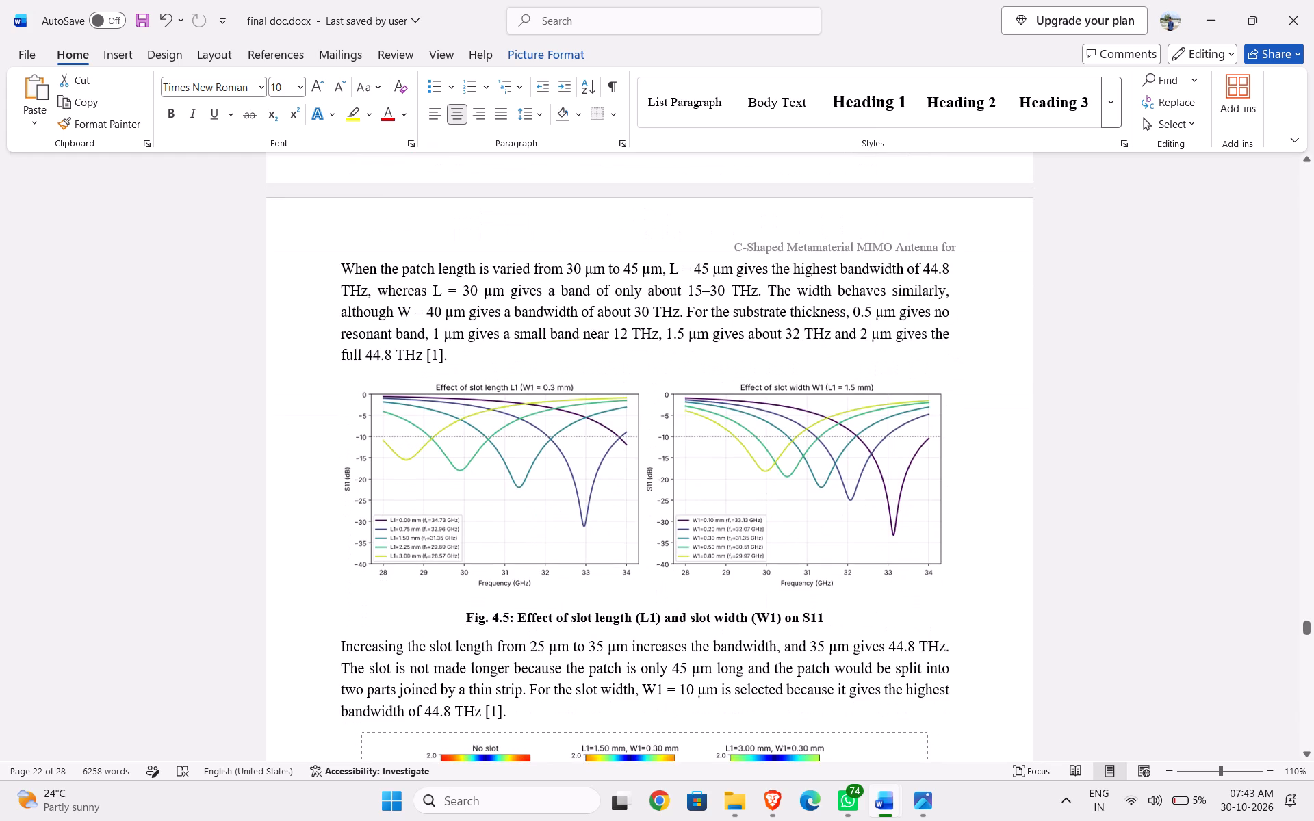
{"action": "scroll", "coordinate": [747, 621], "scroll_direction": "down", "scroll_amount": 6}
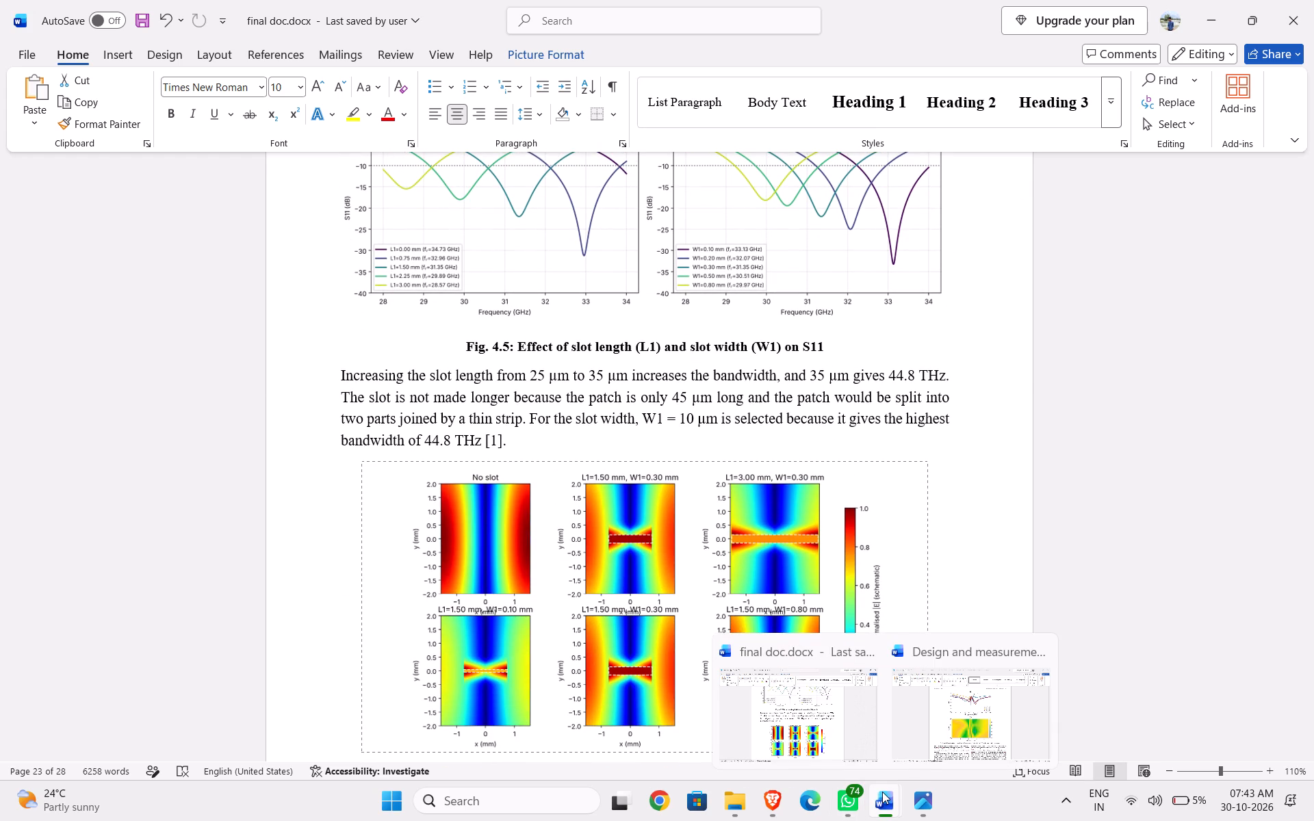
Switch to the C-shaped MIMO antenna reference article and examine the length, width and substrate thickness variation plots in Figs. 6 to 8.
{"action": "left_click", "coordinate": [923, 727]}
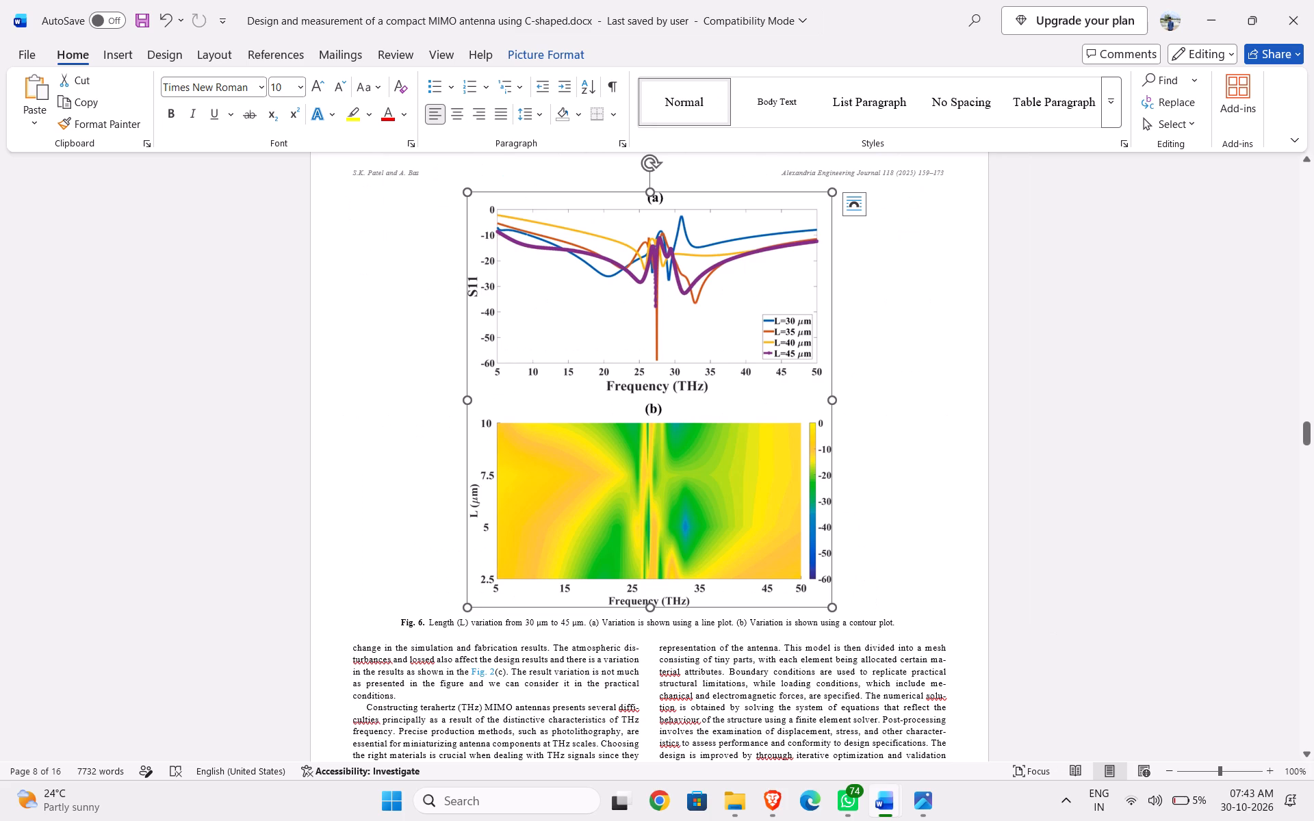
{"action": "scroll", "coordinate": [775, 603], "scroll_direction": "down", "scroll_amount": 20}
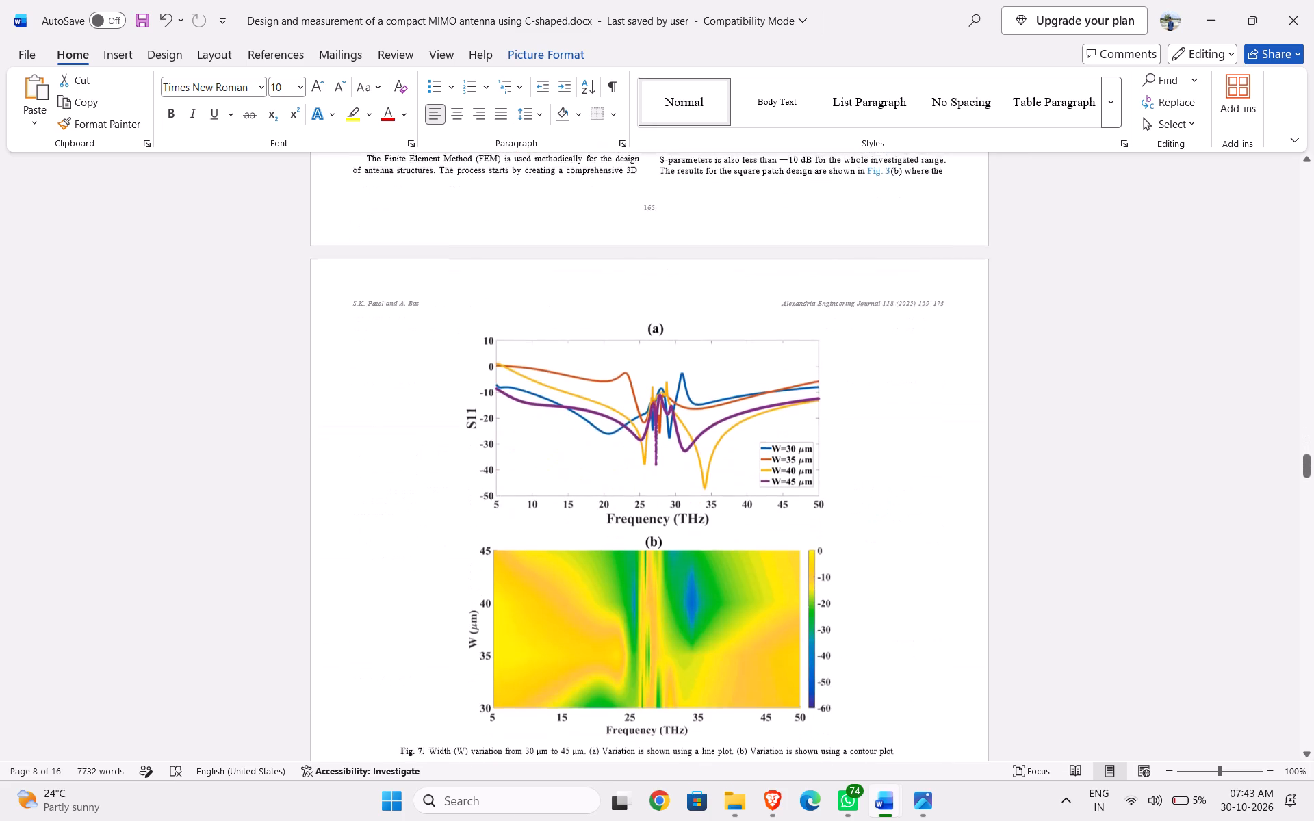
{"action": "scroll", "coordinate": [775, 603], "scroll_direction": "down", "scroll_amount": 4}
{"action": "scroll", "coordinate": [775, 603], "scroll_direction": "up", "scroll_amount": 3}
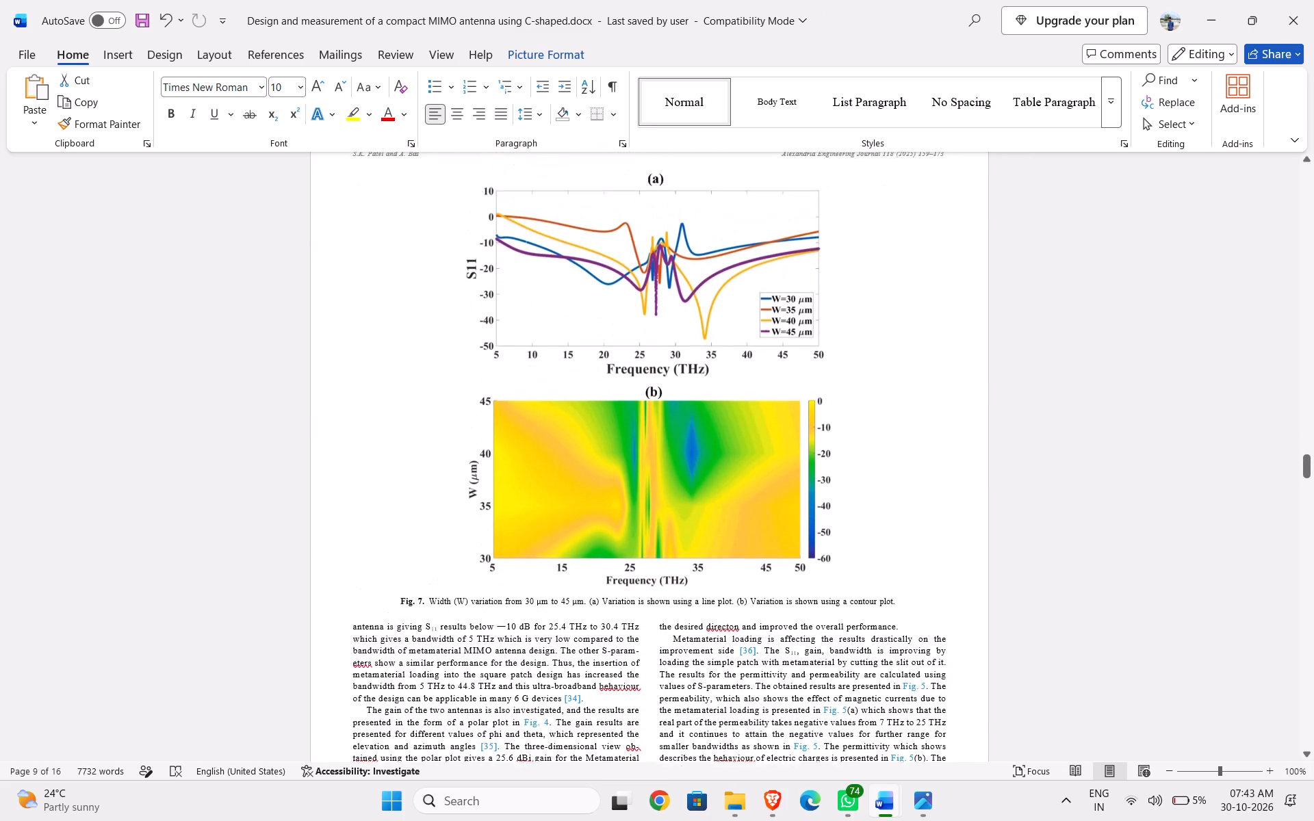
{"action": "scroll", "coordinate": [775, 603], "scroll_direction": "up", "scroll_amount": 20}
{"action": "scroll", "coordinate": [775, 607], "scroll_direction": "up", "scroll_amount": 3}
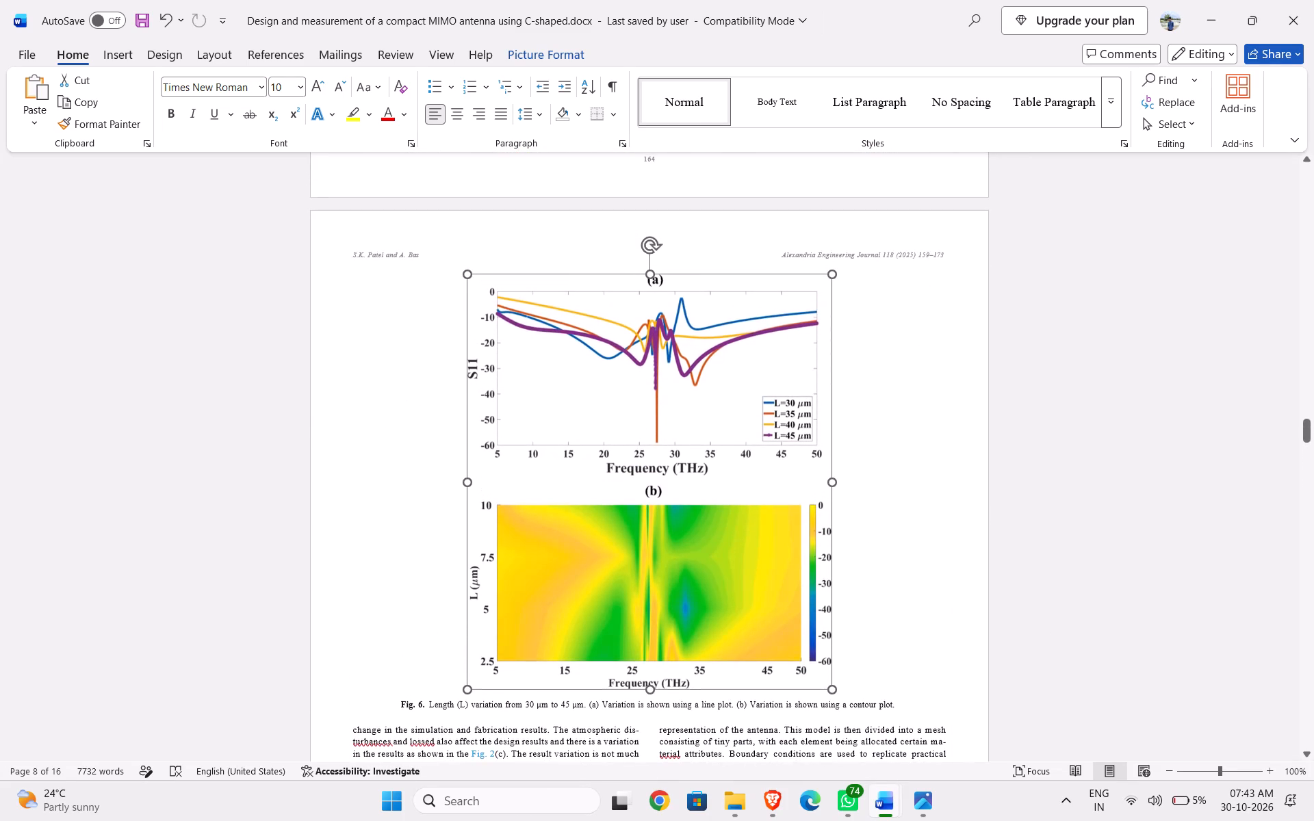
{"action": "scroll", "coordinate": [775, 607], "scroll_direction": "down", "scroll_amount": 1}
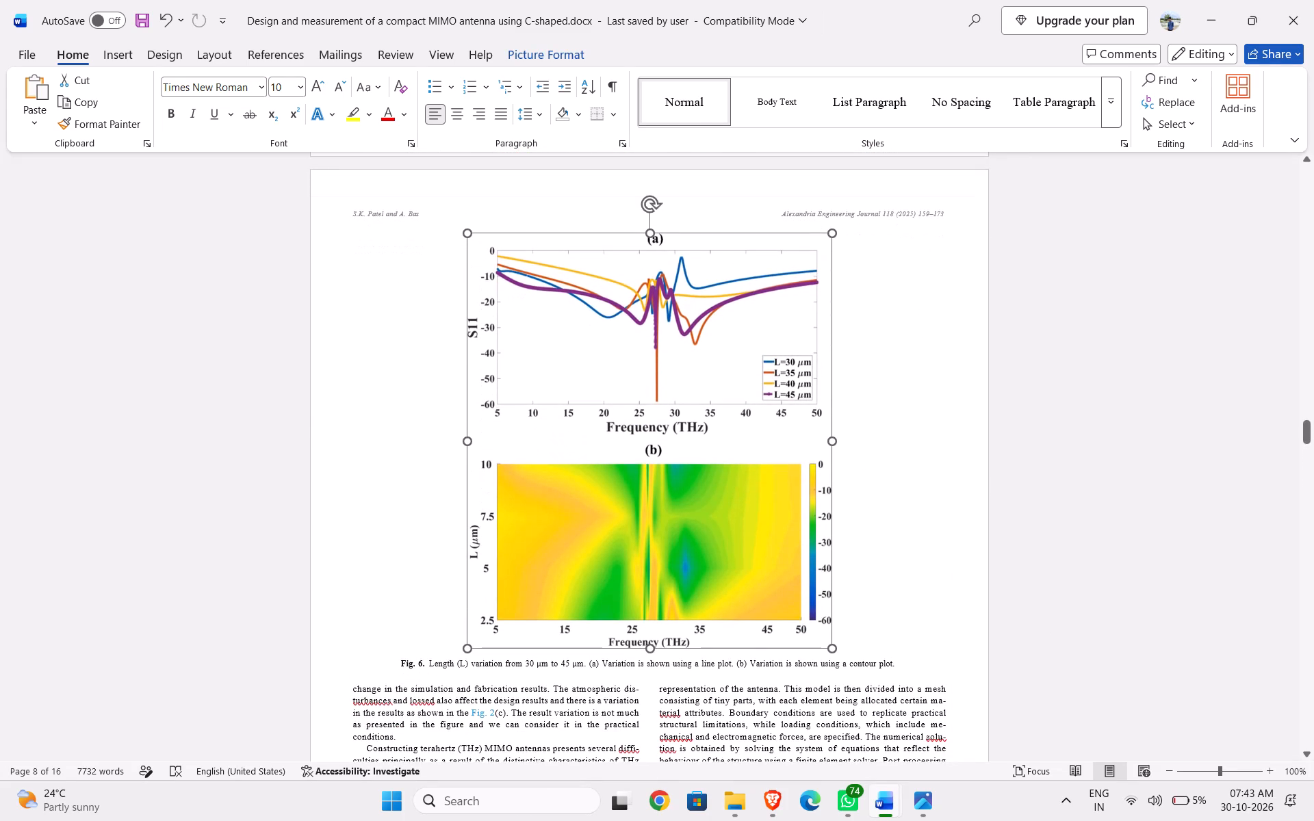
{"action": "scroll", "coordinate": [775, 607], "scroll_direction": "down", "scroll_amount": 18}
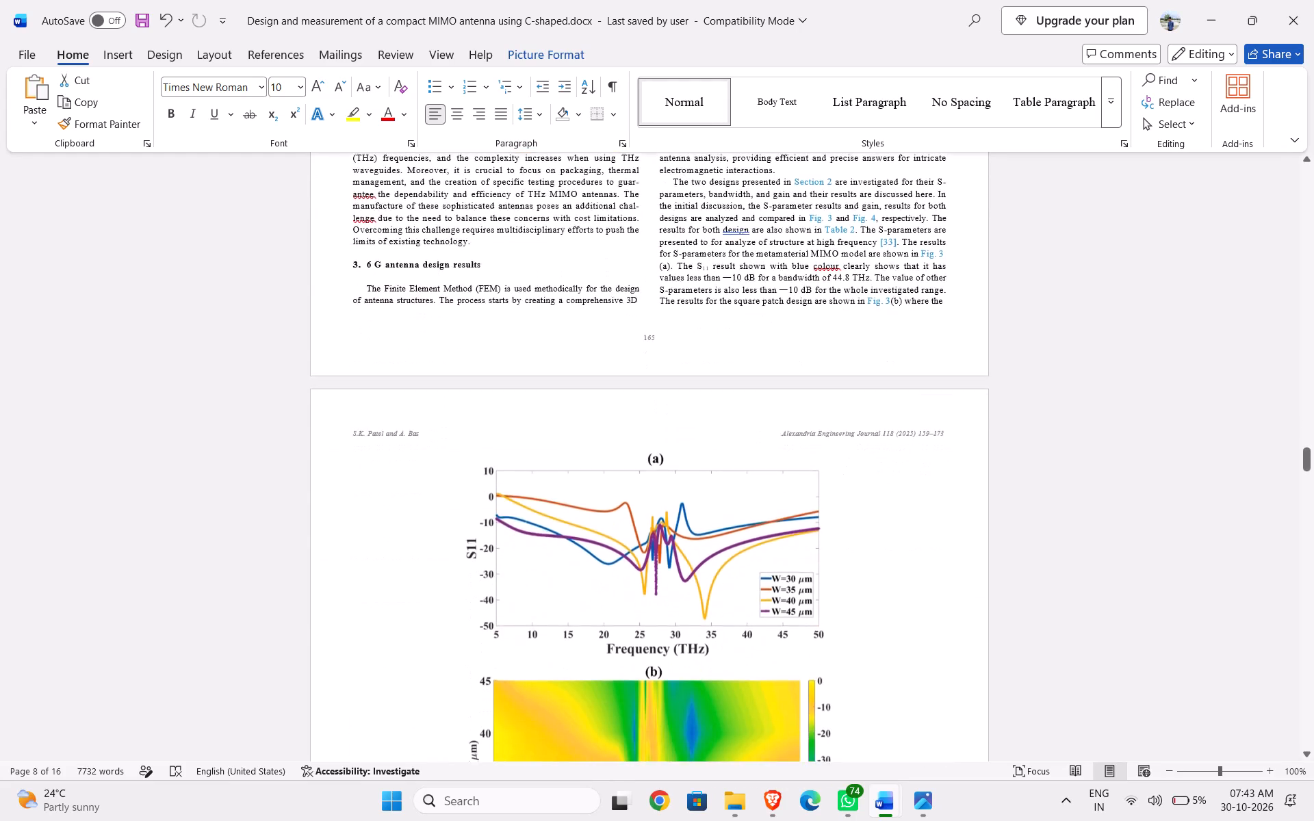
{"action": "scroll", "coordinate": [774, 607], "scroll_direction": "down", "scroll_amount": 7}
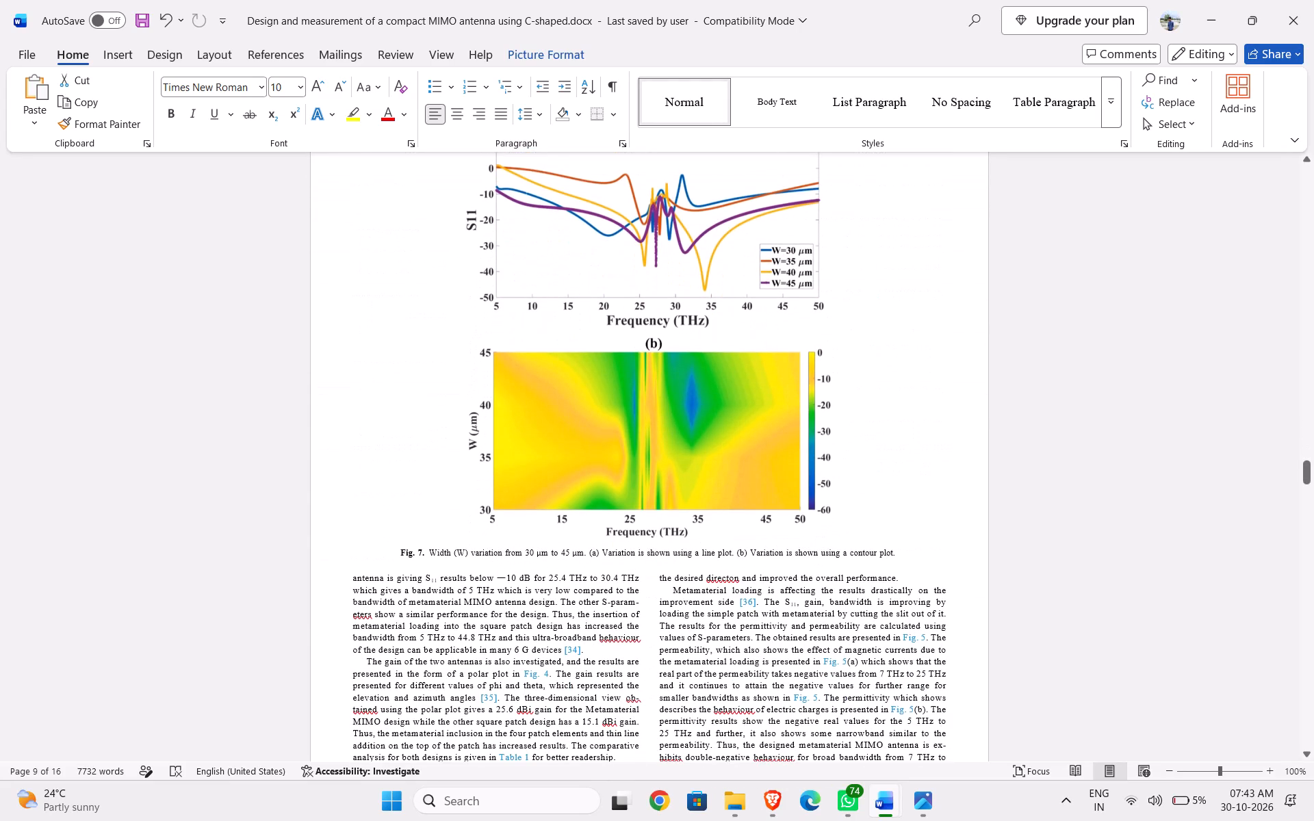
{"action": "scroll", "coordinate": [774, 607], "scroll_direction": "down", "scroll_amount": 3}
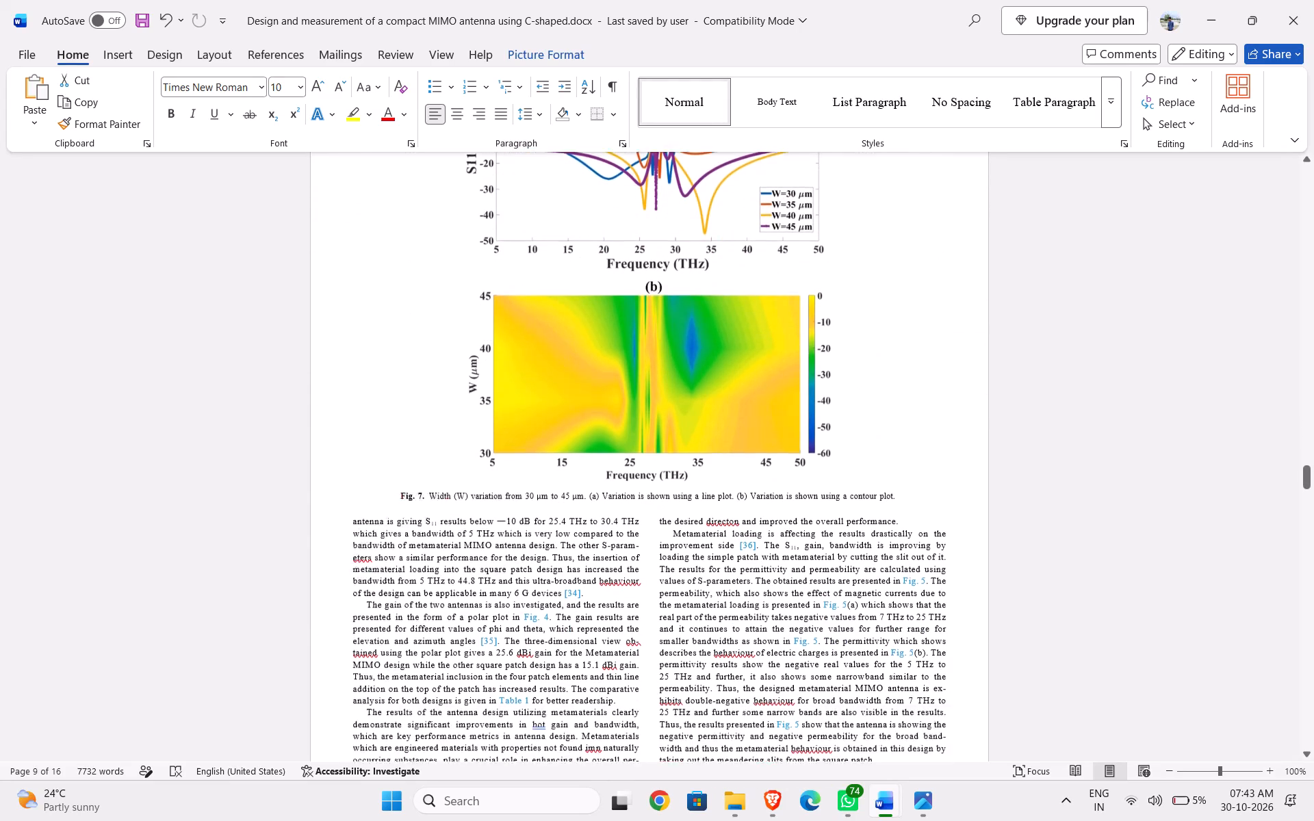
{"action": "scroll", "coordinate": [774, 607], "scroll_direction": "down", "scroll_amount": 19}
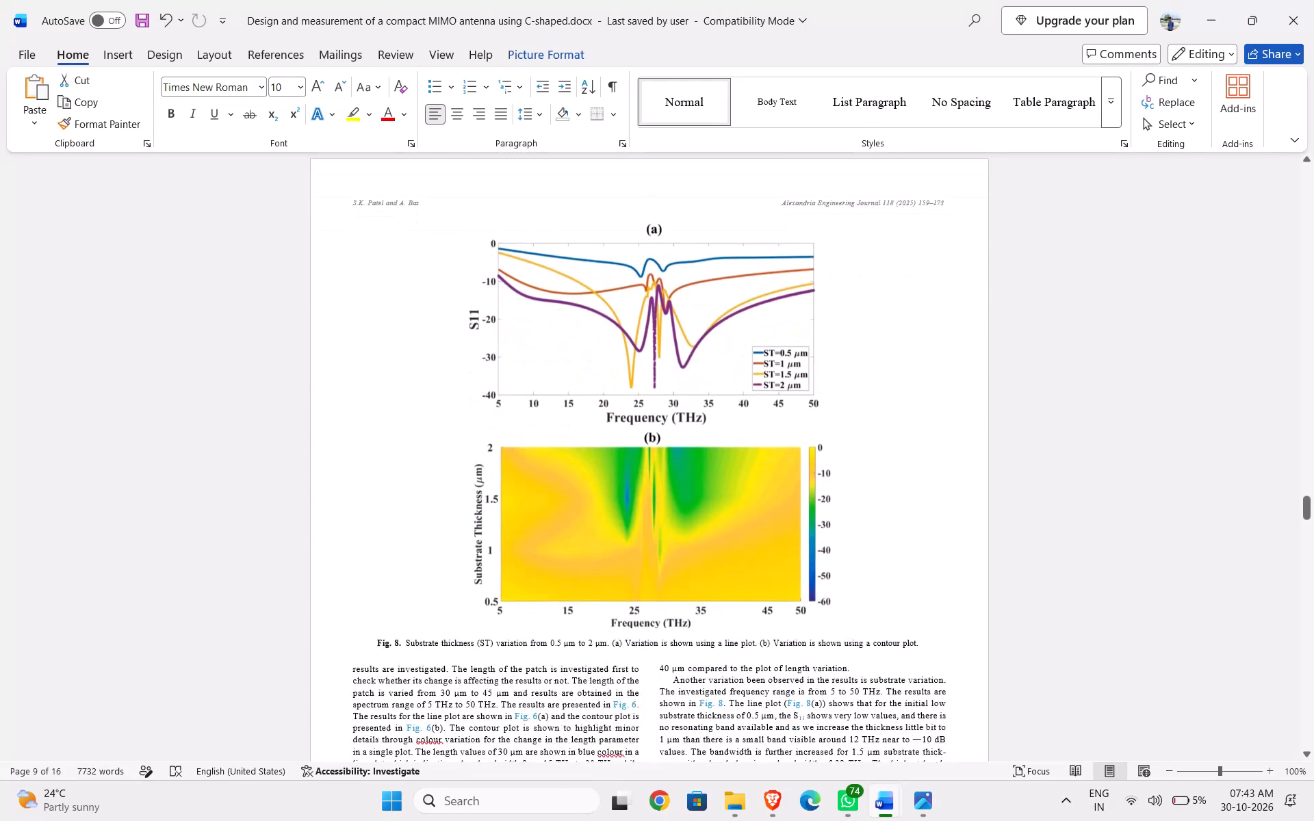
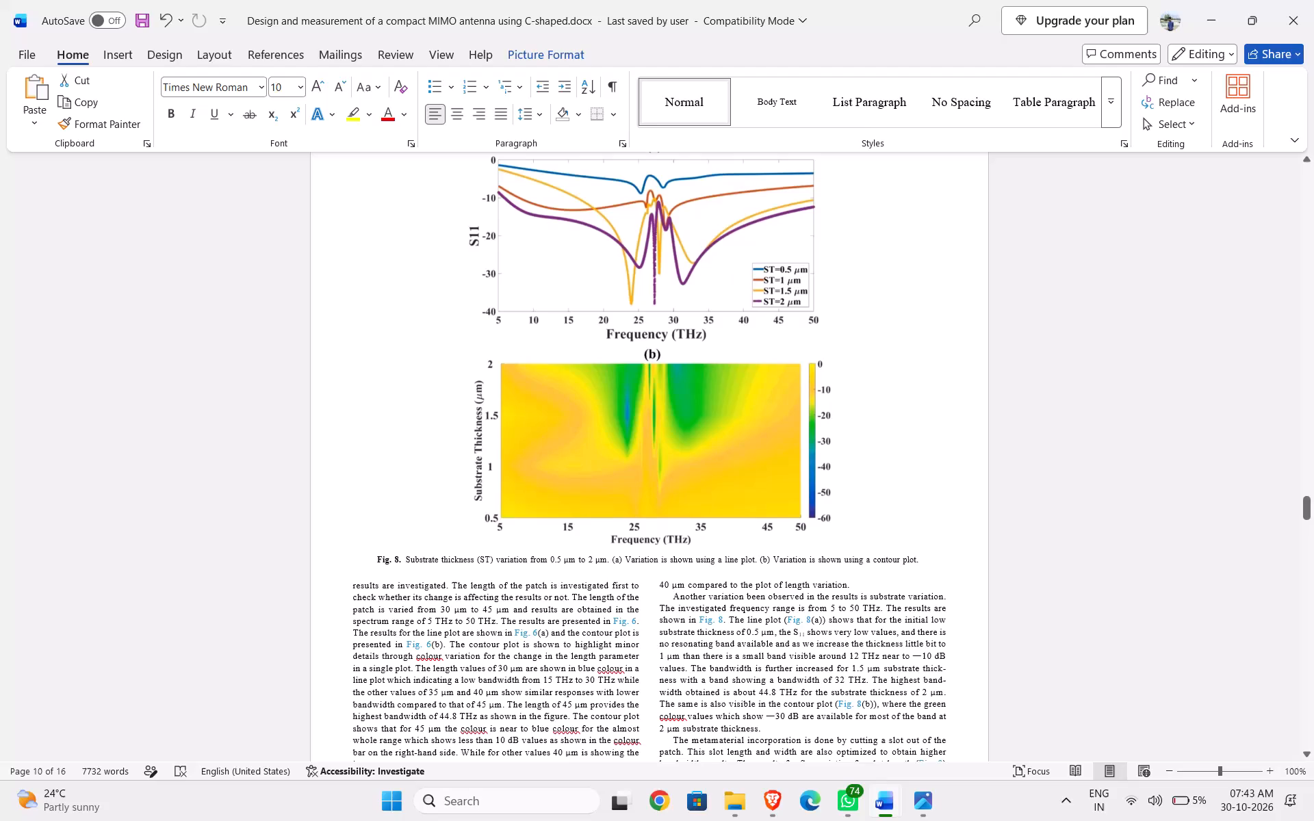
Copy the Fig. 11 E-field distribution picture of the proposed antenna structure from the reference article.
{"action": "scroll", "coordinate": [774, 607], "scroll_direction": "down", "scroll_amount": 3}
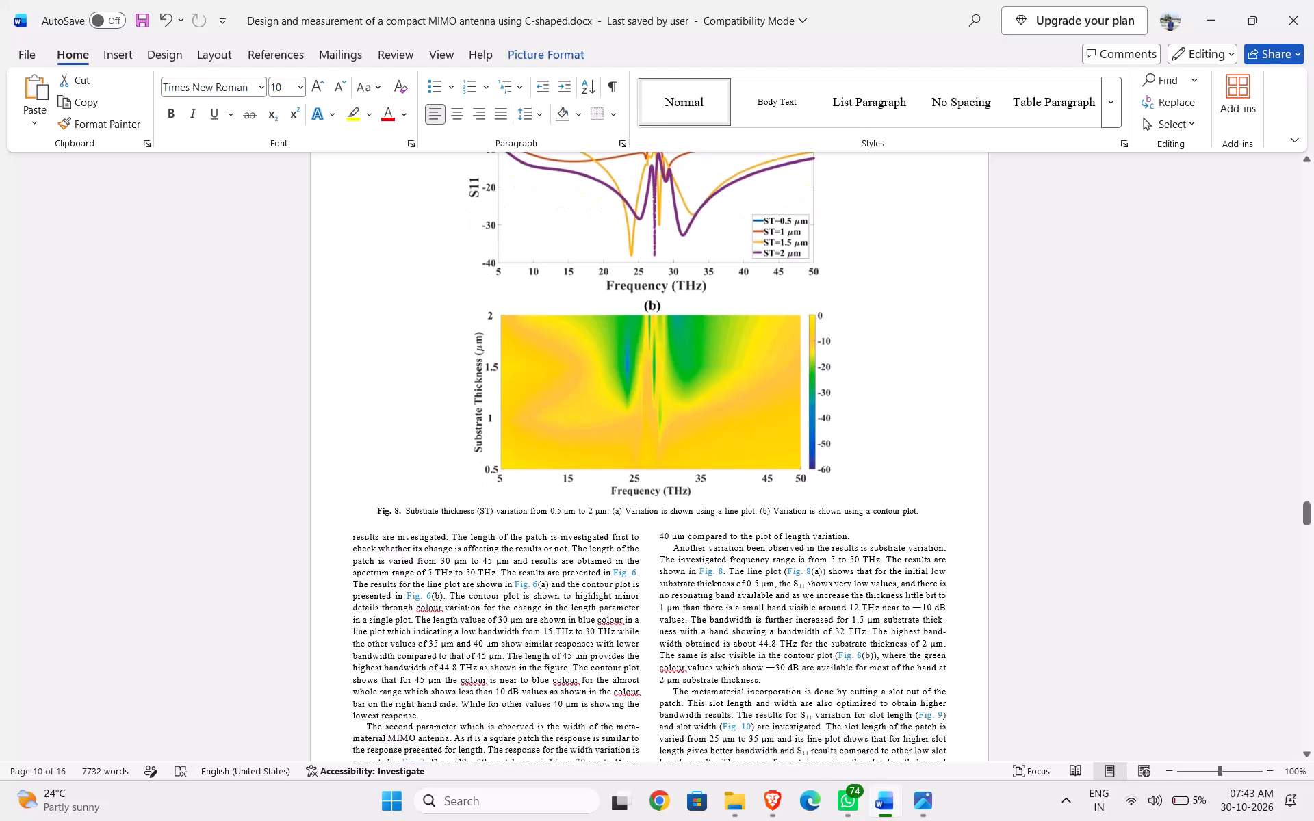
{"action": "scroll", "coordinate": [774, 607], "scroll_direction": "down", "scroll_amount": 20}
{"action": "scroll", "coordinate": [774, 607], "scroll_direction": "down", "scroll_amount": 1}
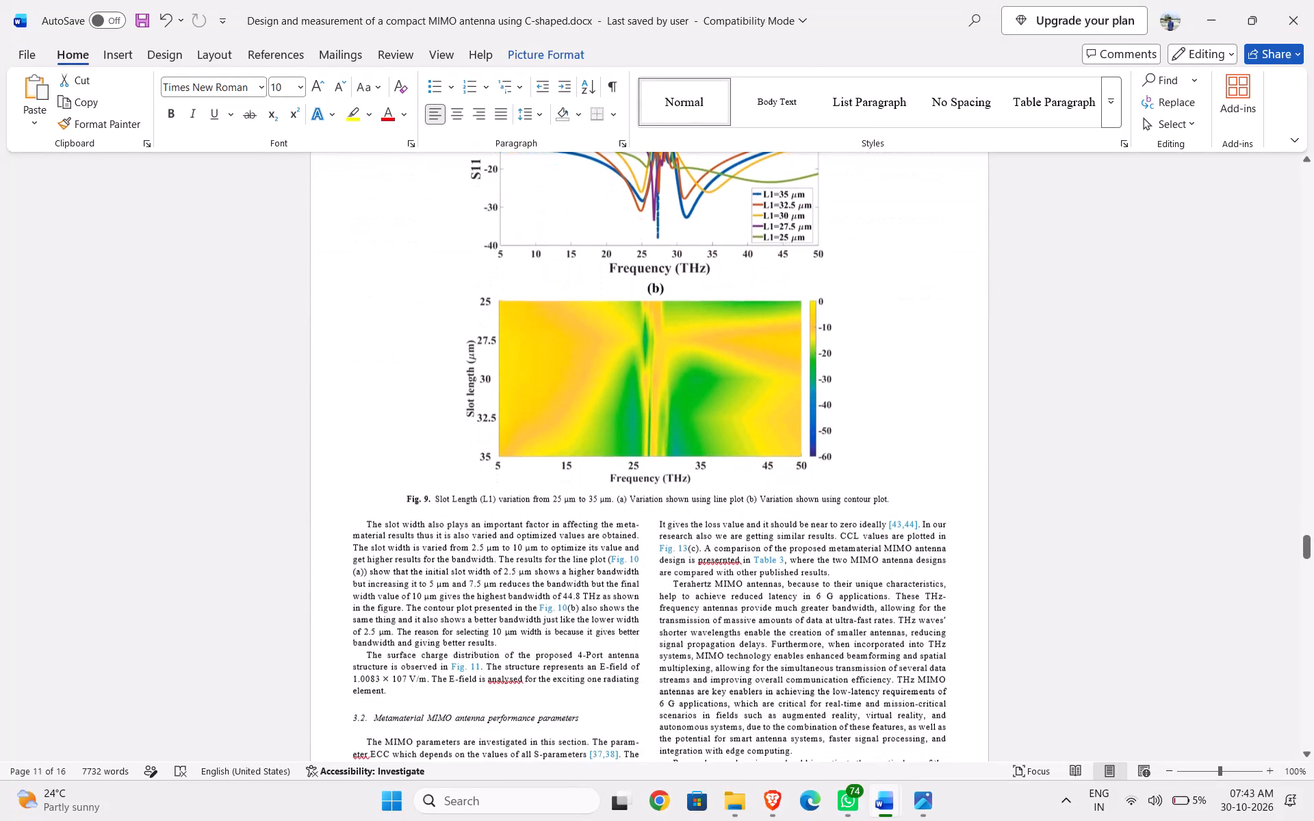
{"action": "scroll", "coordinate": [774, 607], "scroll_direction": "down", "scroll_amount": 9}
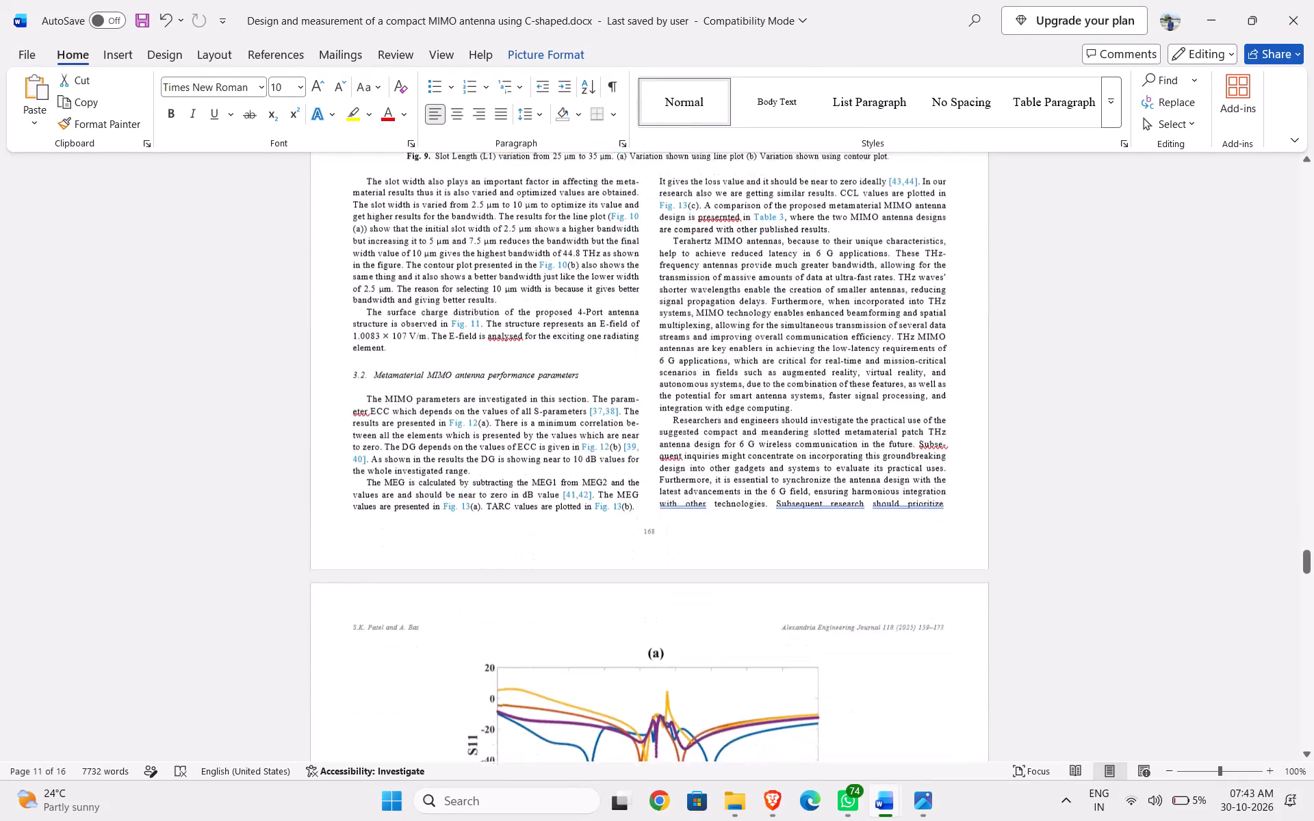
{"action": "scroll", "coordinate": [774, 607], "scroll_direction": "down", "scroll_amount": 16}
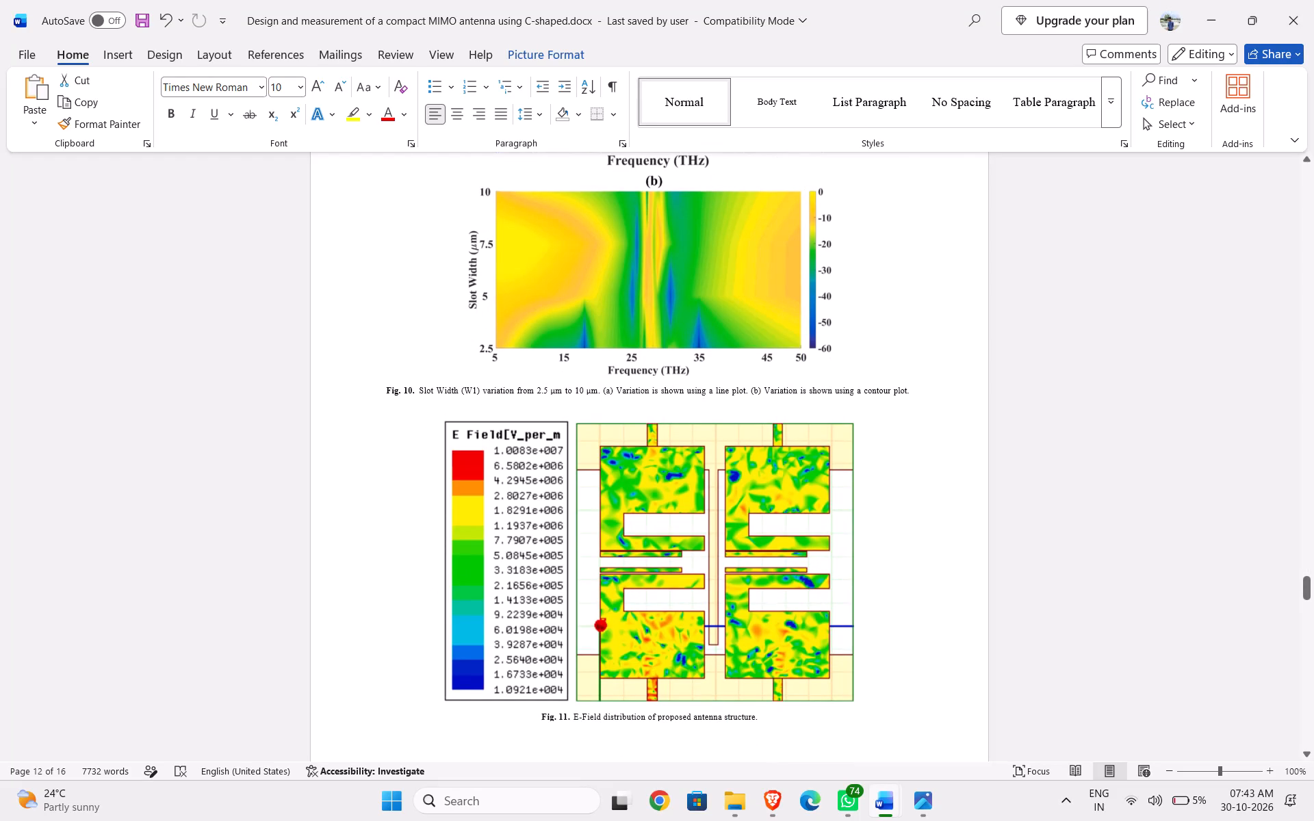
{"action": "left_click", "coordinate": [726, 582]}
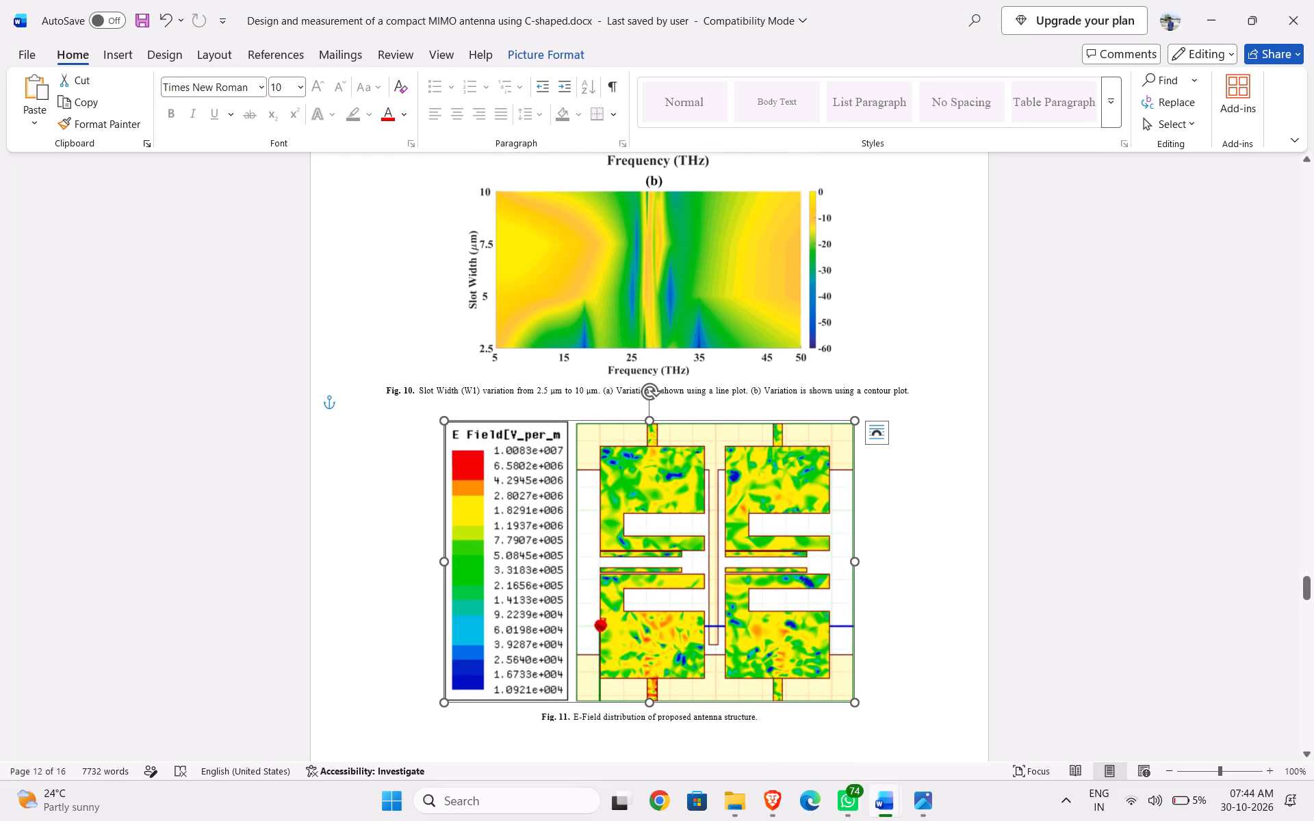
{"action": "key", "text": "ctrl+c"}
Switch to the final doc report and delete the six-panel E-field picture above the Fig. 4.6 caption.
{"action": "left_click", "coordinate": [829, 731]}
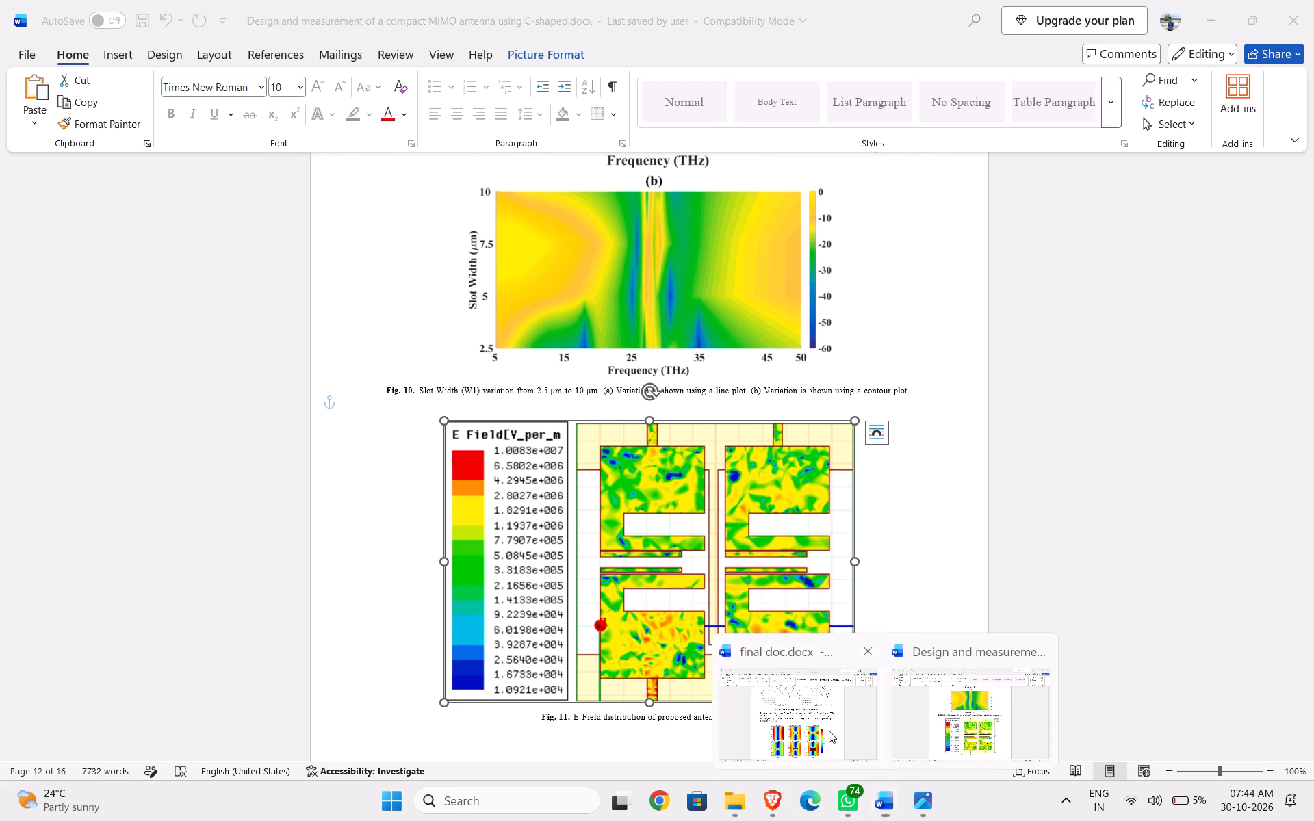
{"action": "scroll", "coordinate": [818, 610], "scroll_direction": "down", "scroll_amount": 5}
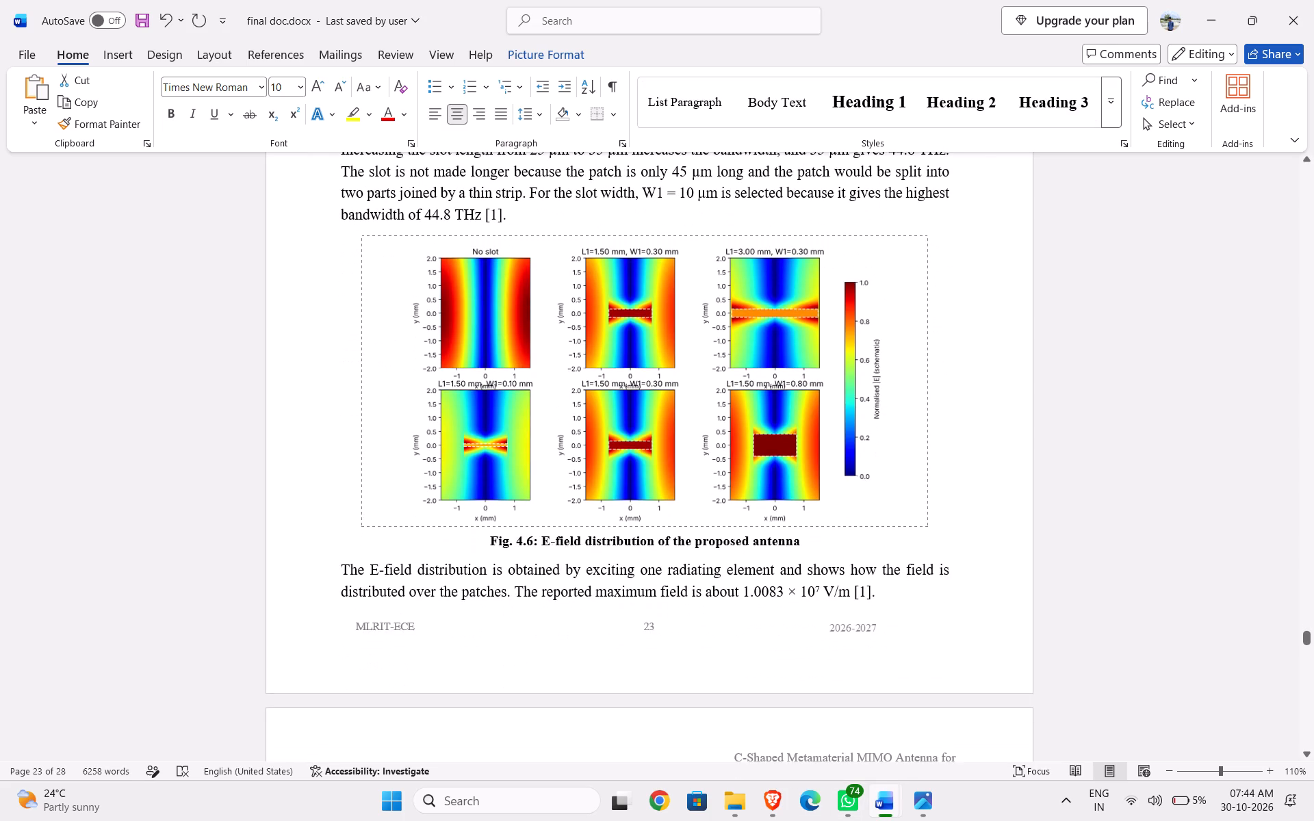
{"action": "scroll", "coordinate": [688, 483], "scroll_direction": "up", "scroll_amount": 2}
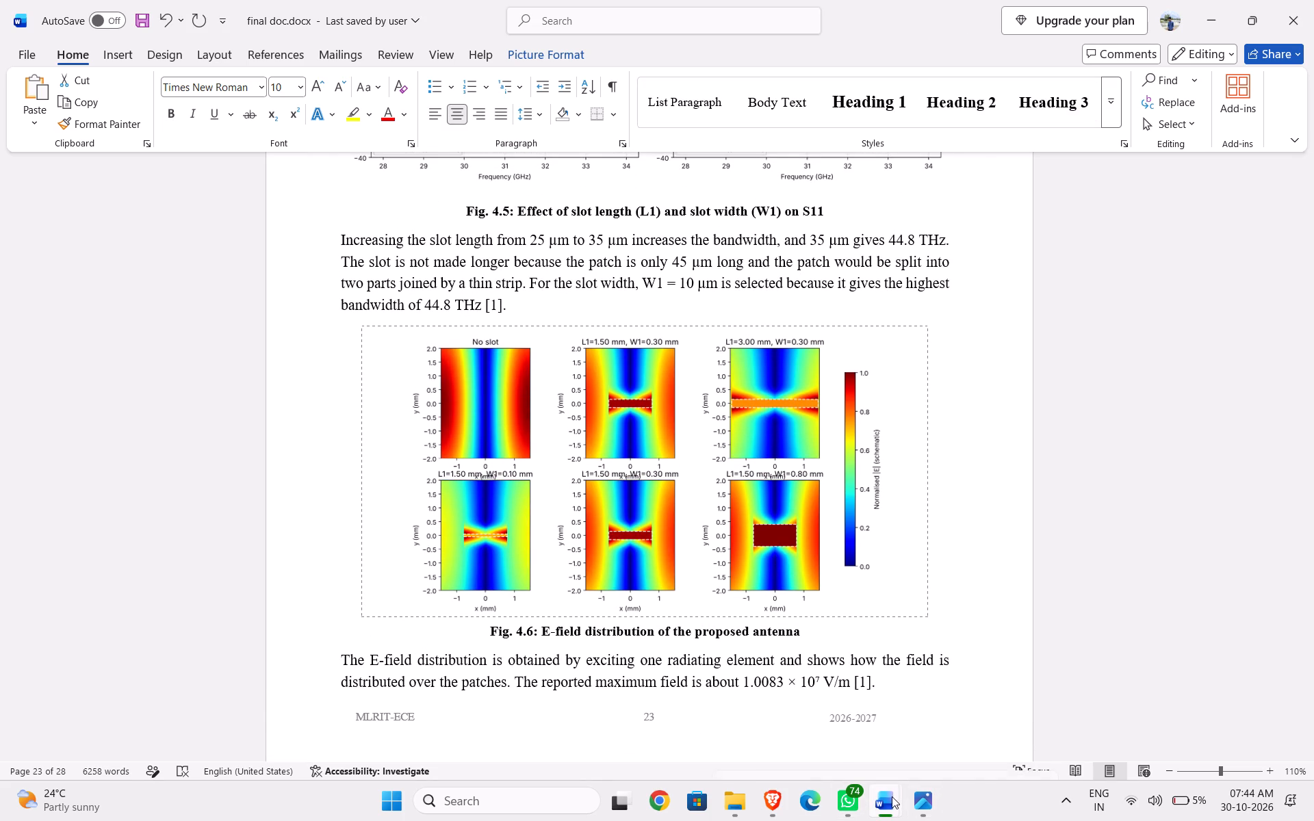
{"action": "left_click", "coordinate": [940, 703]}
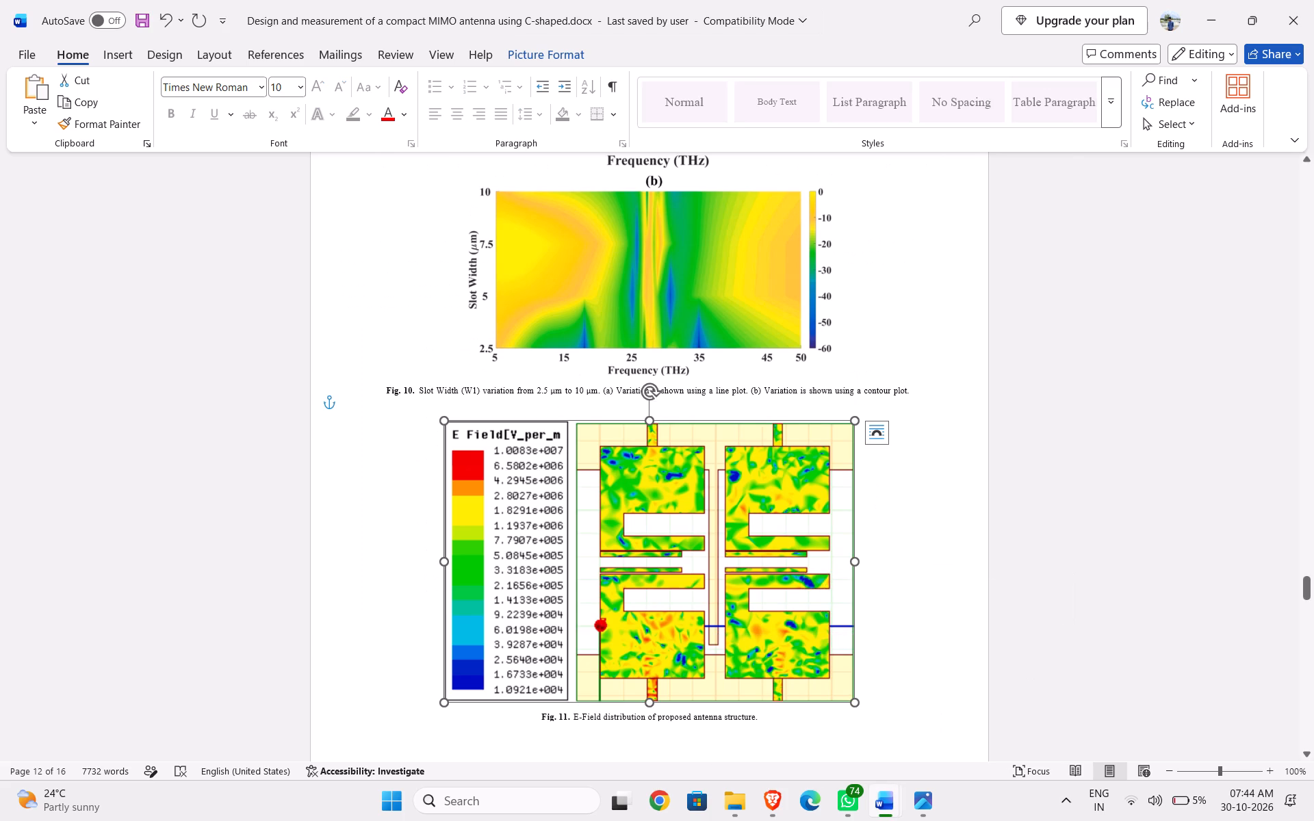
{"action": "left_click", "coordinate": [834, 741]}
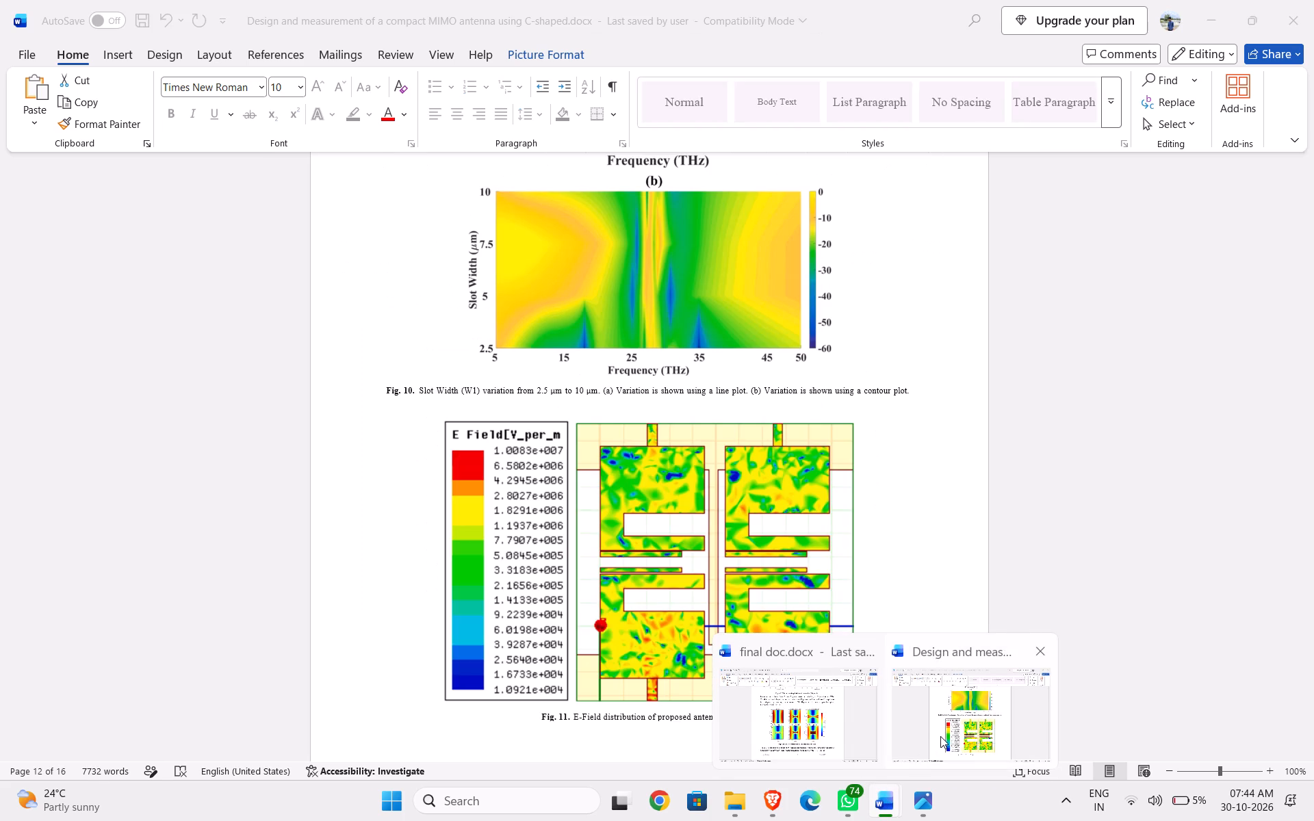
{"action": "left_click", "coordinate": [859, 725]}
{"action": "left_click", "coordinate": [769, 558]}
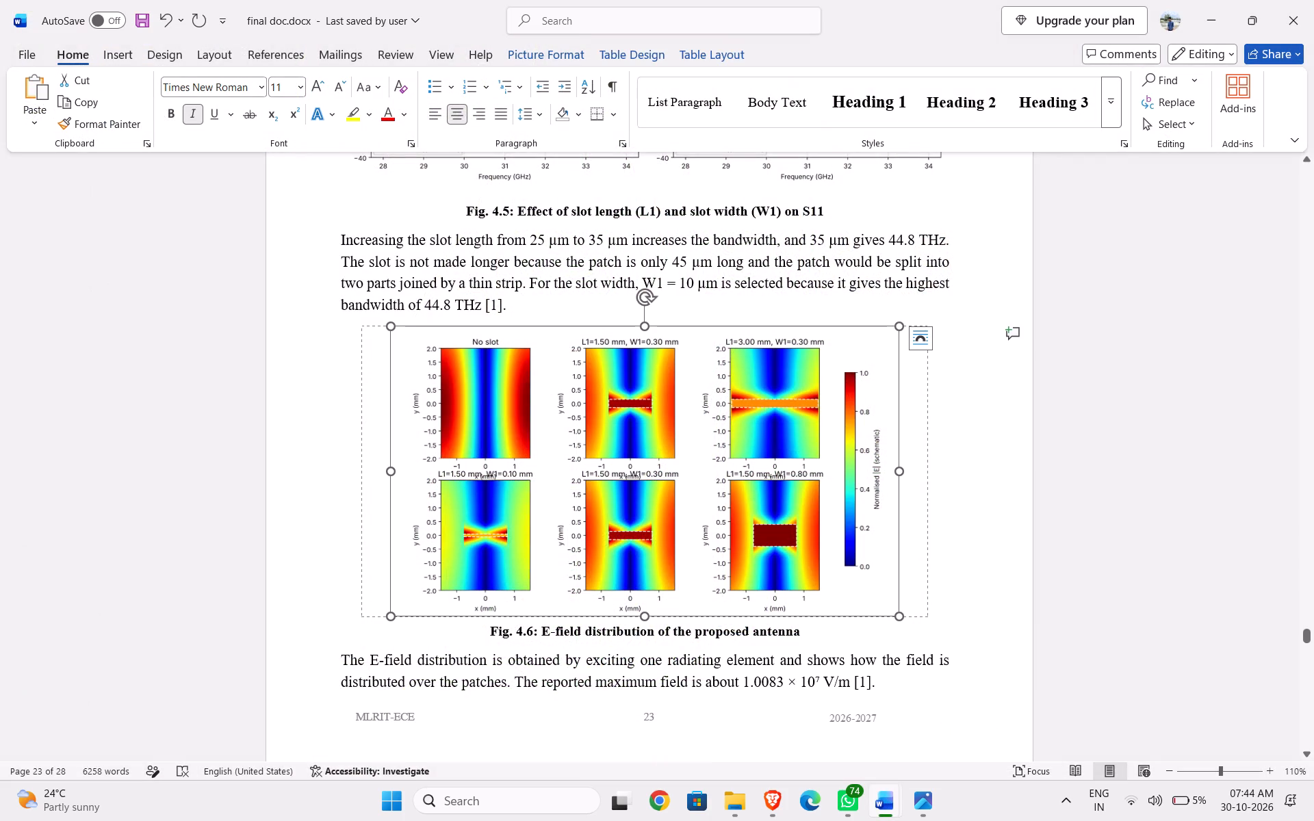
{"action": "key", "text": "Delete"}
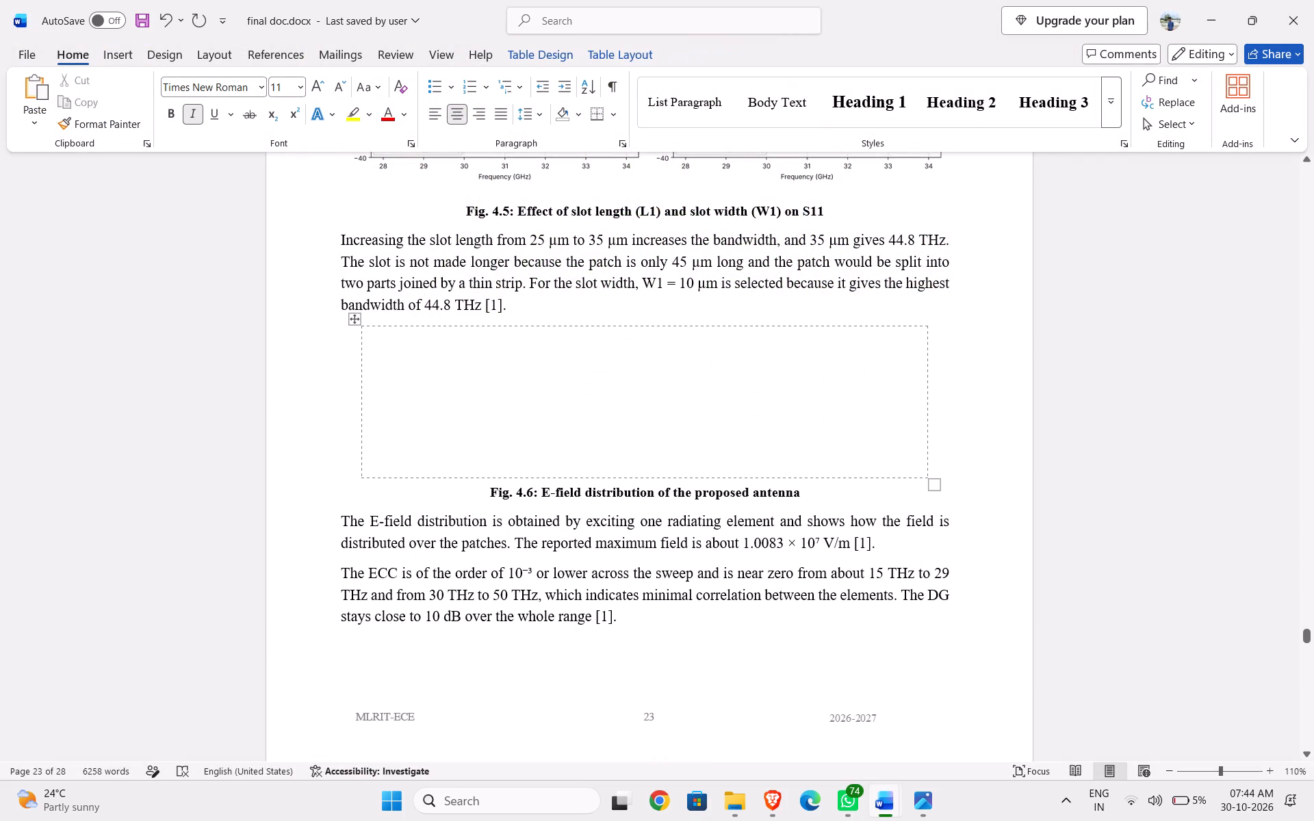
Delete the empty table frame left above the Fig. 4.6 caption.
{"action": "left_click", "coordinate": [355, 320]}
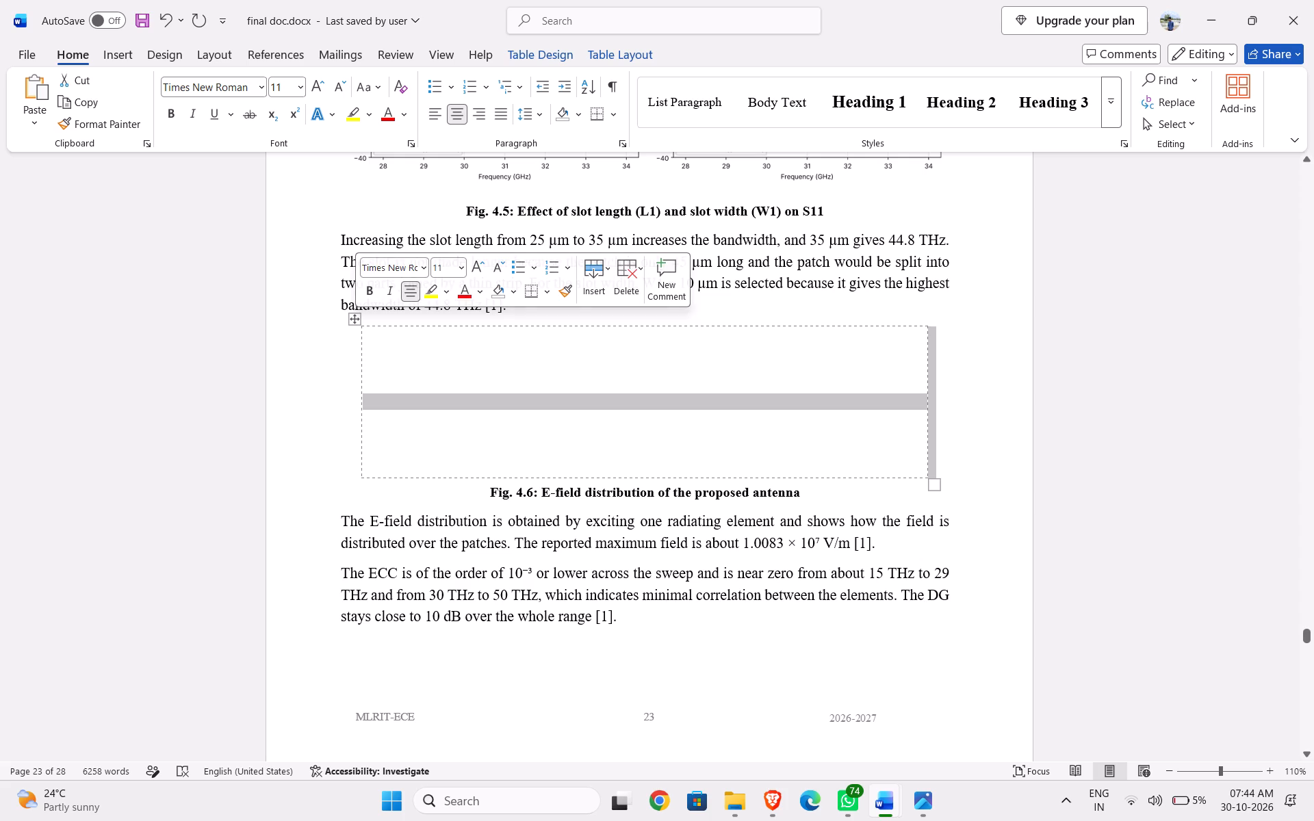
{"action": "left_click", "coordinate": [621, 296]}
{"action": "left_click", "coordinate": [650, 322]}
{"action": "left_click", "coordinate": [639, 427]}
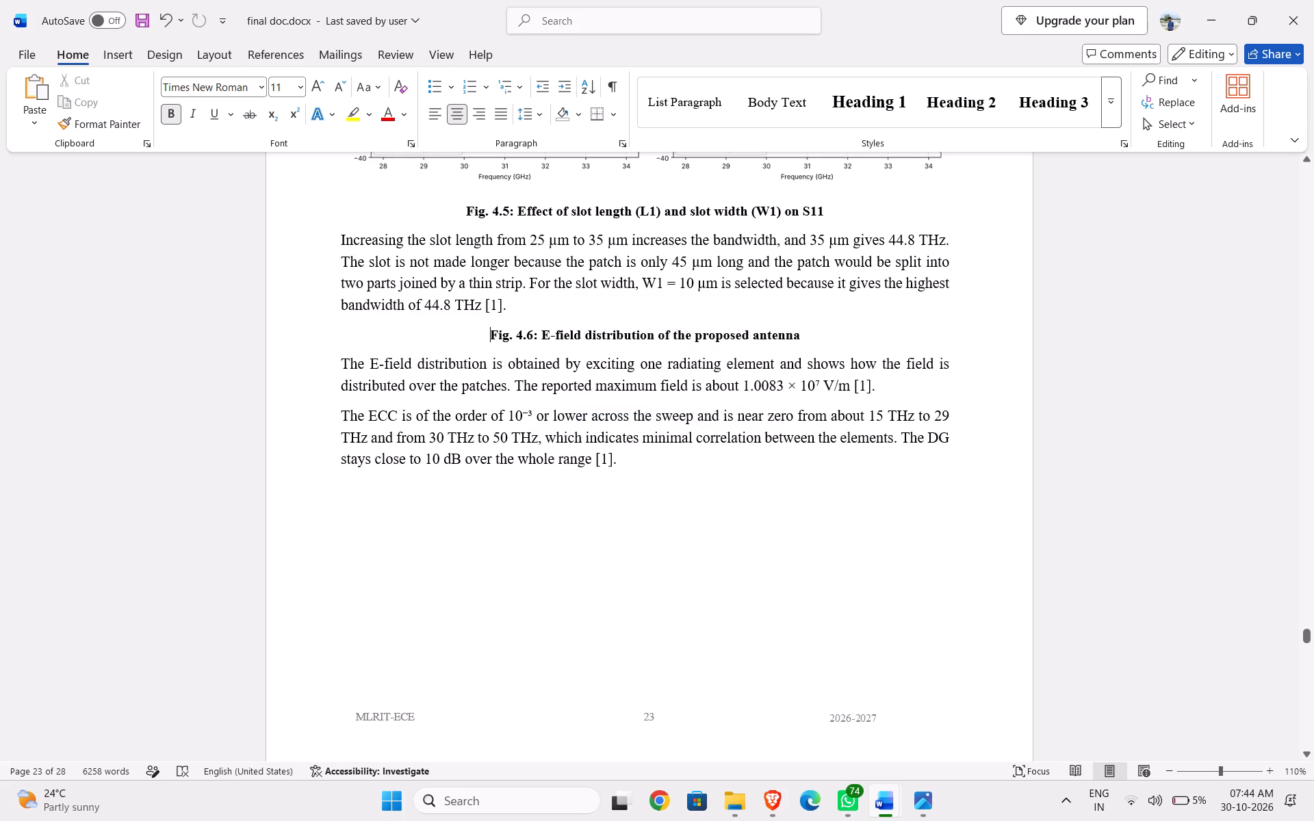
Add a centred blank line between the slot length and width paragraph and the Fig. 4.6 caption.
{"action": "left_click", "coordinate": [534, 313]}
{"action": "key", "text": "Return"}
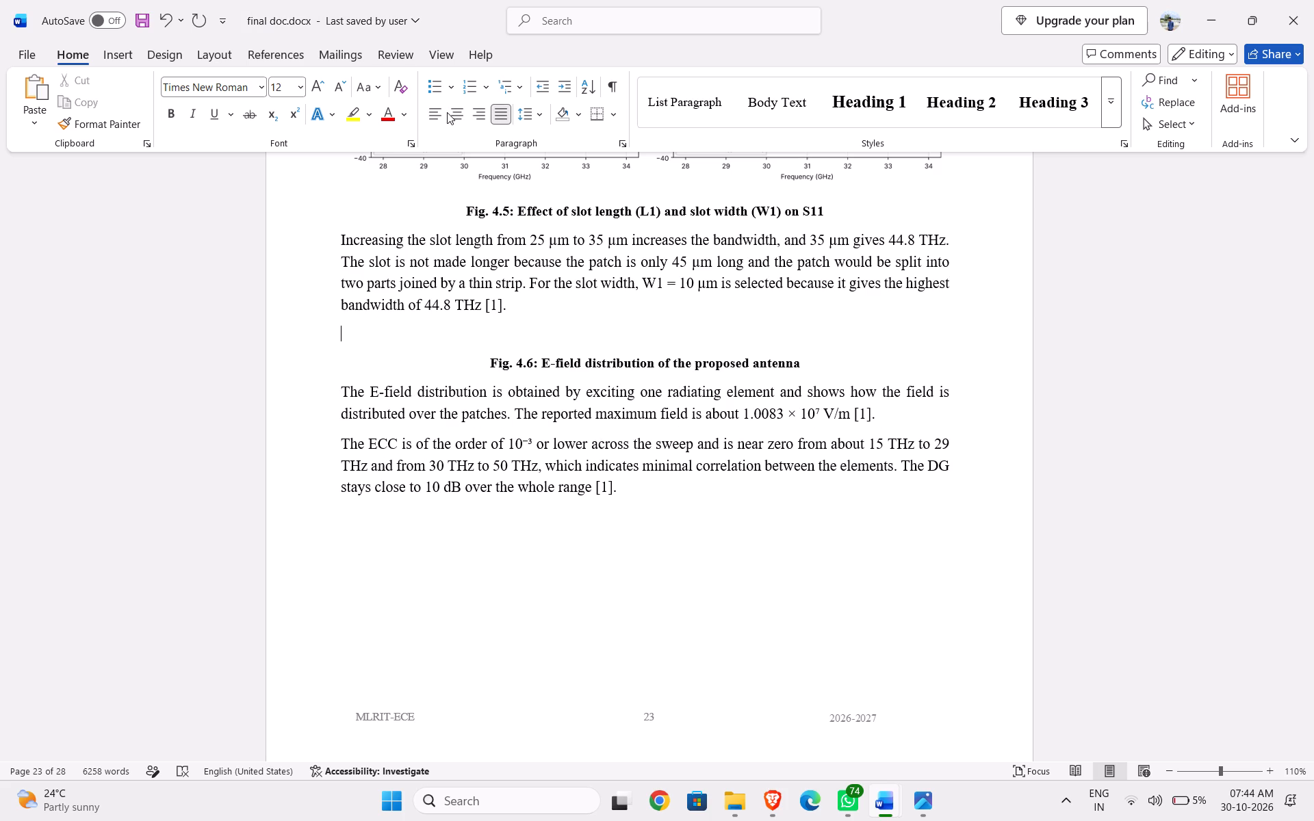
{"action": "left_click", "coordinate": [450, 112]}
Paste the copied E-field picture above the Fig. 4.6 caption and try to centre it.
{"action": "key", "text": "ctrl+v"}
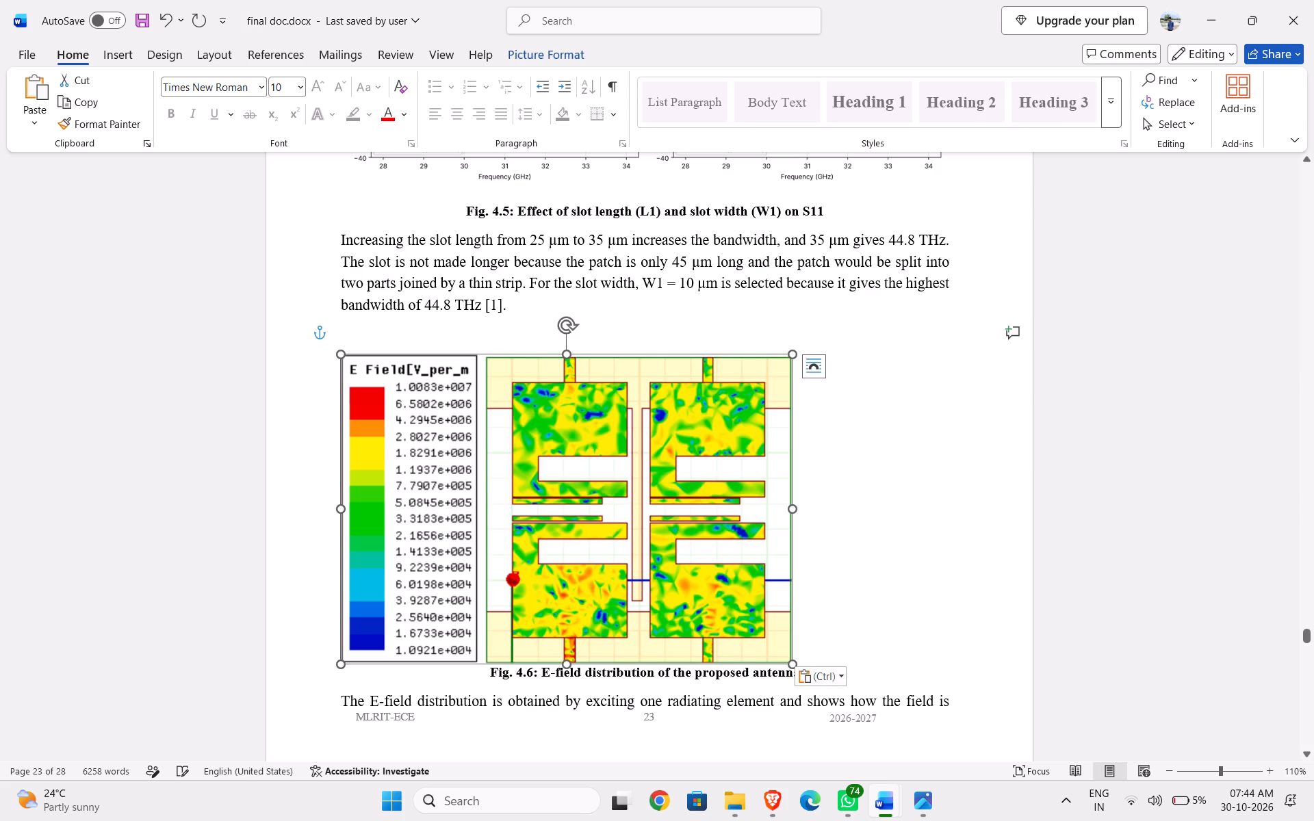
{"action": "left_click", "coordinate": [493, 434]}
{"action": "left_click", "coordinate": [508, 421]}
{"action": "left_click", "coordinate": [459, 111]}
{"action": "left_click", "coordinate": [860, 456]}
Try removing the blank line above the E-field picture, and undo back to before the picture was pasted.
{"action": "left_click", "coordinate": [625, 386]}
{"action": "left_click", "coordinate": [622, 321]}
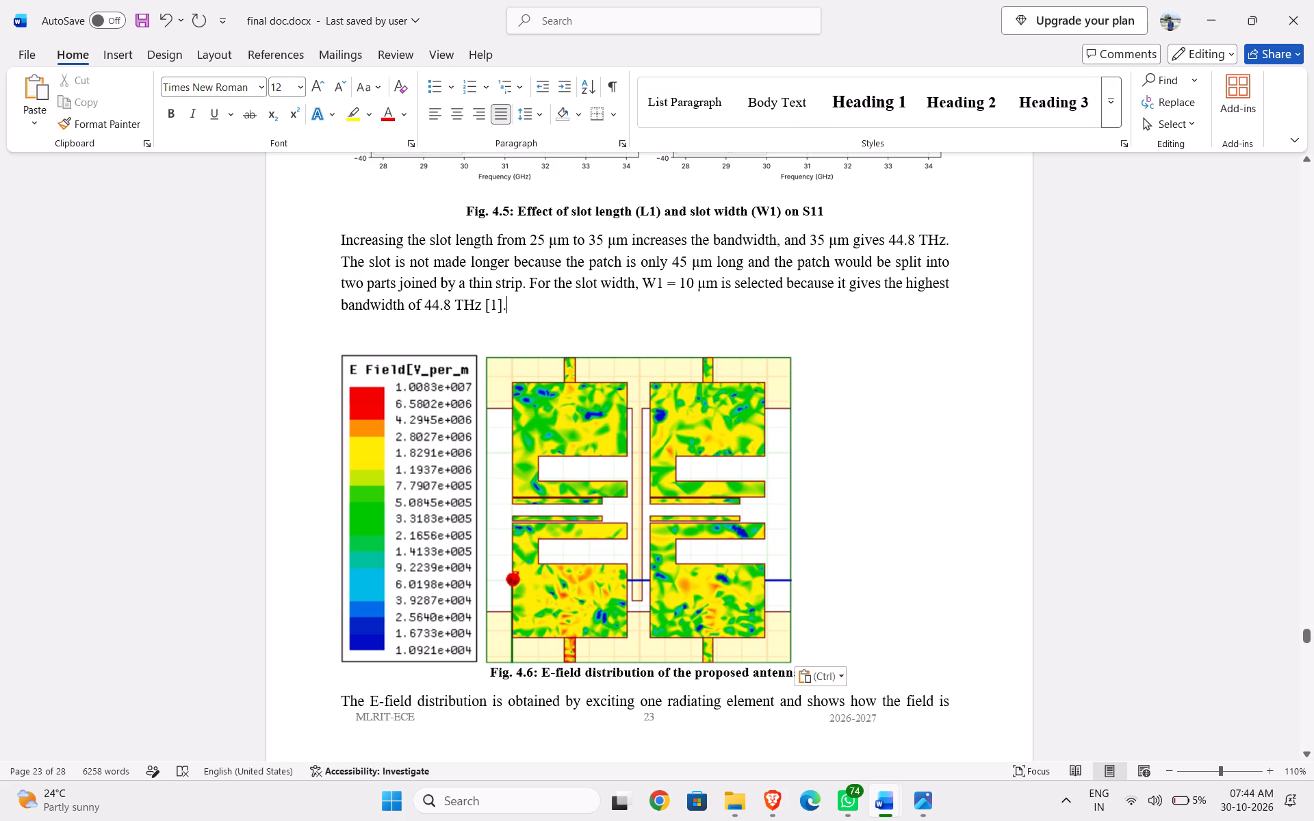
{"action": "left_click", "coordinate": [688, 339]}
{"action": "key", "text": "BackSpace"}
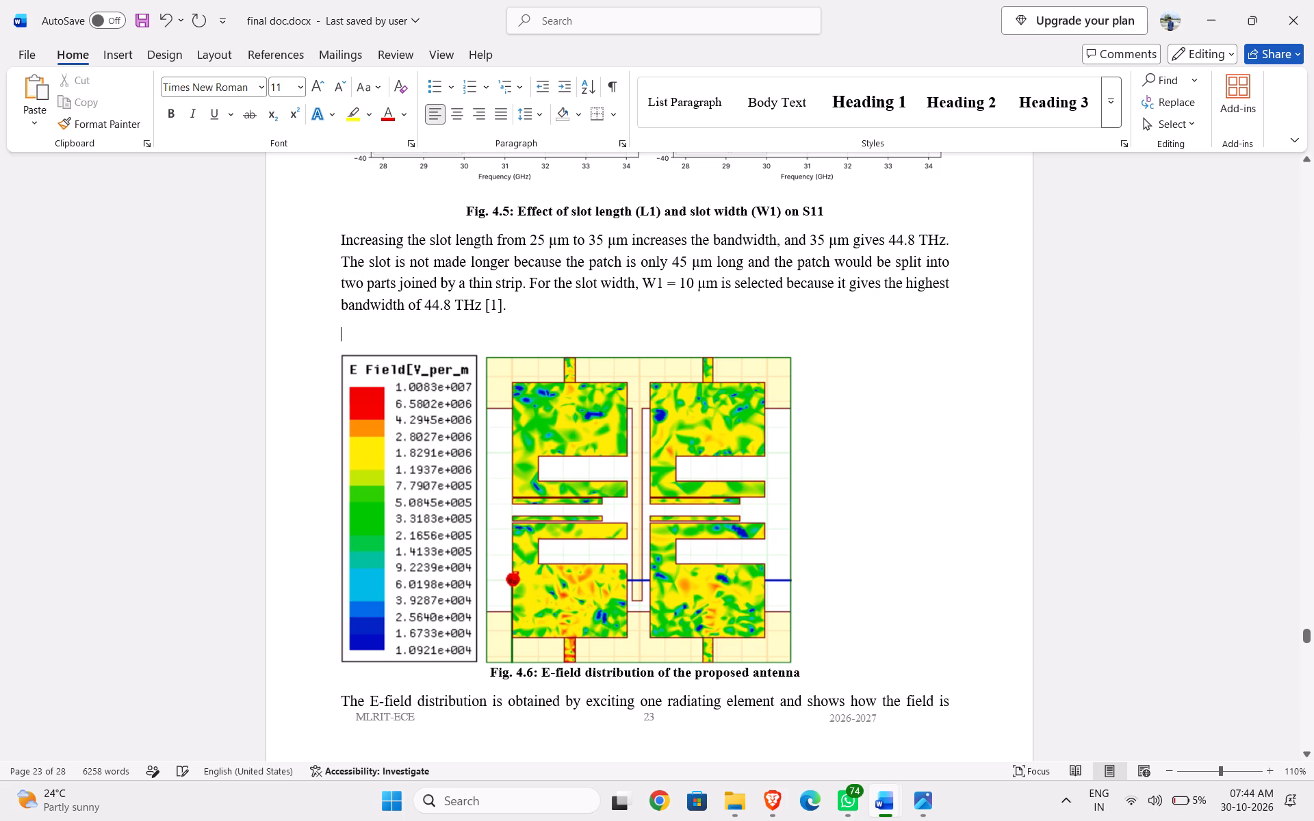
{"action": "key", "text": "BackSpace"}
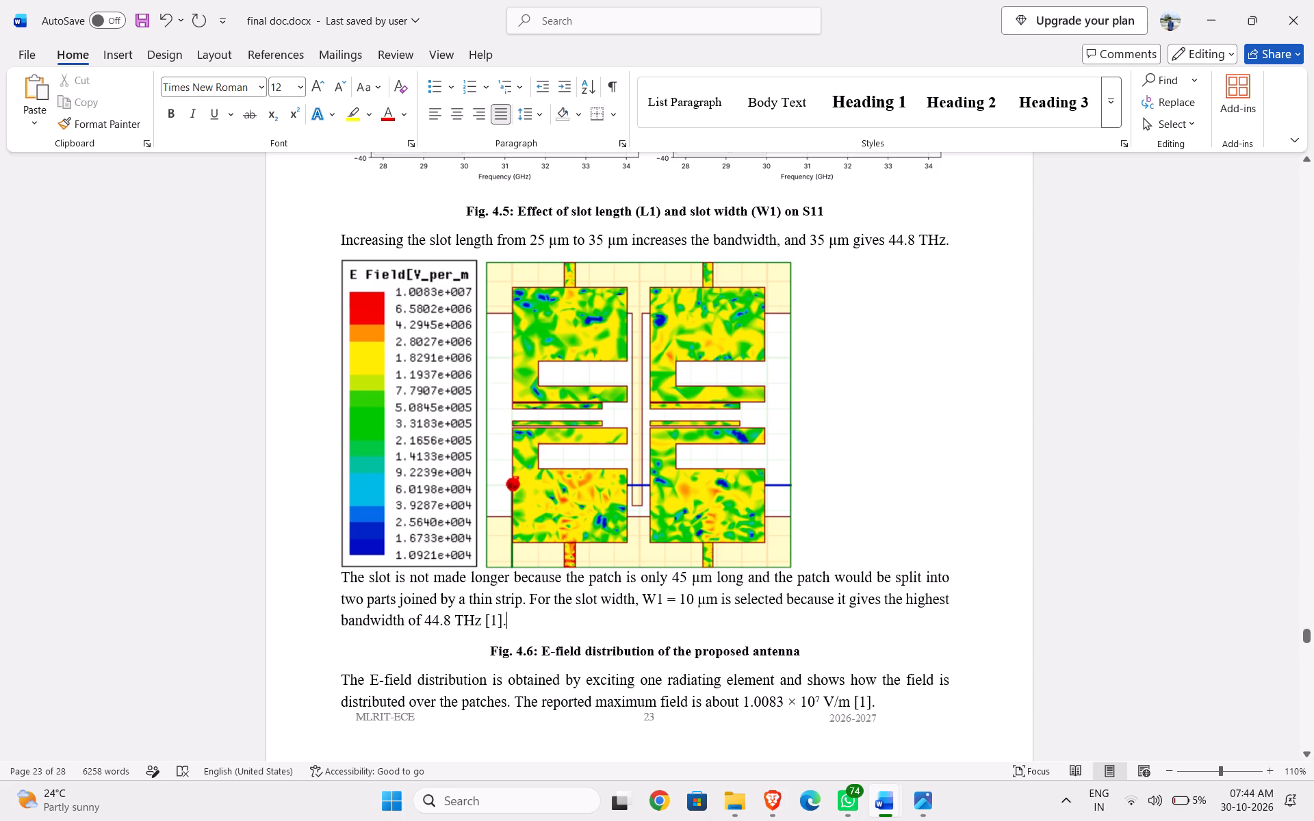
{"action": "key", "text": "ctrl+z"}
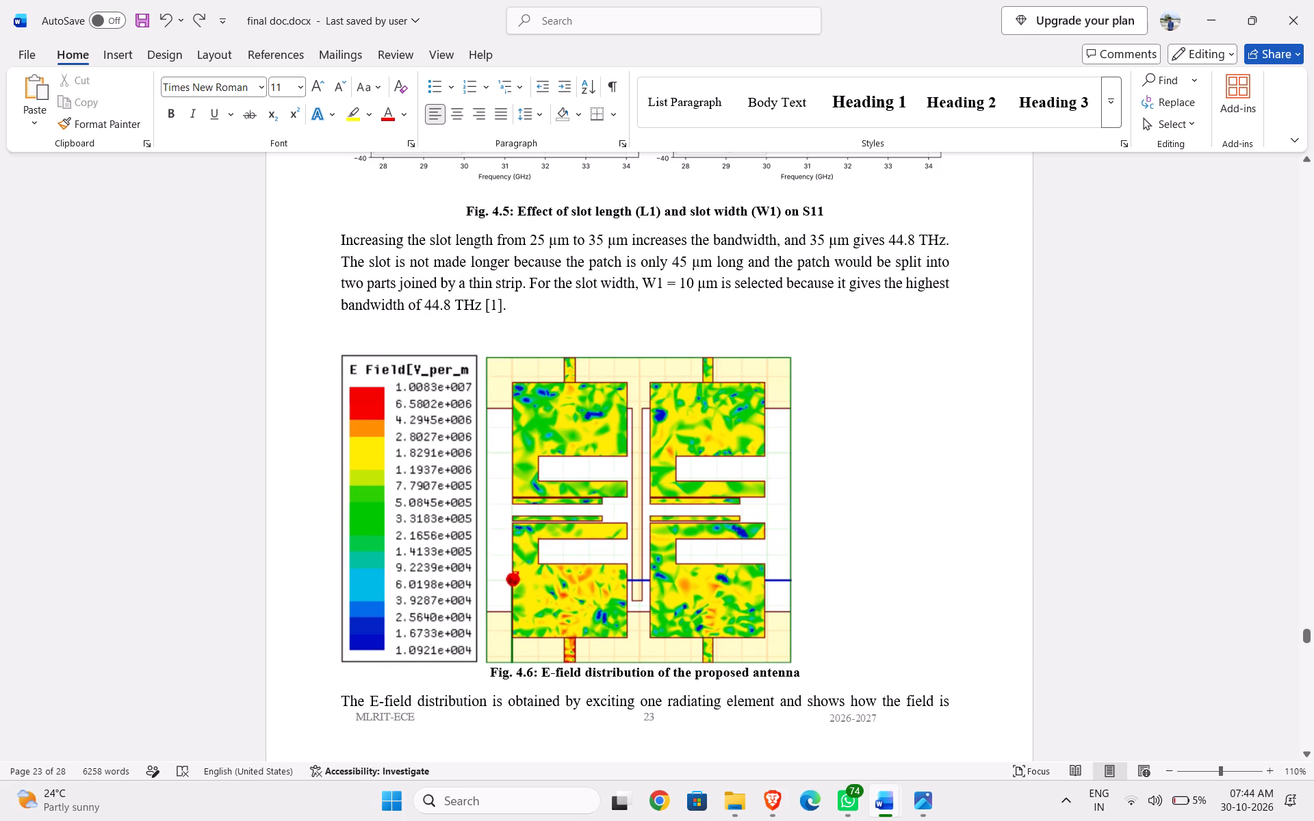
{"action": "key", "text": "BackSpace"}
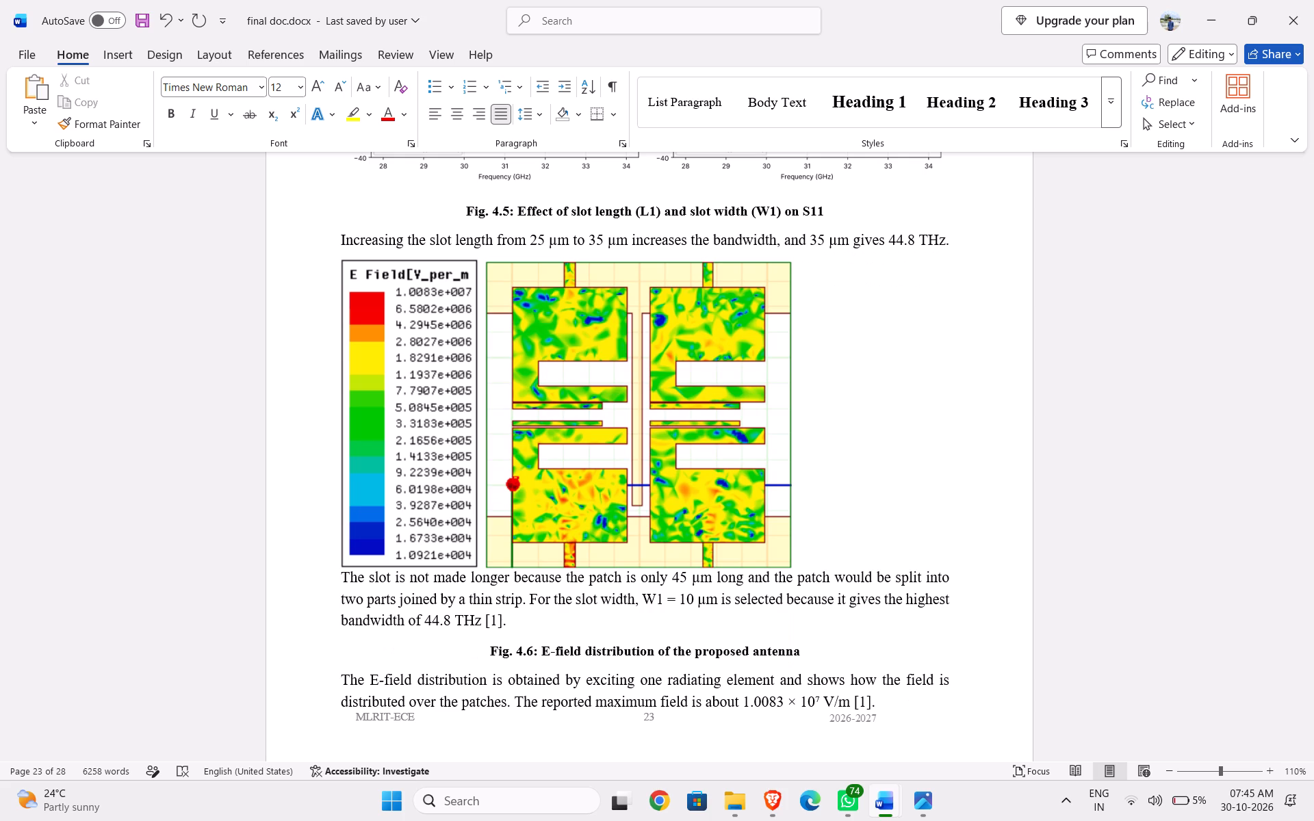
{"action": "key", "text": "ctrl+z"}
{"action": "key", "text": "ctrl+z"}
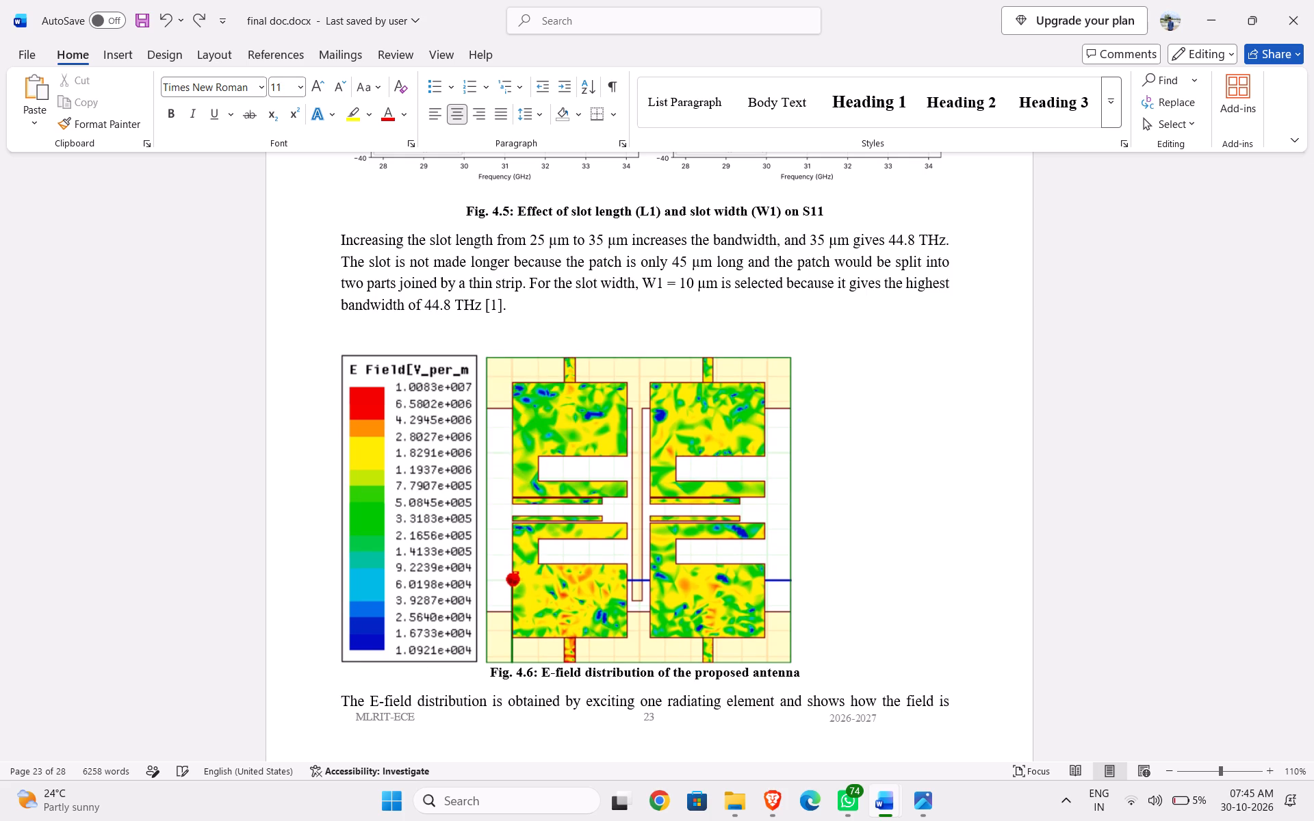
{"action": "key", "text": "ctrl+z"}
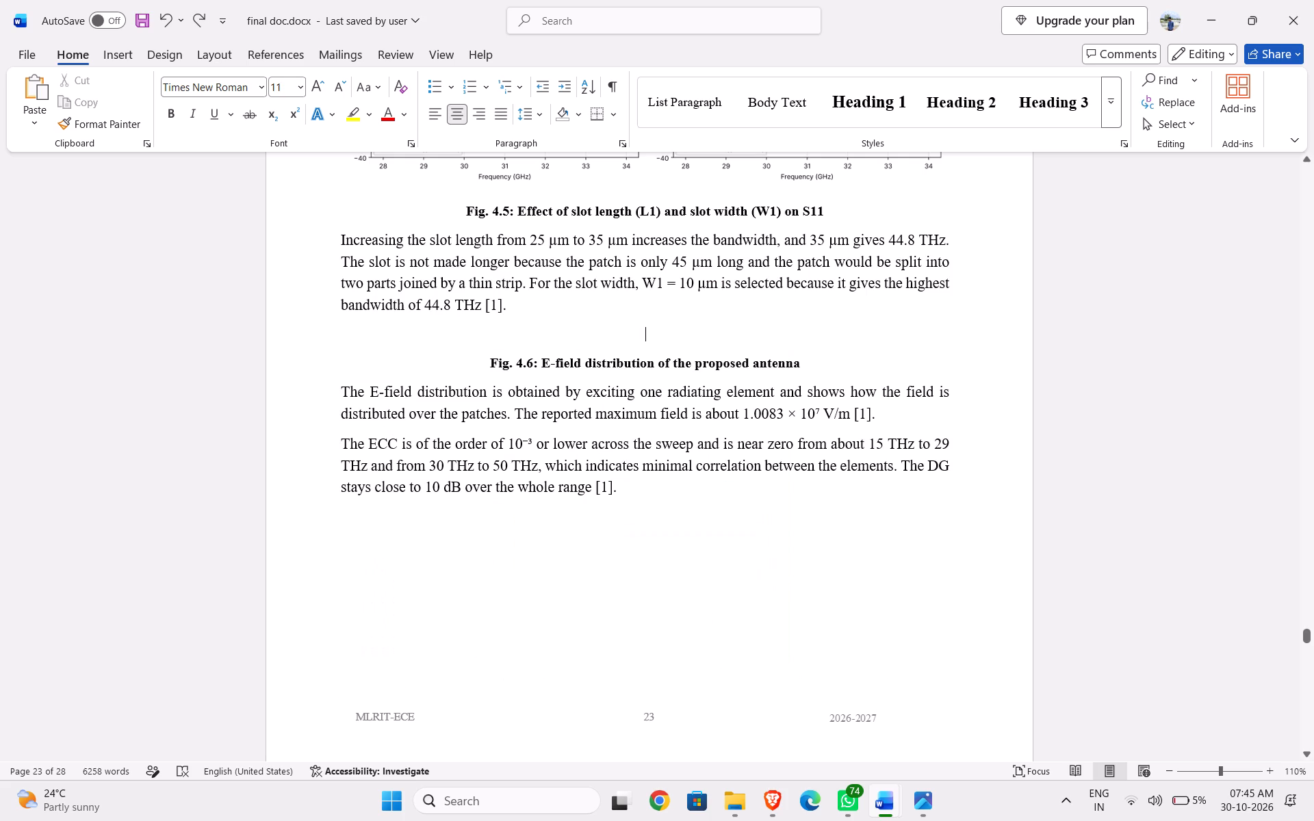
Add a second blank line after the slot length and width paragraph, above the Fig. 4.6 caption.
{"action": "left_click", "coordinate": [553, 309]}
{"action": "key", "text": "Return"}
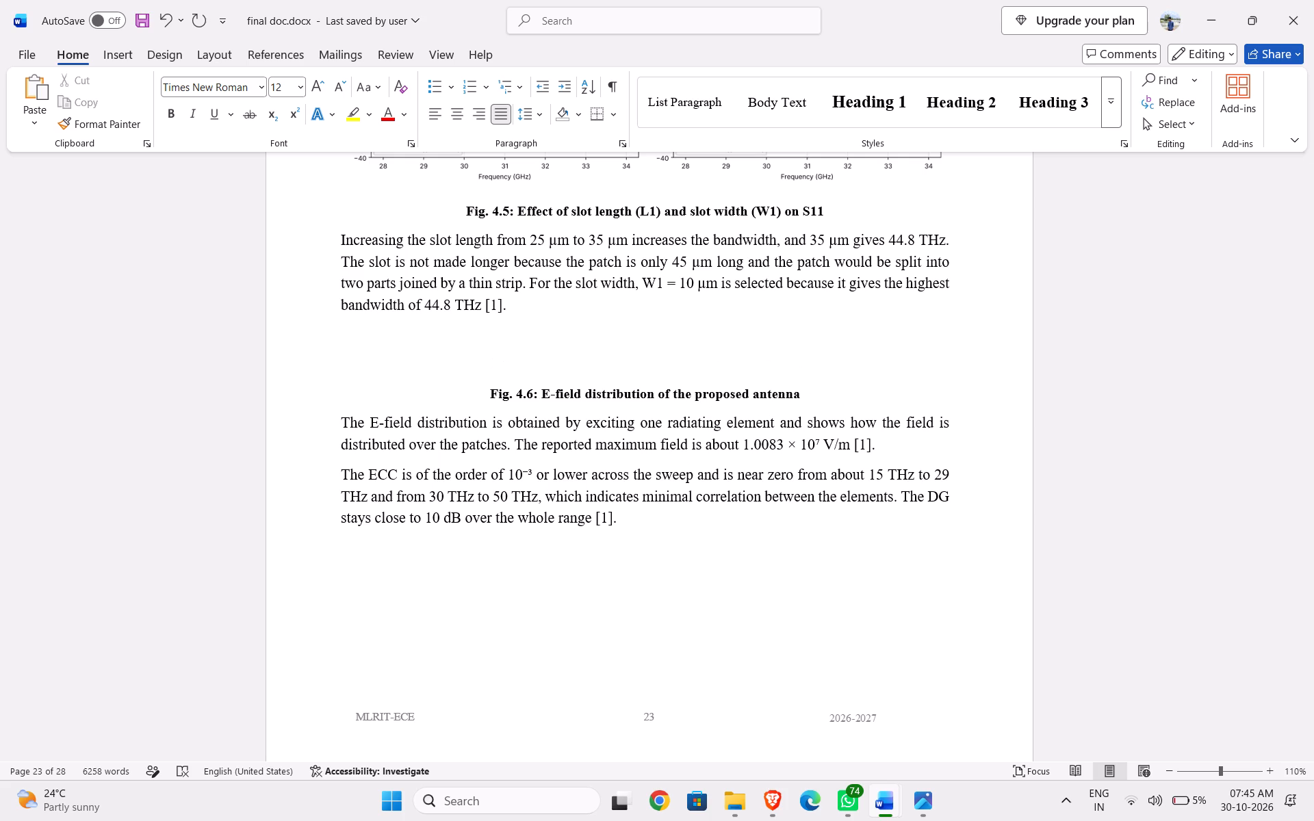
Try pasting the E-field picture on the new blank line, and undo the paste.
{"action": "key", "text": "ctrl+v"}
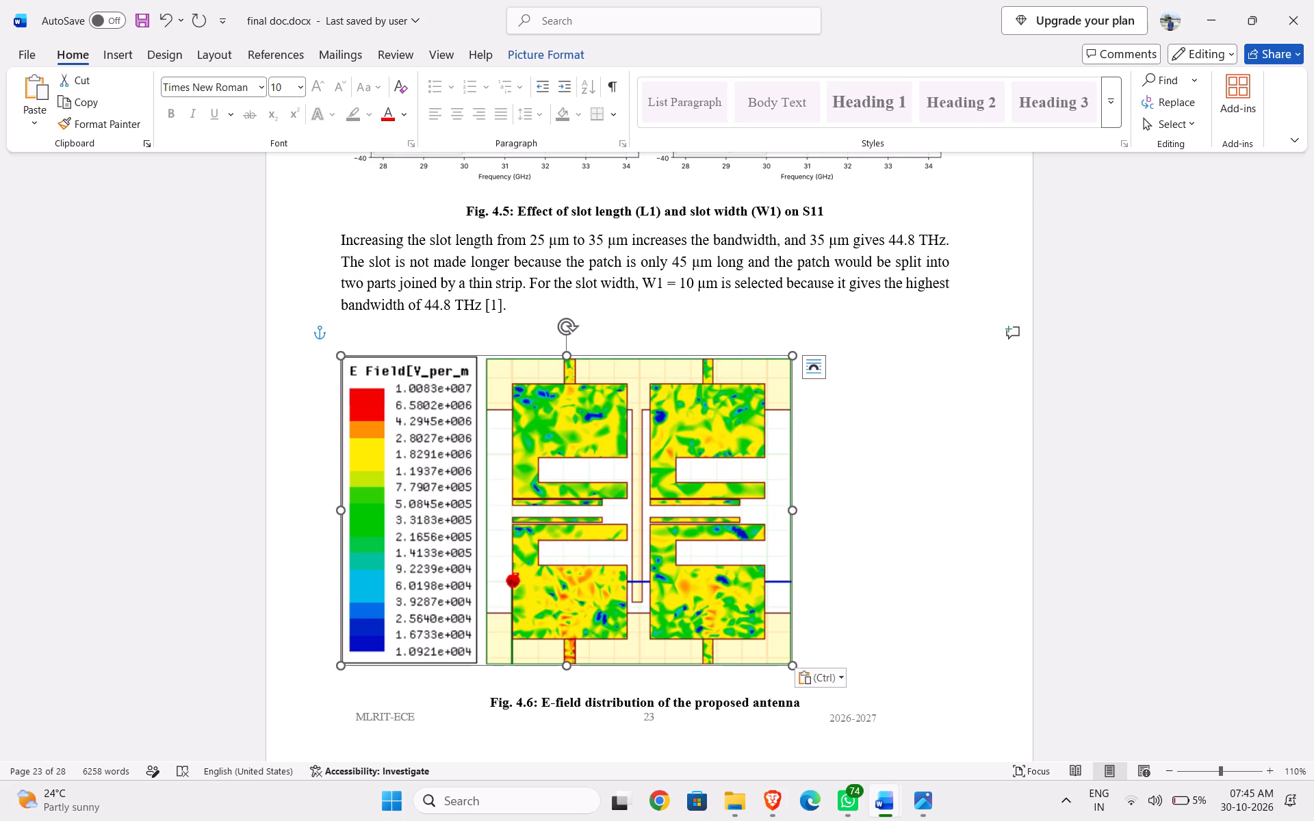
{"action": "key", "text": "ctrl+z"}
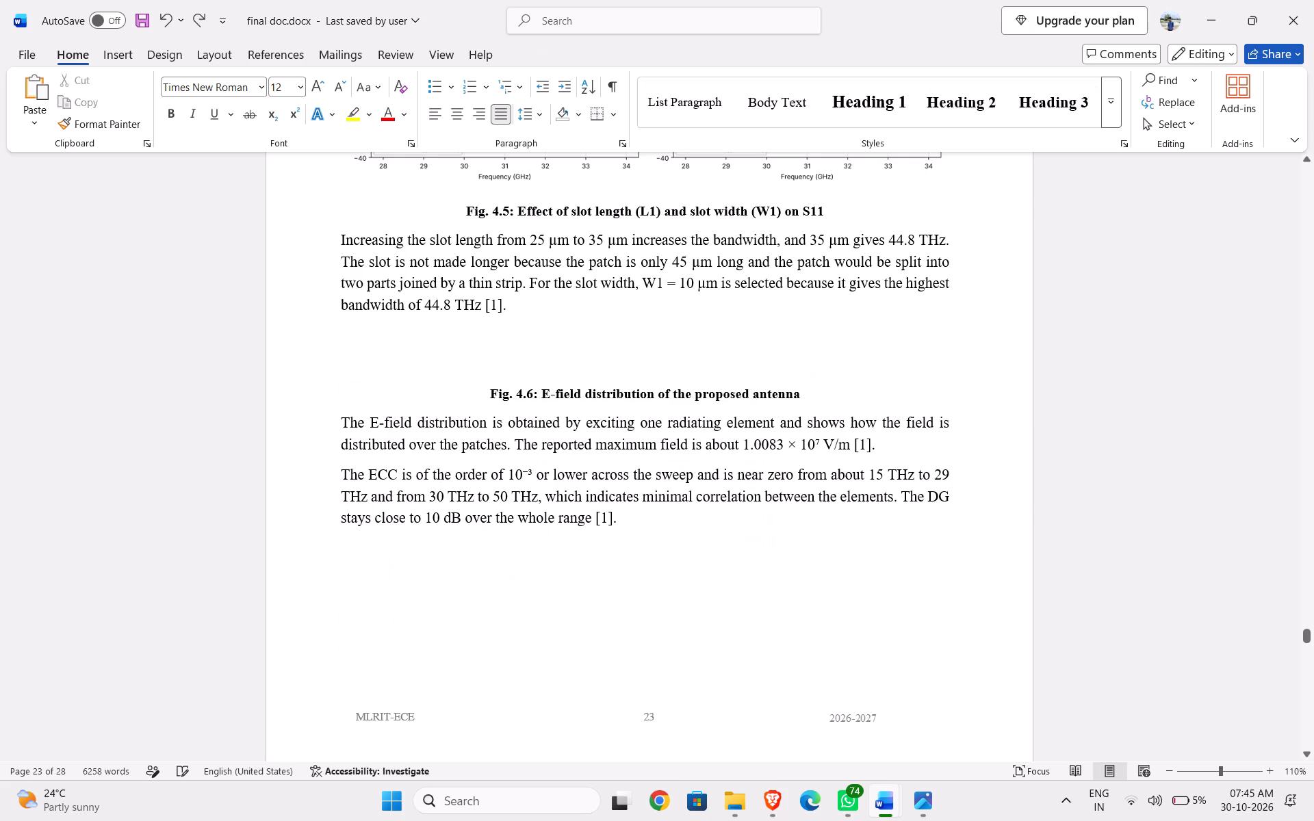
Paste the copied E-field picture above the Fig. 4.6 caption and position it centred directly beneath the slot length and width paragraph.
{"action": "left_click", "coordinate": [615, 347]}
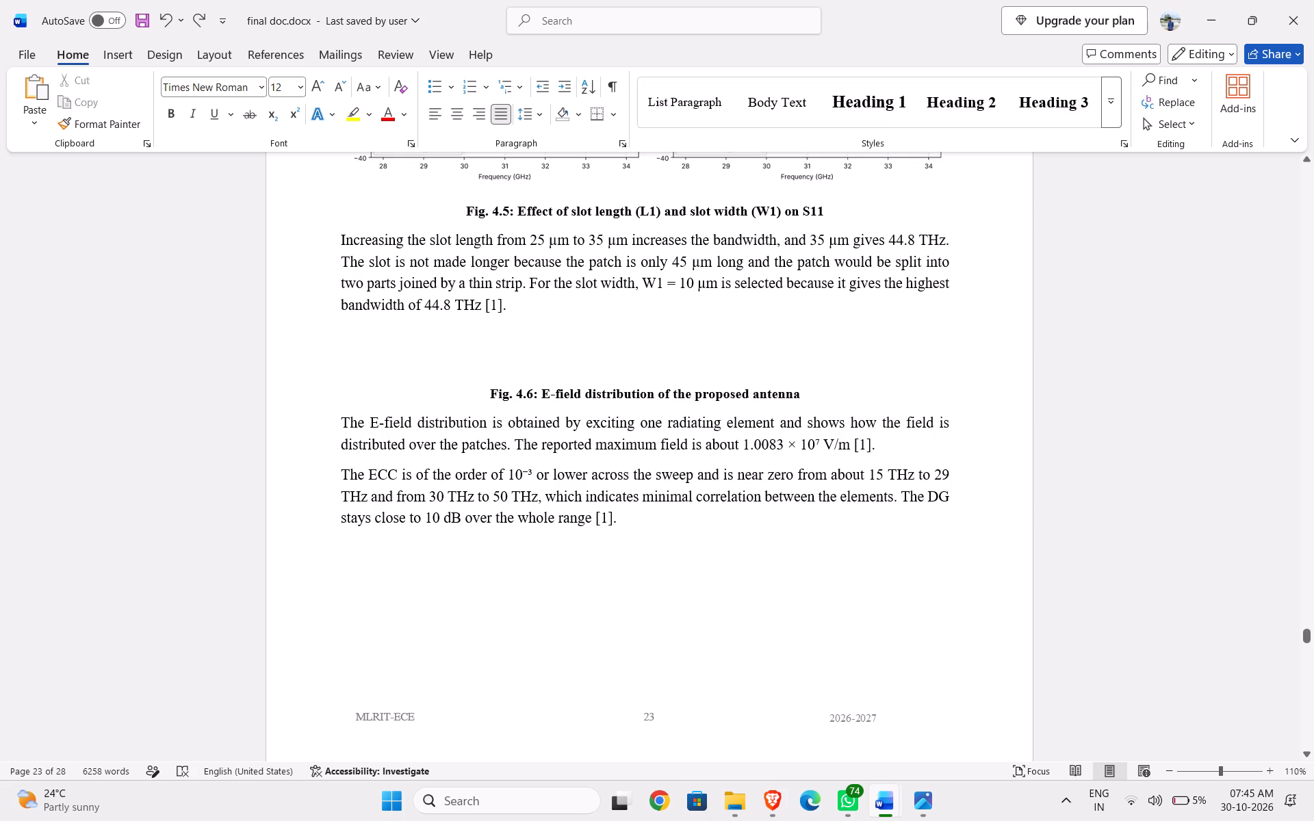
{"action": "left_click", "coordinate": [635, 354]}
{"action": "left_click", "coordinate": [731, 348]}
{"action": "left_click", "coordinate": [601, 317]}
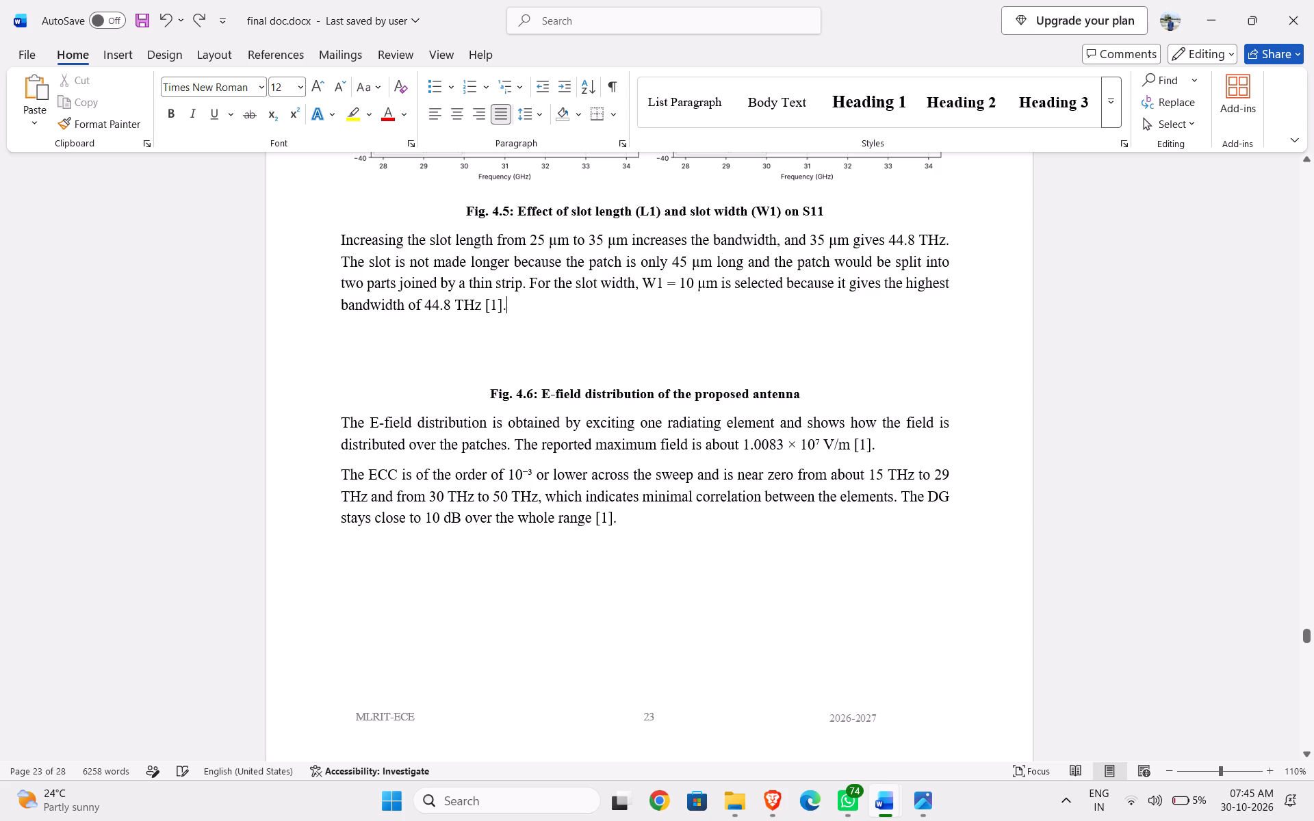
{"action": "left_click", "coordinate": [617, 348]}
{"action": "key", "text": "Right"}
{"action": "key", "text": "ctrl+b"}
{"action": "key", "text": "ctrl+v"}
{"action": "left_click", "coordinate": [593, 522]}
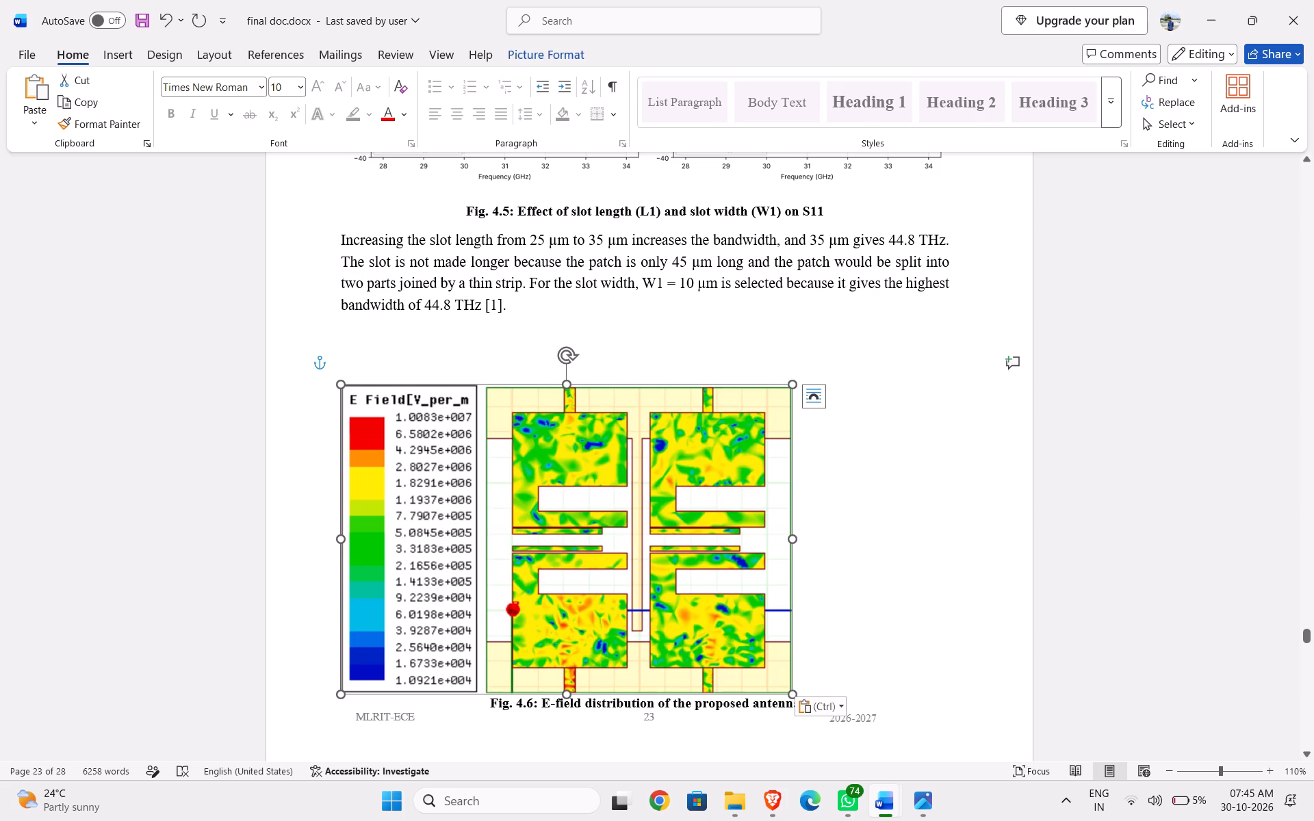
{"action": "left_click_drag", "start_coordinate": [578, 520], "coordinate": [649, 456]}
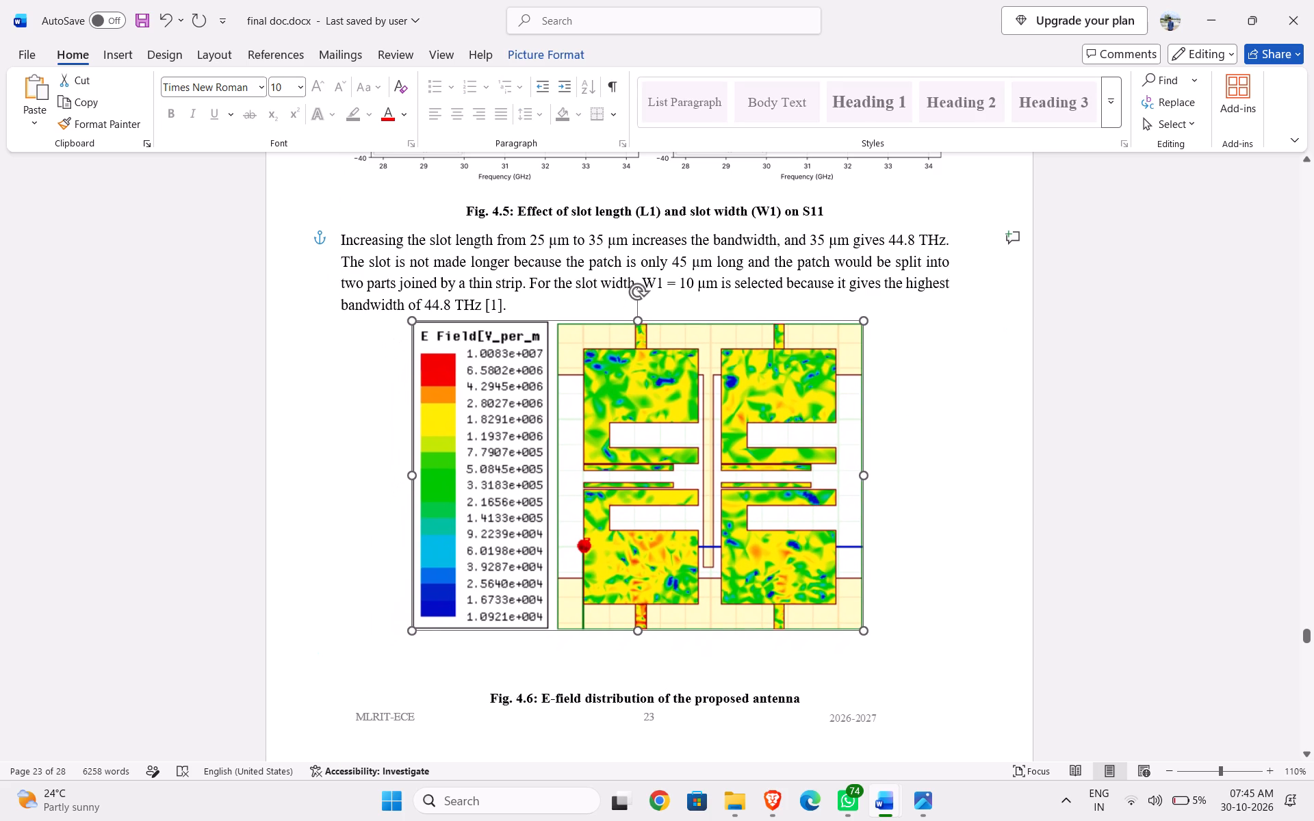
{"action": "left_click_drag", "start_coordinate": [649, 456], "coordinate": [651, 459]}
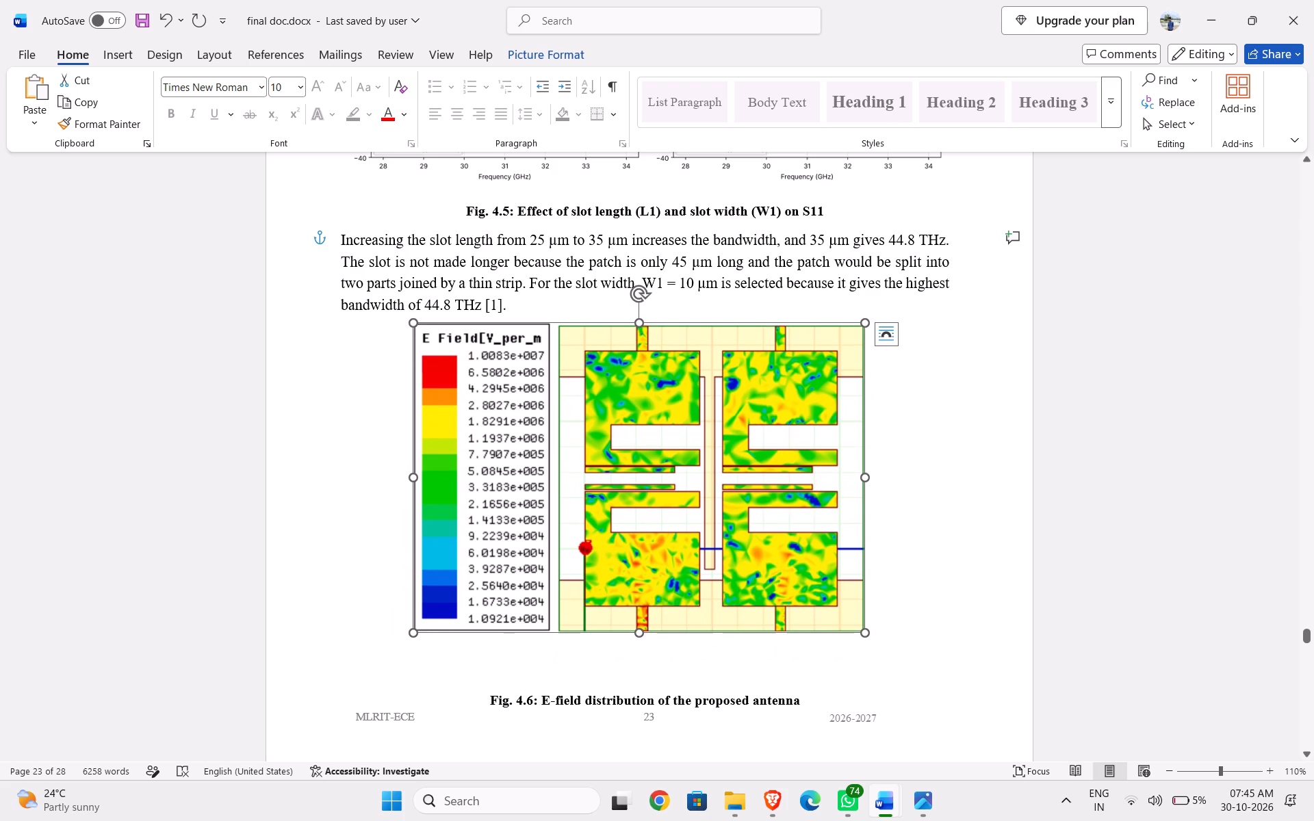
Delete the blank lines between the E-field picture and the Fig. 4.6 caption.
{"action": "left_click", "coordinate": [632, 659]}
{"action": "key", "text": "BackSpace"}
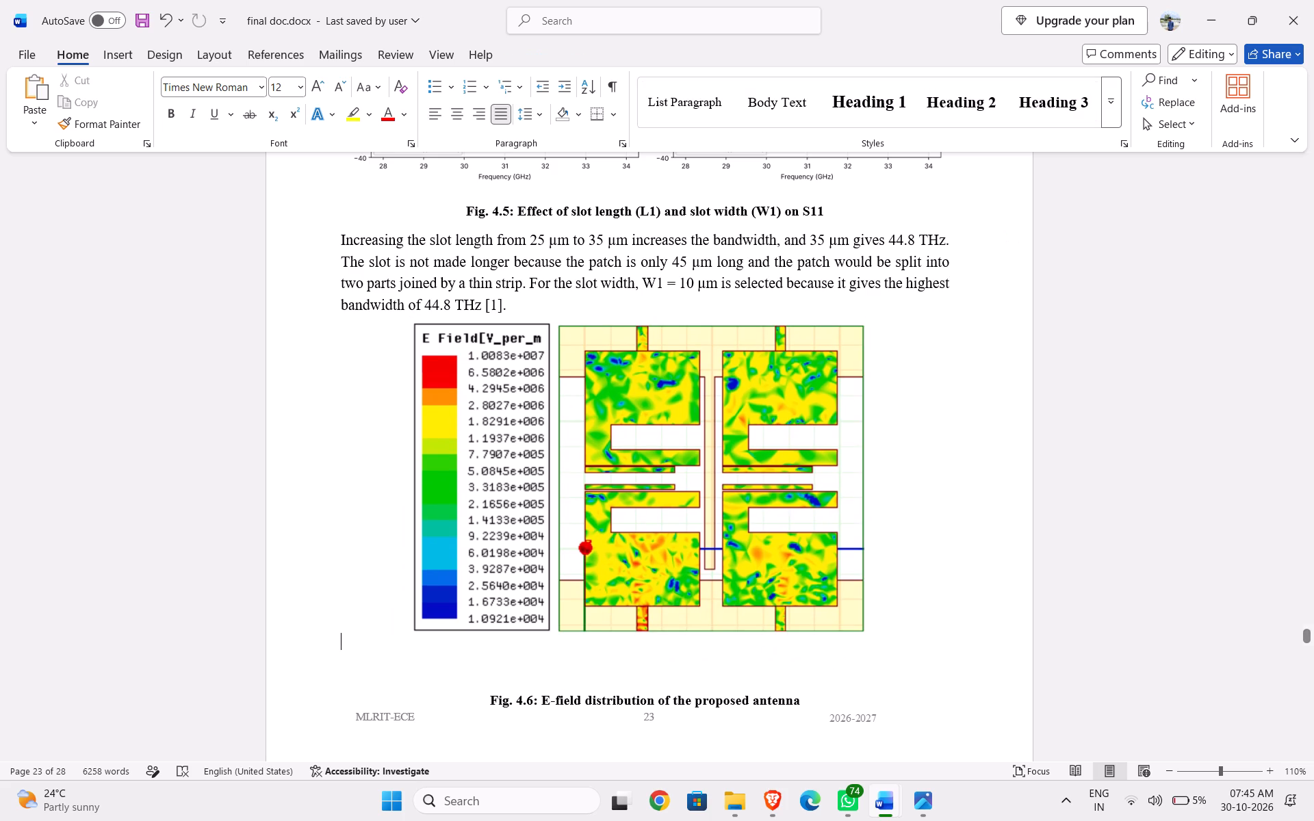
{"action": "left_click", "coordinate": [513, 642]}
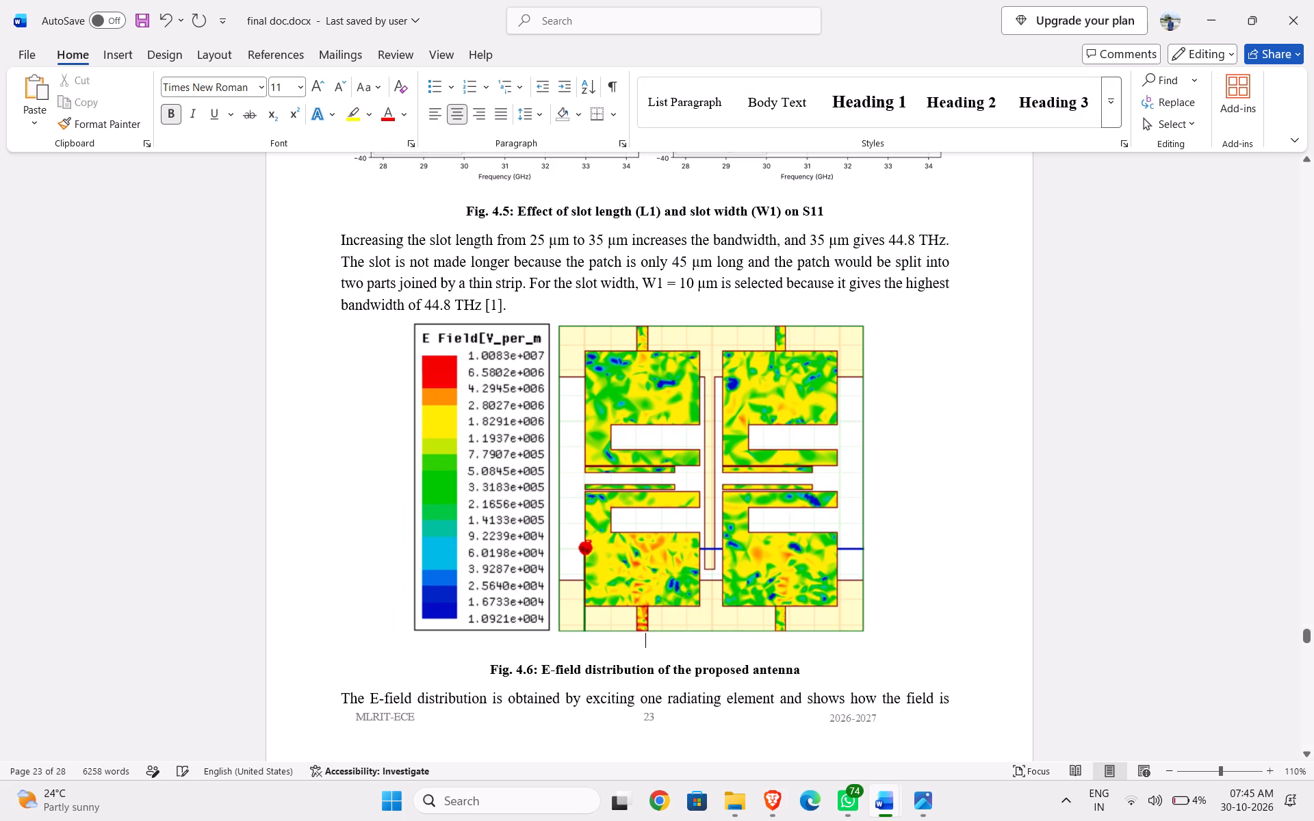
{"action": "key", "text": "BackSpace"}
{"action": "key", "text": "BackSpace"}
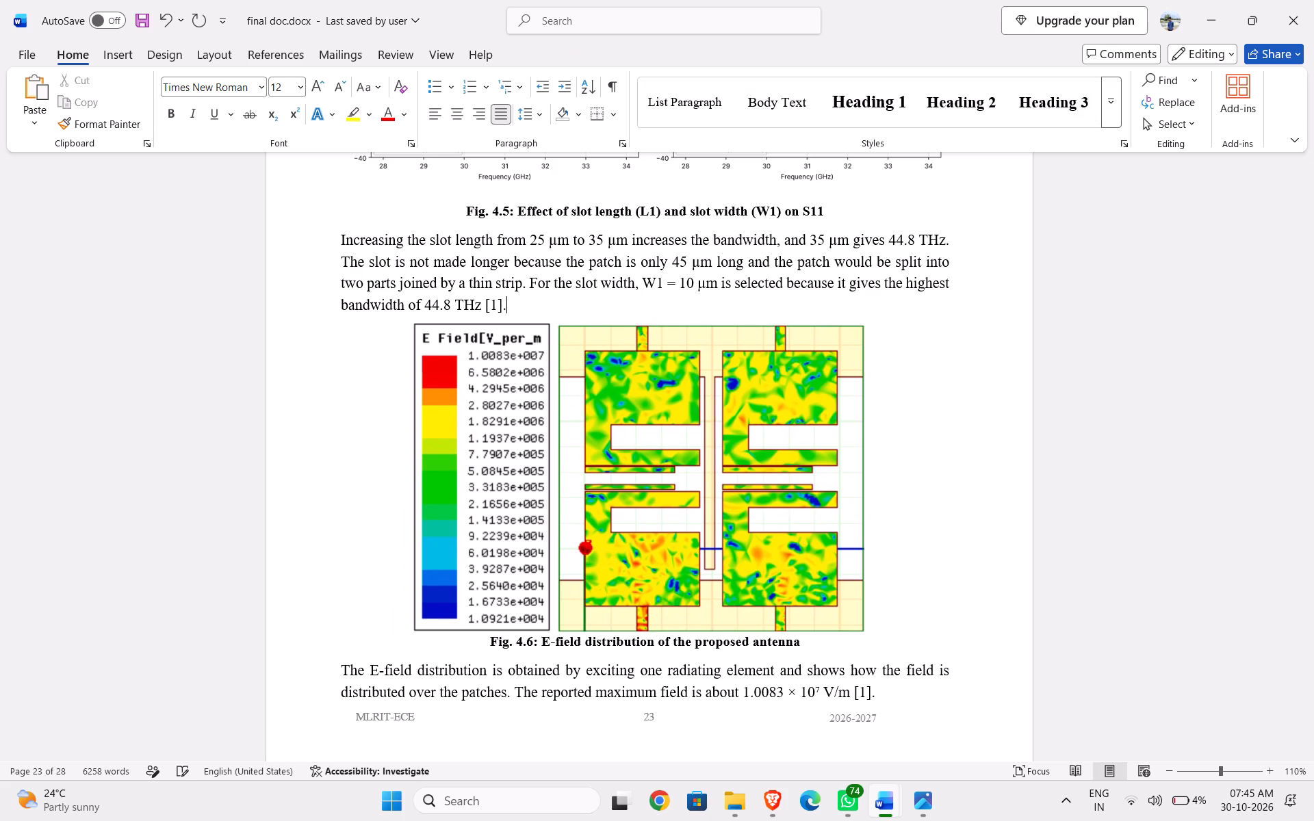
Review the report's Fig. 4.7 and switch to the reference article document to look for its matching figures.
{"action": "scroll", "coordinate": [613, 651], "scroll_direction": "down", "scroll_amount": 14}
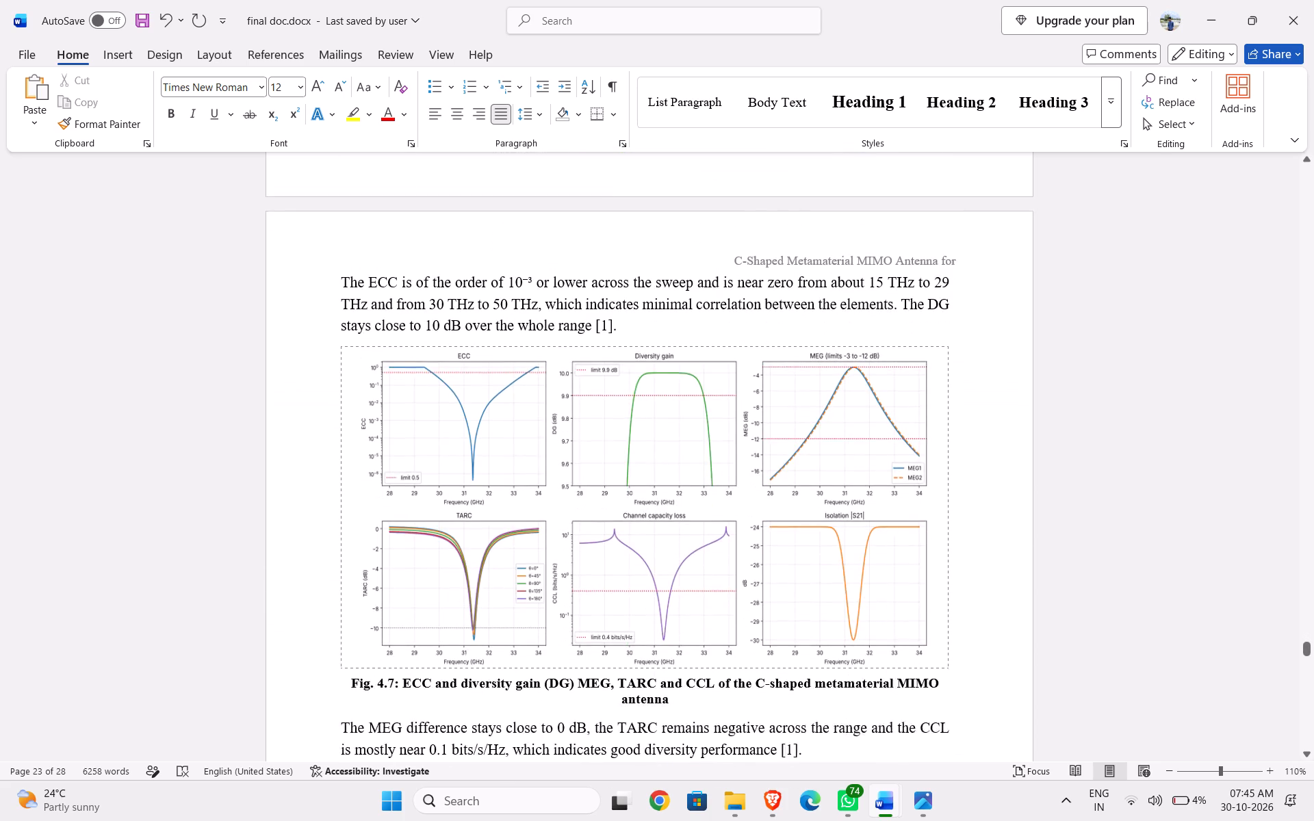
{"action": "scroll", "coordinate": [775, 682], "scroll_direction": "down", "scroll_amount": 2}
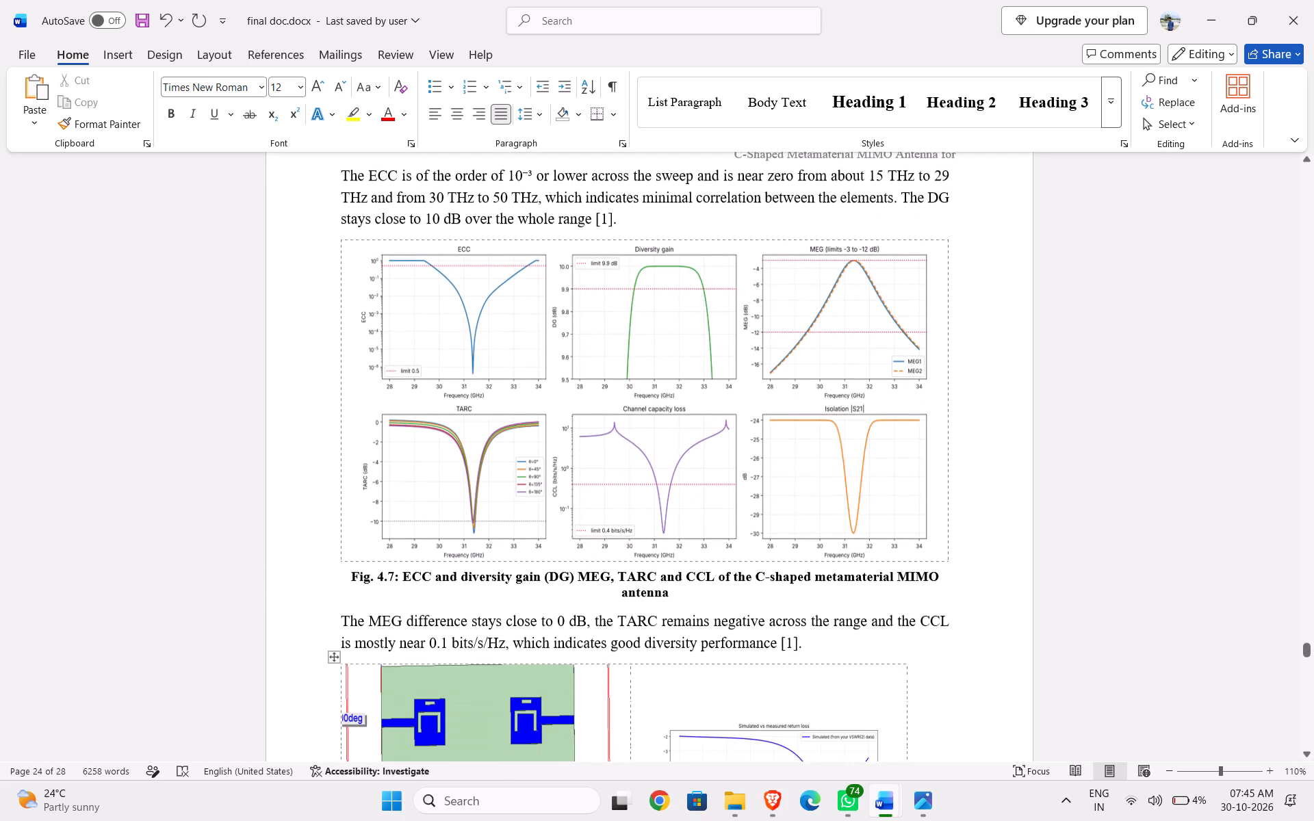
{"action": "left_click", "coordinate": [928, 739]}
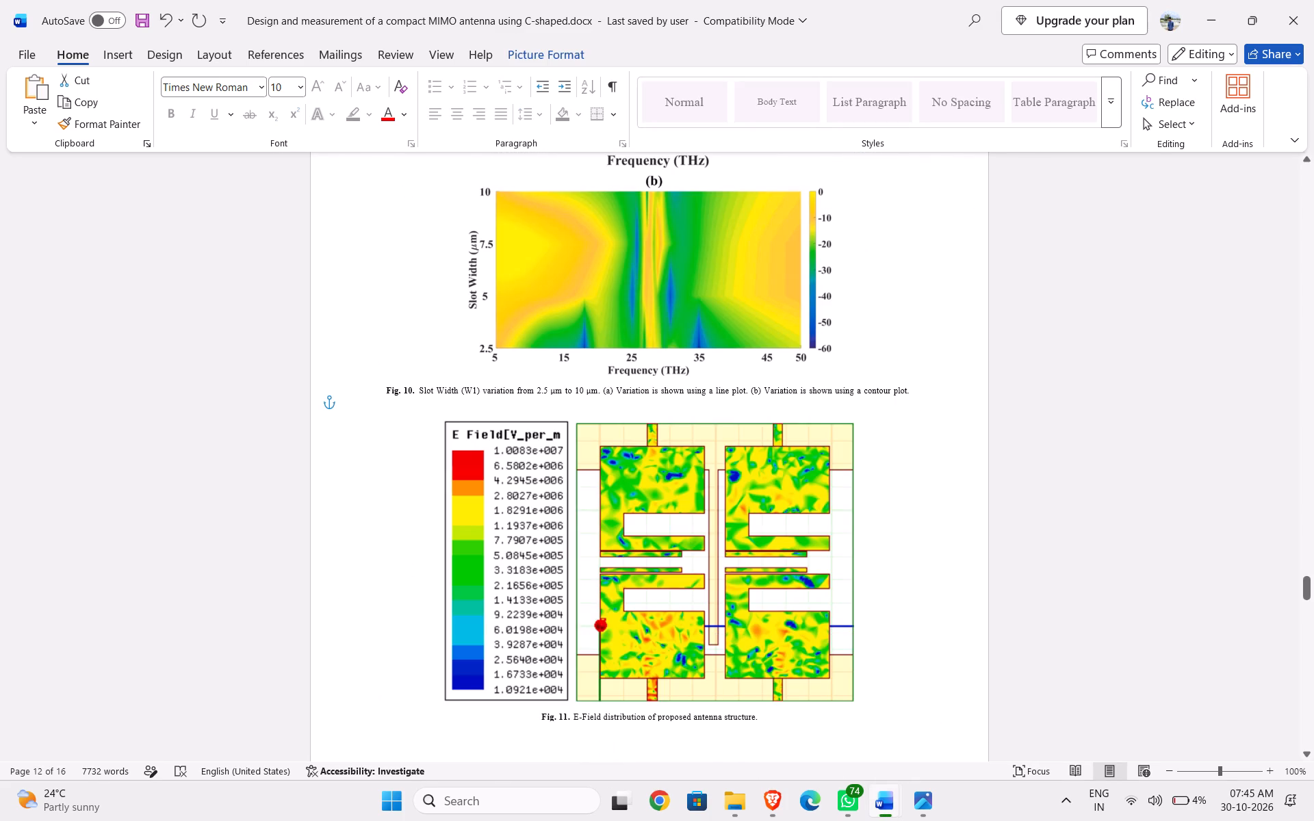
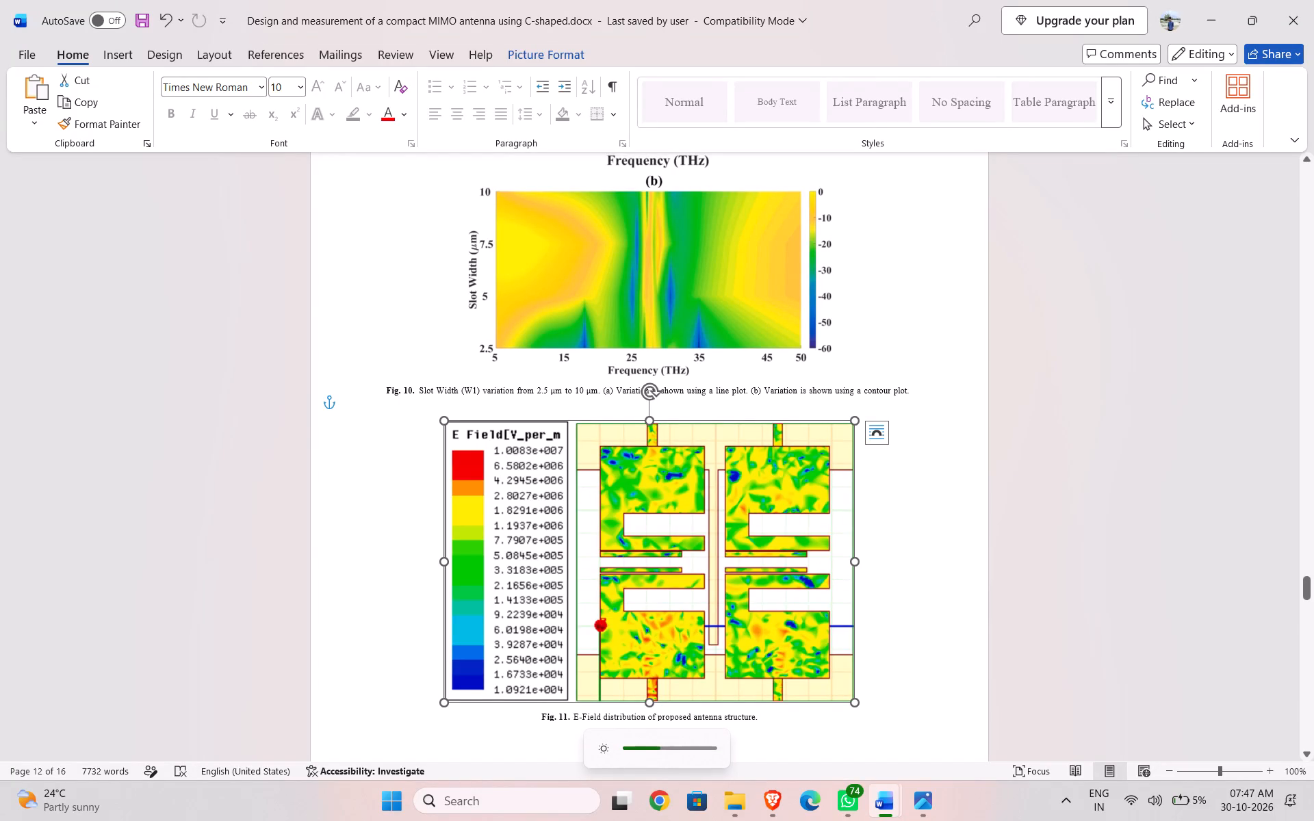
Look through the reference article's Fig. 12 and Fig. 13 for the ECC, DG, MEG, TARC and CCL plots matching Fig. 4.7.
{"action": "scroll", "coordinate": [927, 410], "scroll_direction": "down", "scroll_amount": 5}
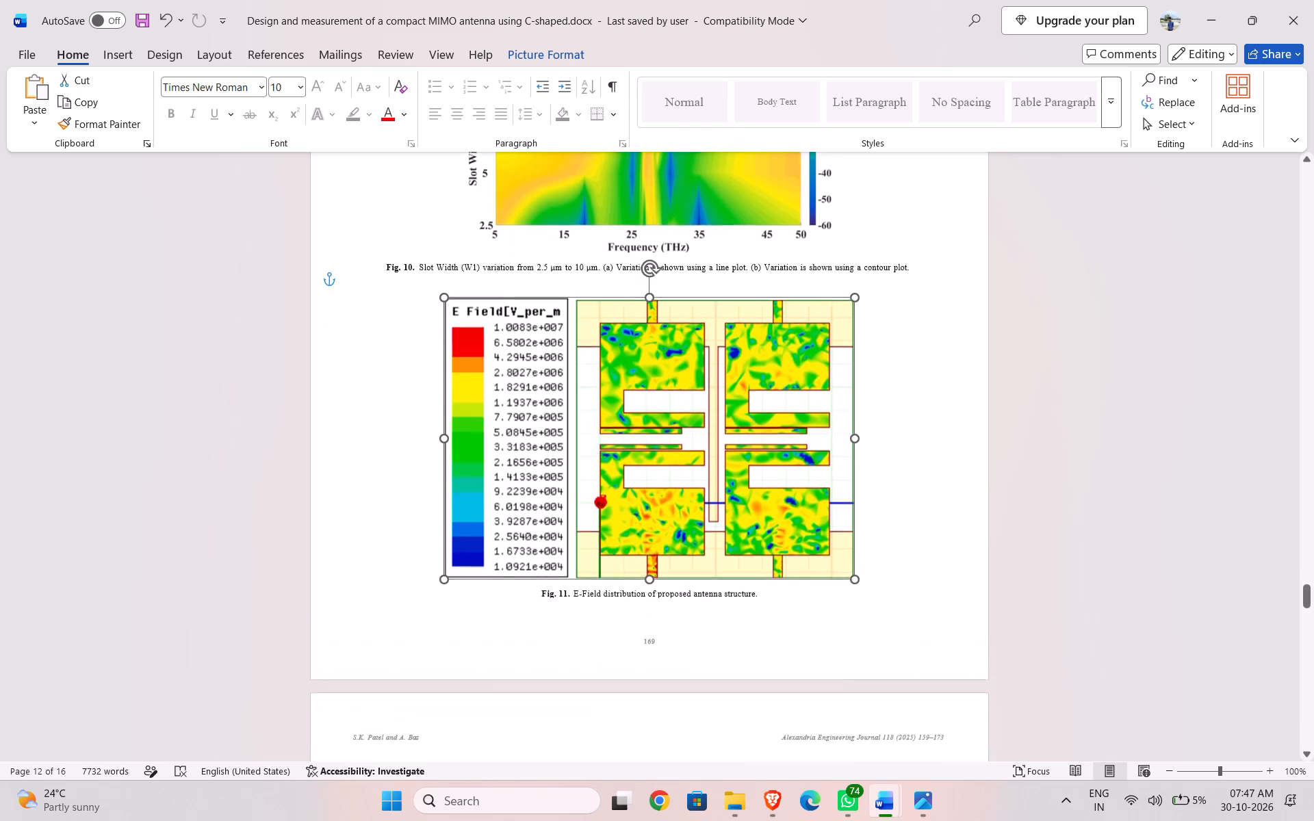
{"action": "scroll", "coordinate": [927, 410], "scroll_direction": "down", "scroll_amount": 15}
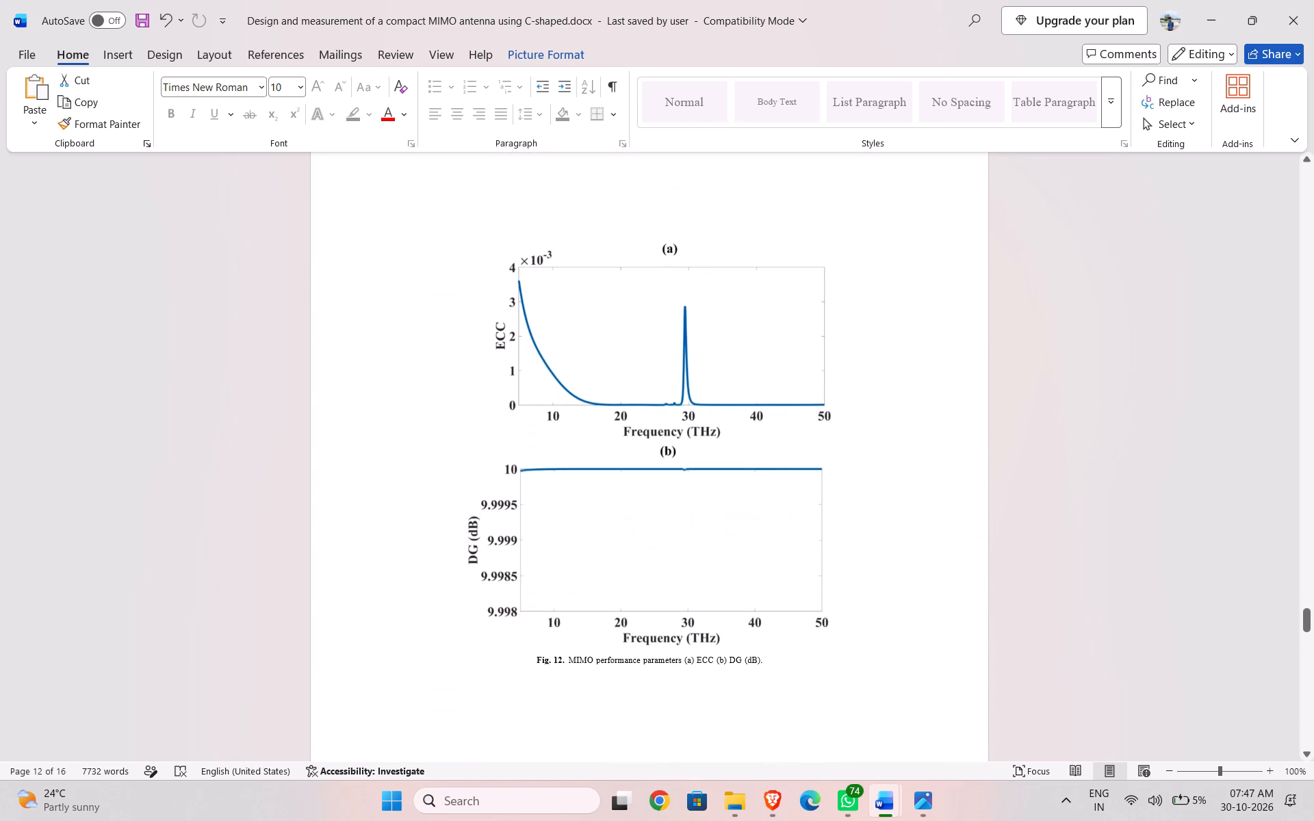
{"action": "scroll", "coordinate": [927, 410], "scroll_direction": "down", "scroll_amount": 1}
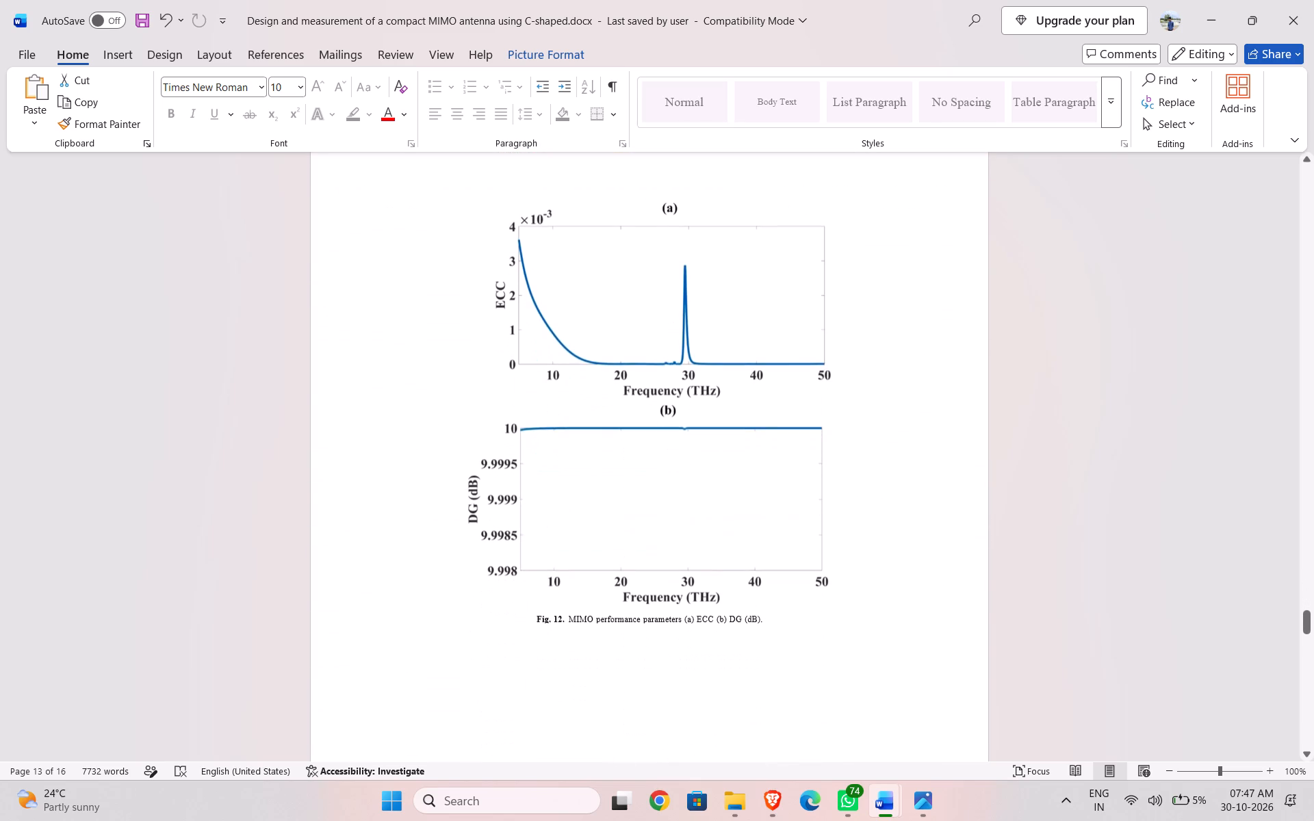
{"action": "scroll", "coordinate": [927, 410], "scroll_direction": "up", "scroll_amount": 13}
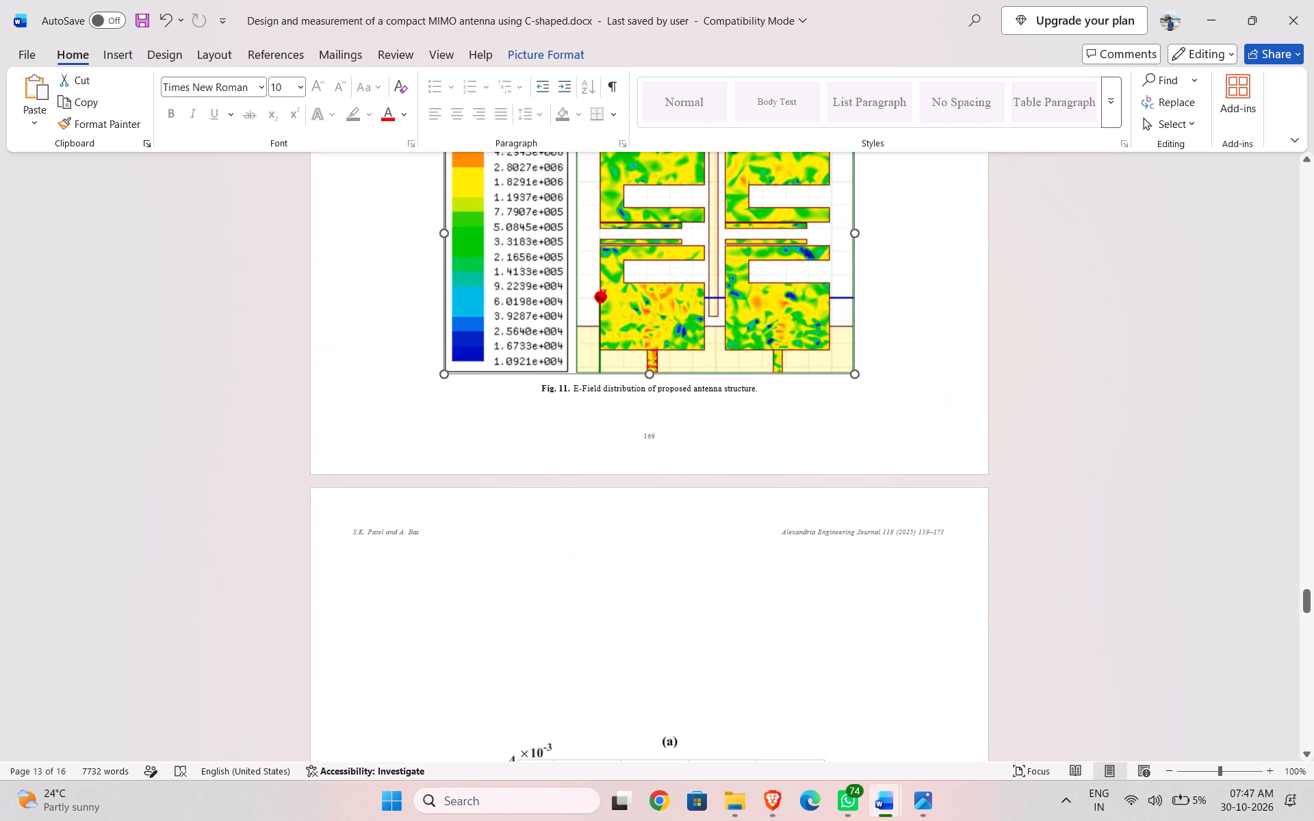
{"action": "scroll", "coordinate": [927, 410], "scroll_direction": "down", "scroll_amount": 20}
{"action": "scroll", "coordinate": [927, 410], "scroll_direction": "down", "scroll_amount": 5}
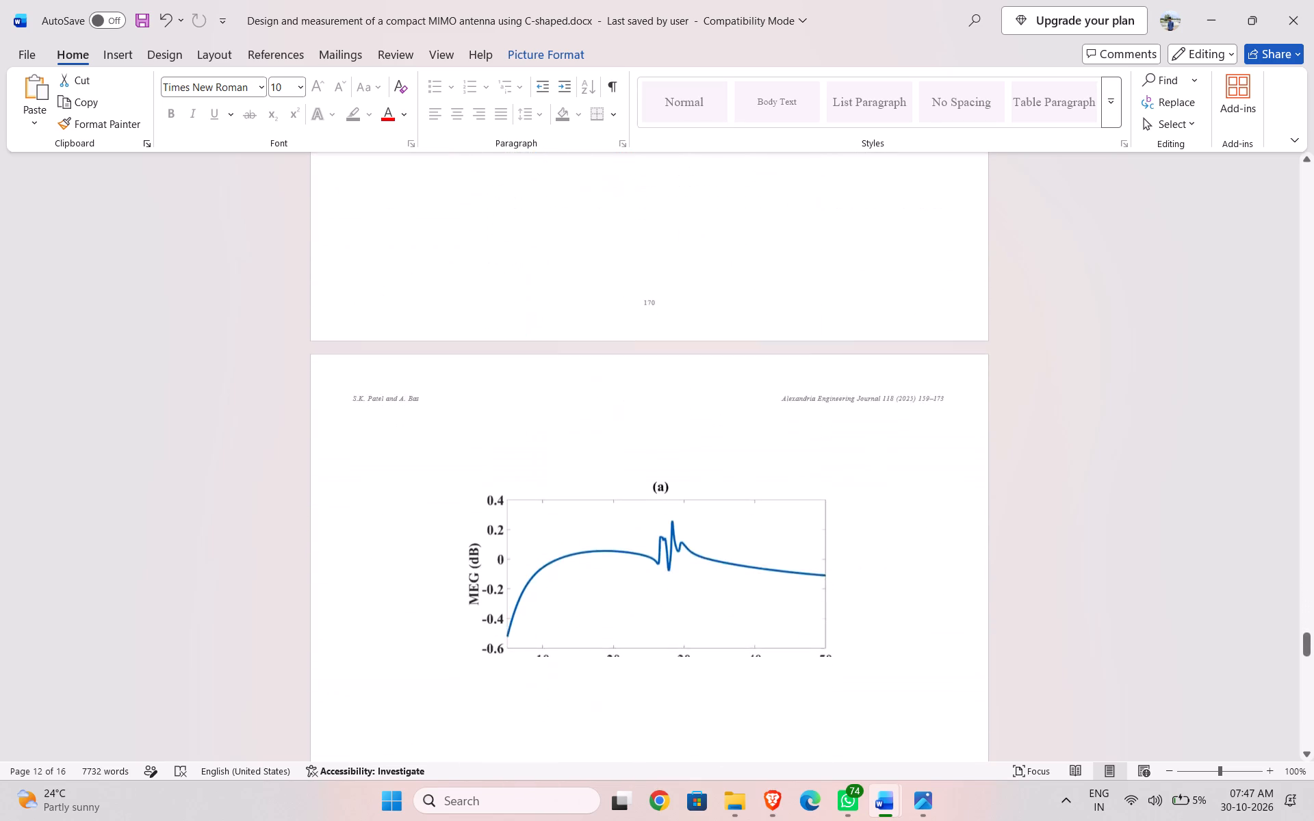
{"action": "scroll", "coordinate": [927, 410], "scroll_direction": "down", "scroll_amount": 17}
{"action": "scroll", "coordinate": [927, 410], "scroll_direction": "down", "scroll_amount": 5}
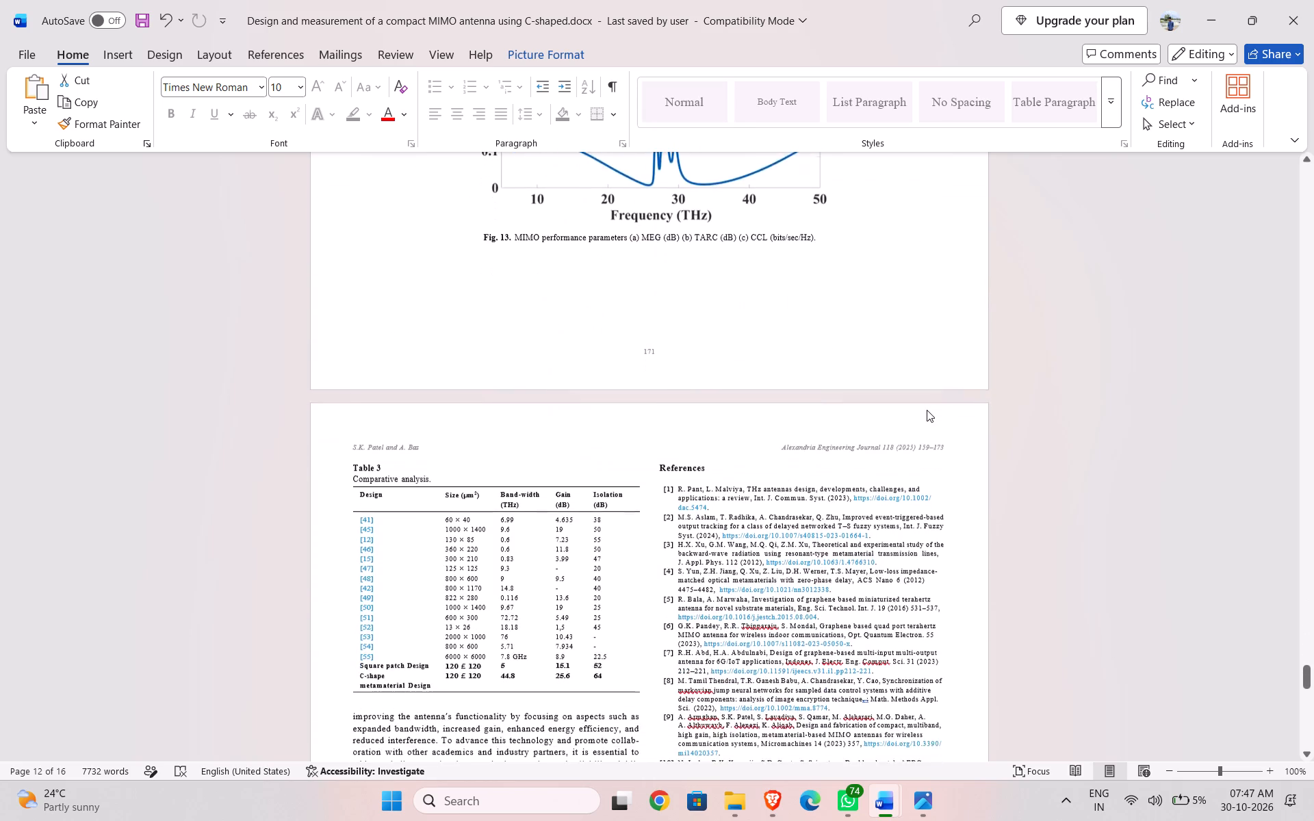
{"action": "scroll", "coordinate": [927, 410], "scroll_direction": "up", "scroll_amount": 18}
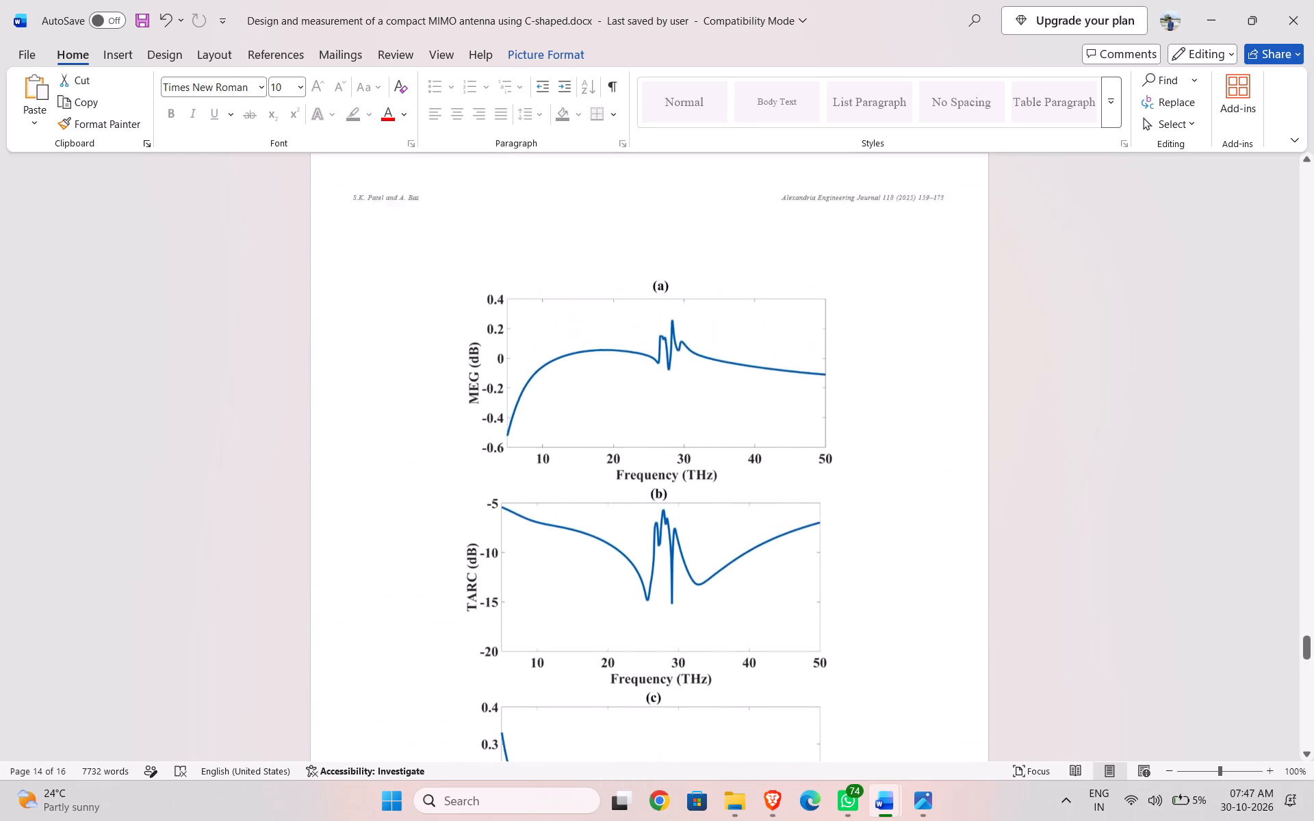
{"action": "scroll", "coordinate": [927, 410], "scroll_direction": "up", "scroll_amount": 14}
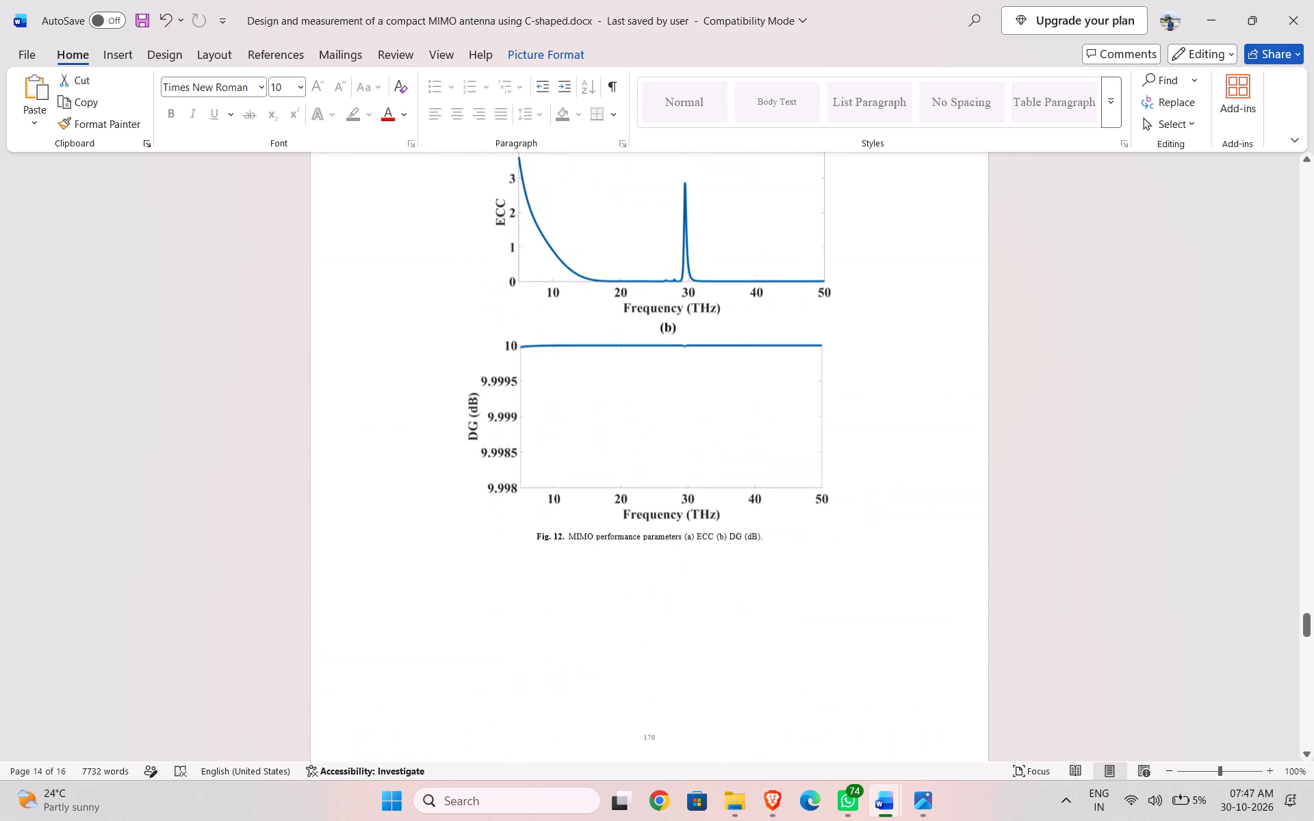
{"action": "scroll", "coordinate": [927, 410], "scroll_direction": "up", "scroll_amount": 3}
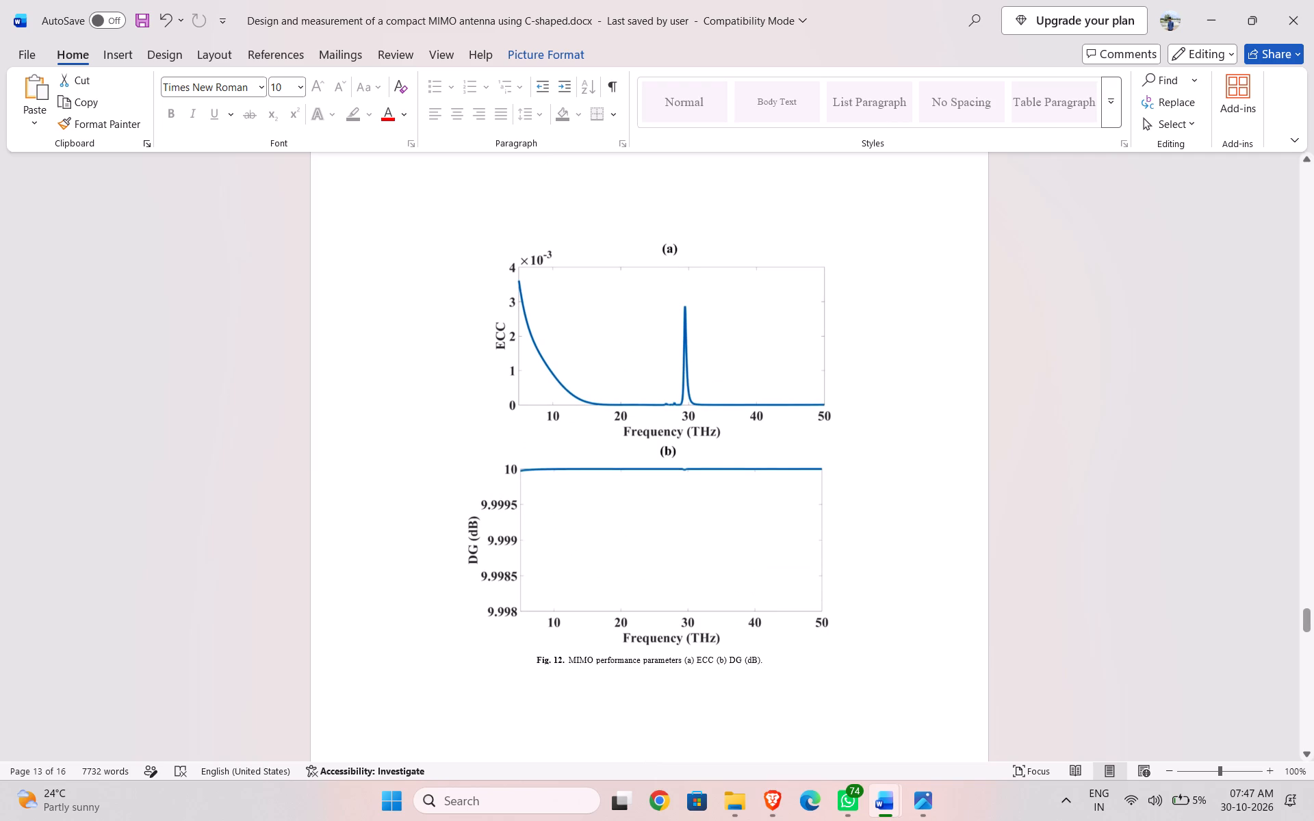
{"action": "scroll", "coordinate": [810, 463], "scroll_direction": "down", "scroll_amount": 8}
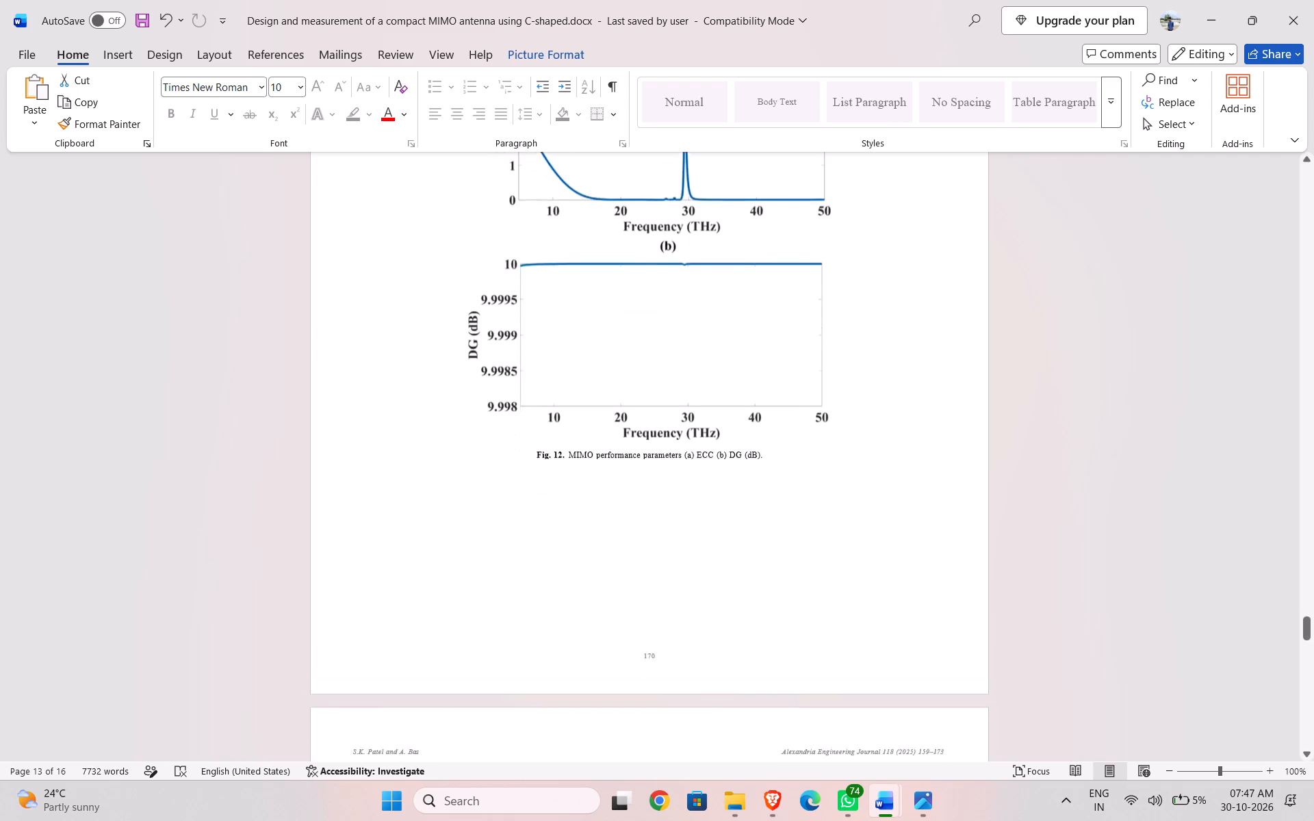
{"action": "scroll", "coordinate": [810, 463], "scroll_direction": "down", "scroll_amount": 17}
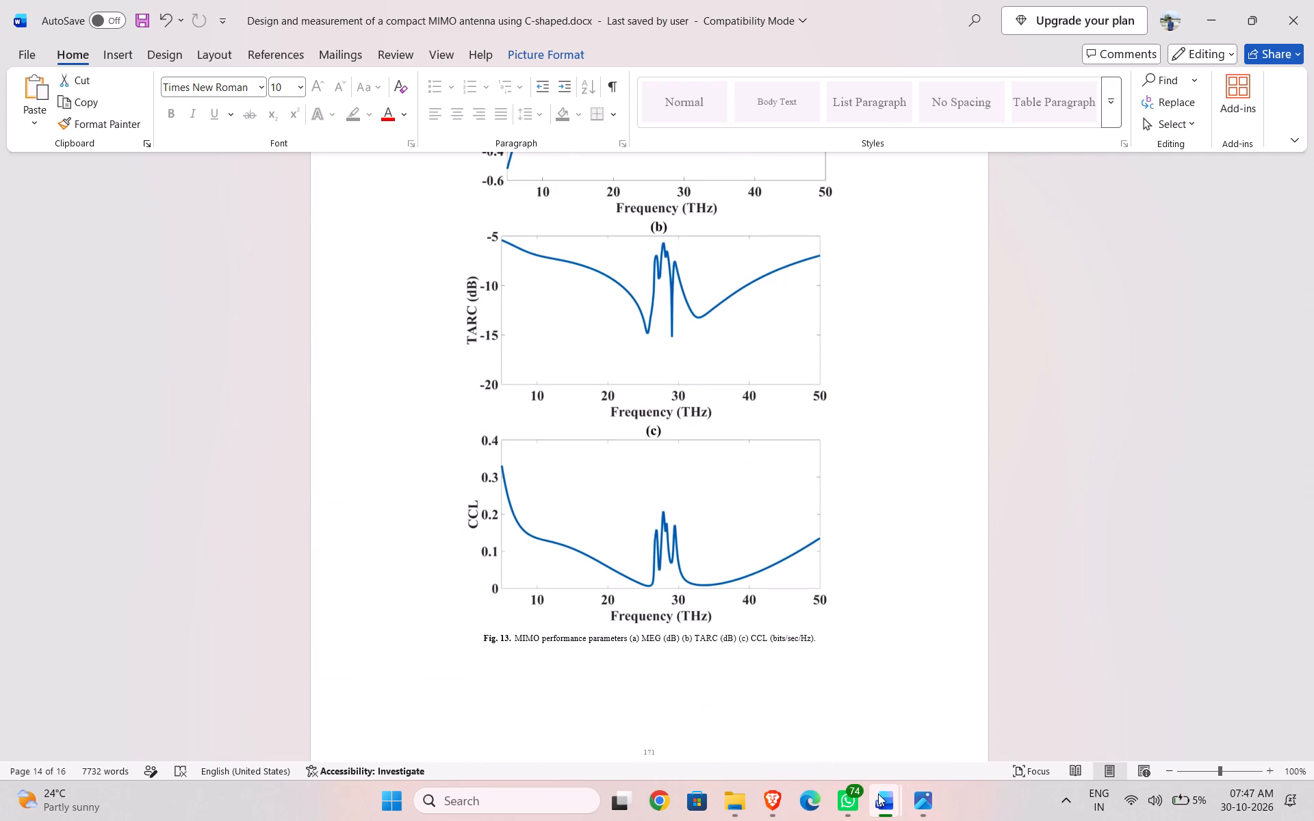
Switch to the final doc report and delete the Fig. 4.7 plots picture together with the empty table cell that held it.
{"action": "left_click", "coordinate": [822, 710]}
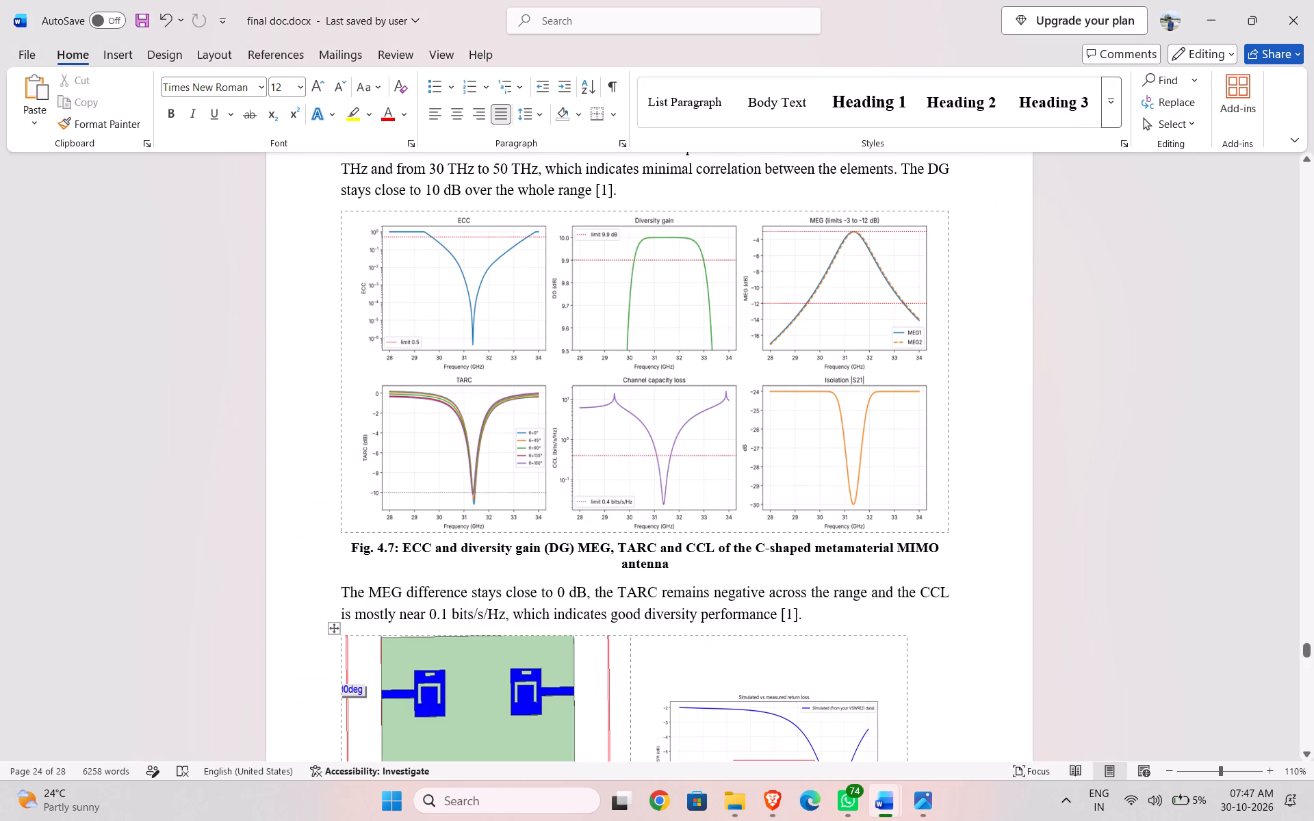
{"action": "left_click", "coordinate": [629, 449]}
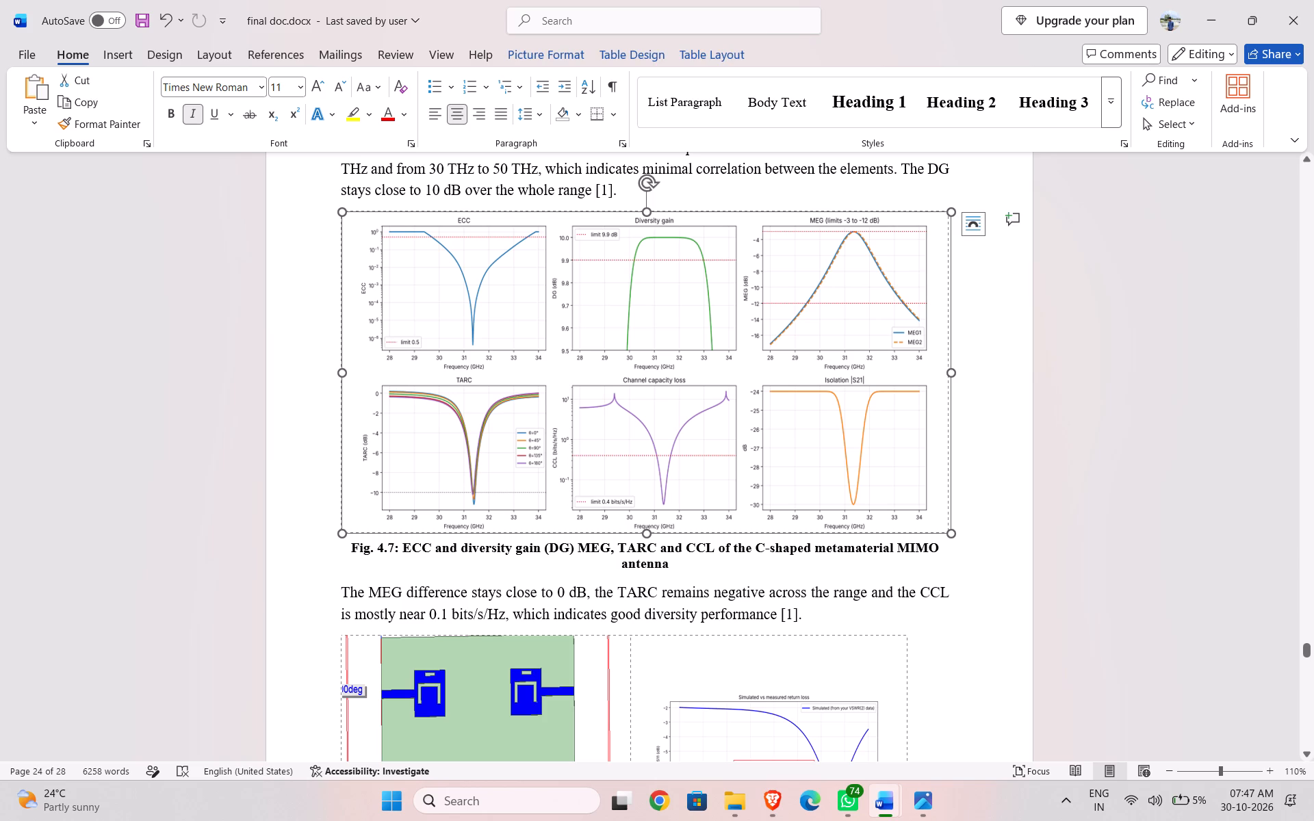
{"action": "key", "text": "Delete"}
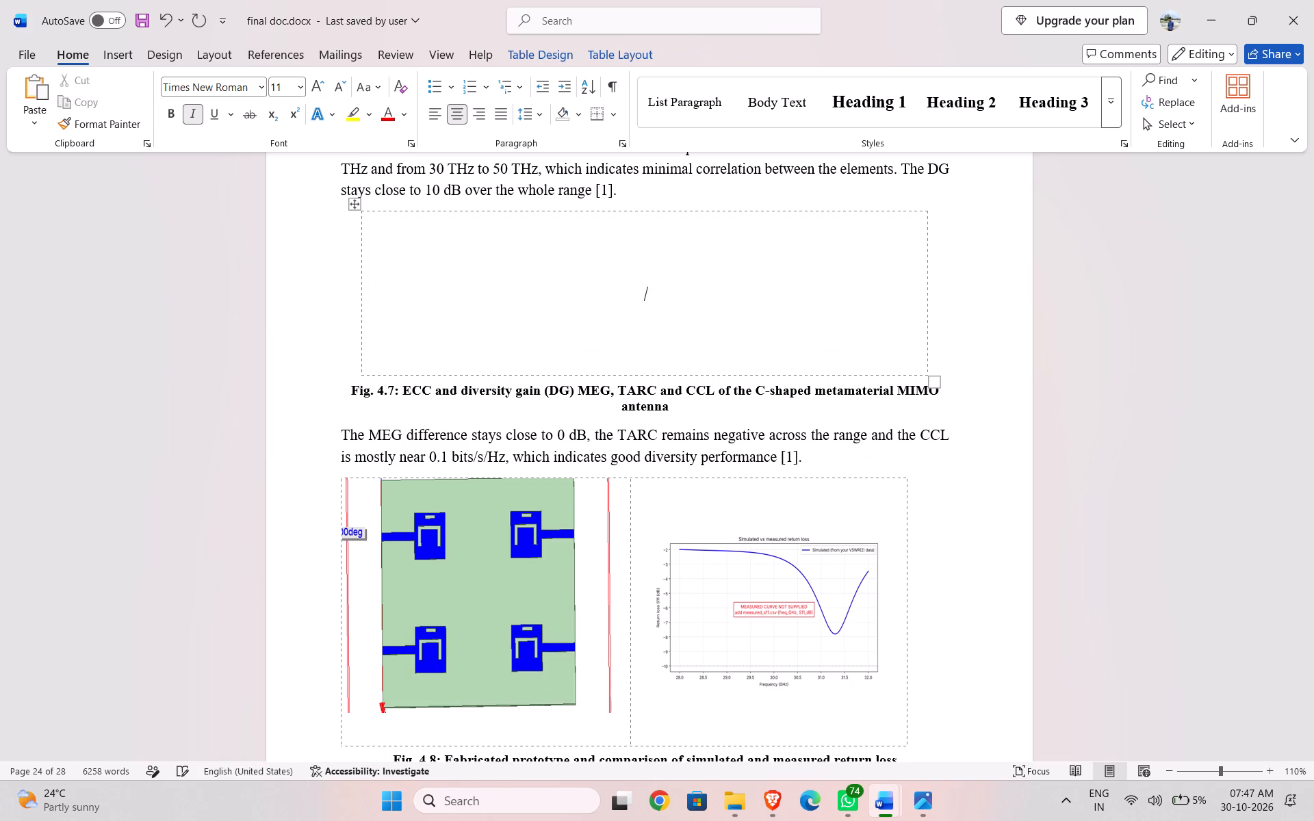
{"action": "left_click", "coordinate": [352, 204]}
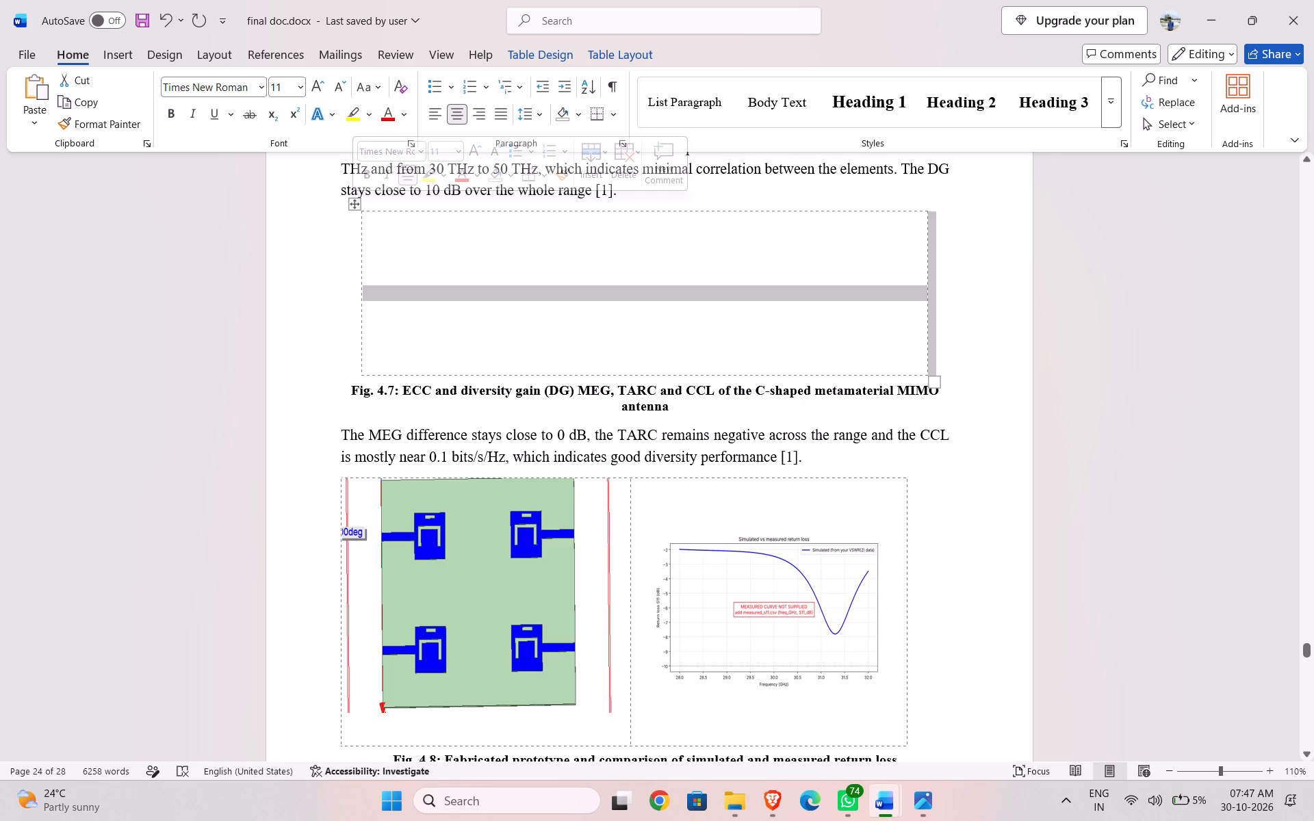
{"action": "right_click", "coordinate": [353, 206]}
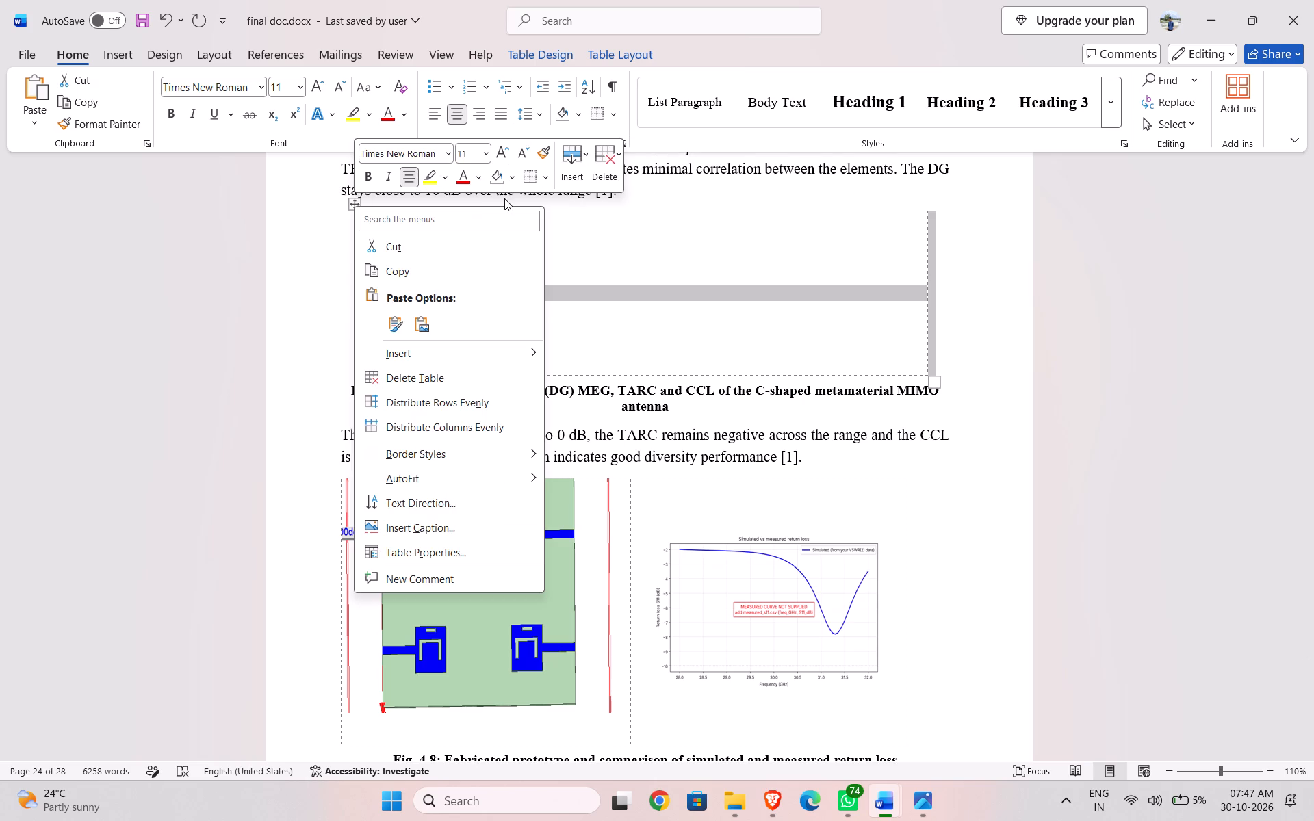
{"action": "left_click", "coordinate": [615, 166]}
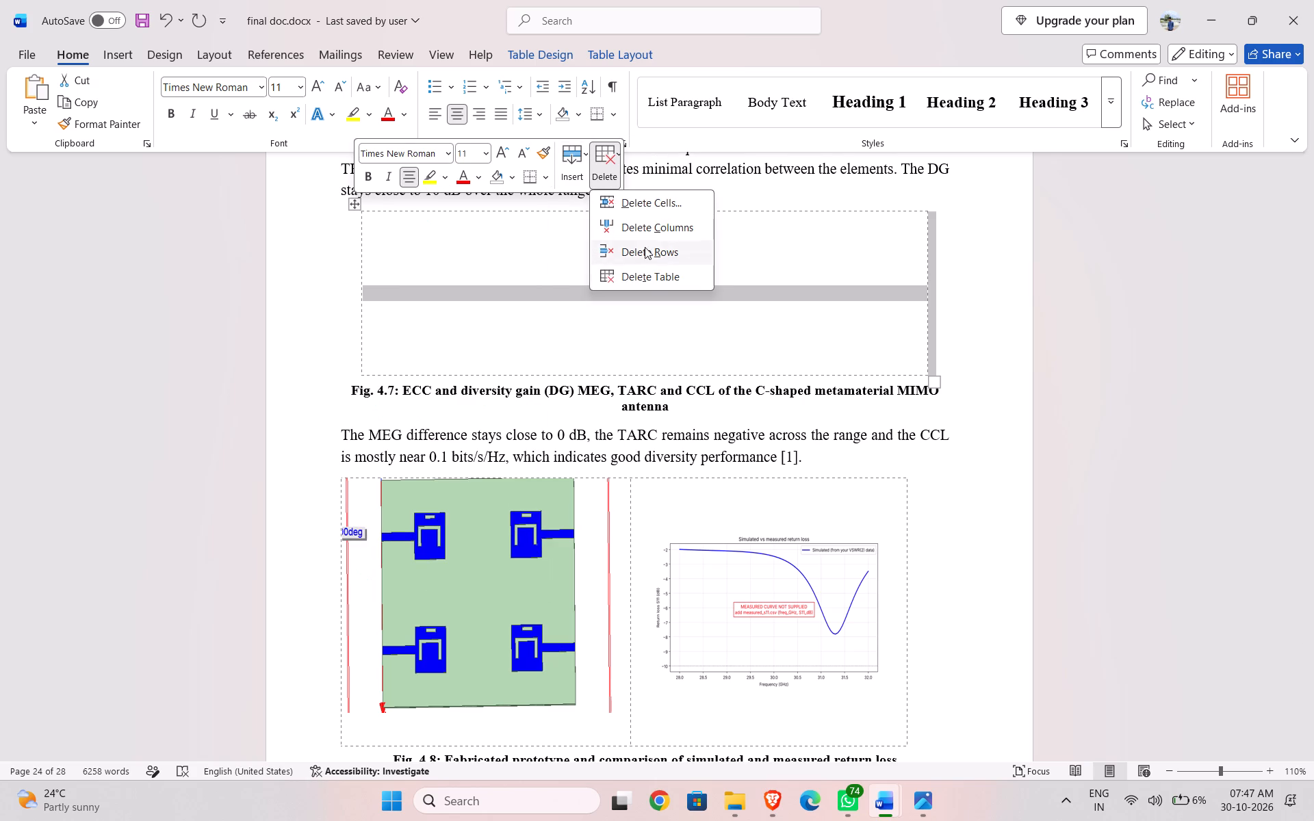
{"action": "left_click", "coordinate": [661, 208]}
{"action": "left_click", "coordinate": [631, 428]}
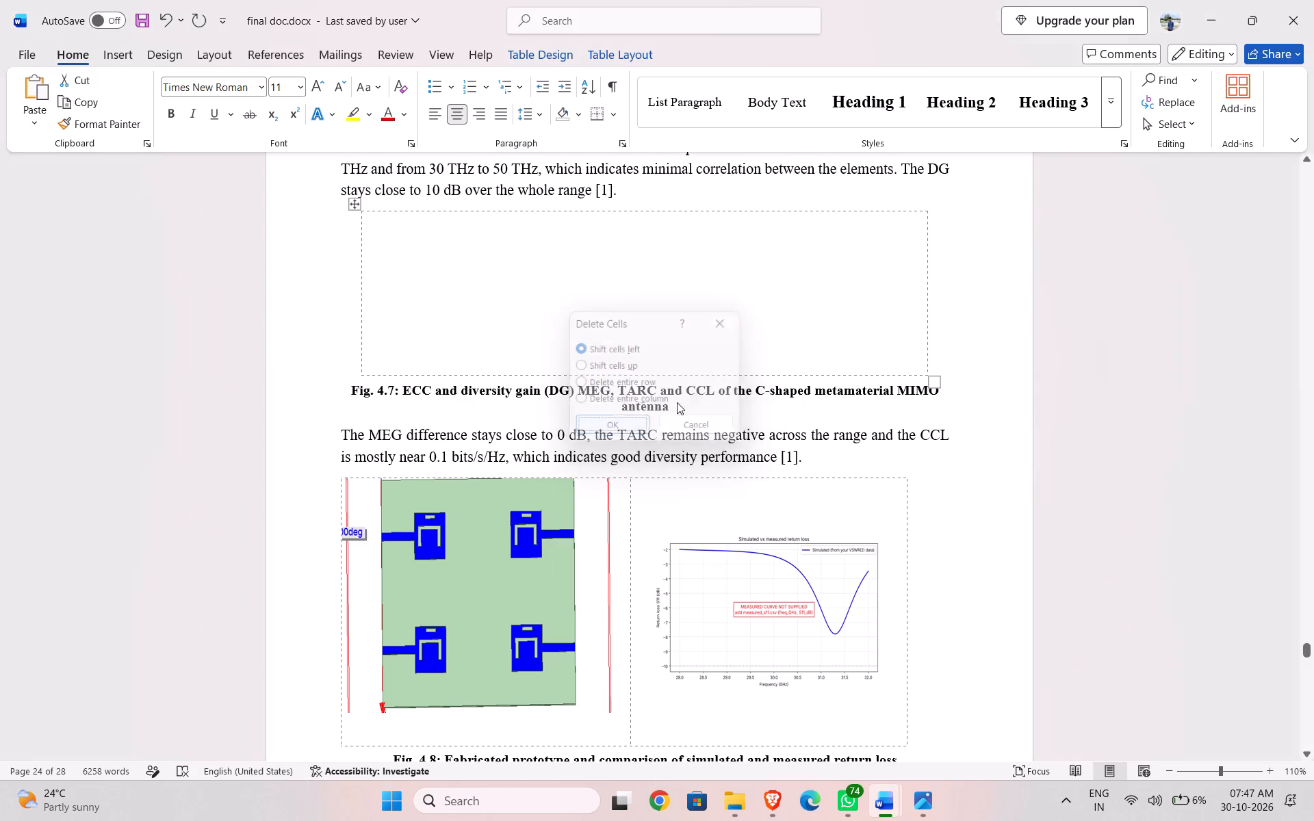
Insert a centred blank line between the ECC and DG paragraph and the Fig. 4.7 caption.
{"action": "scroll", "coordinate": [656, 359], "scroll_direction": "up", "scroll_amount": 3}
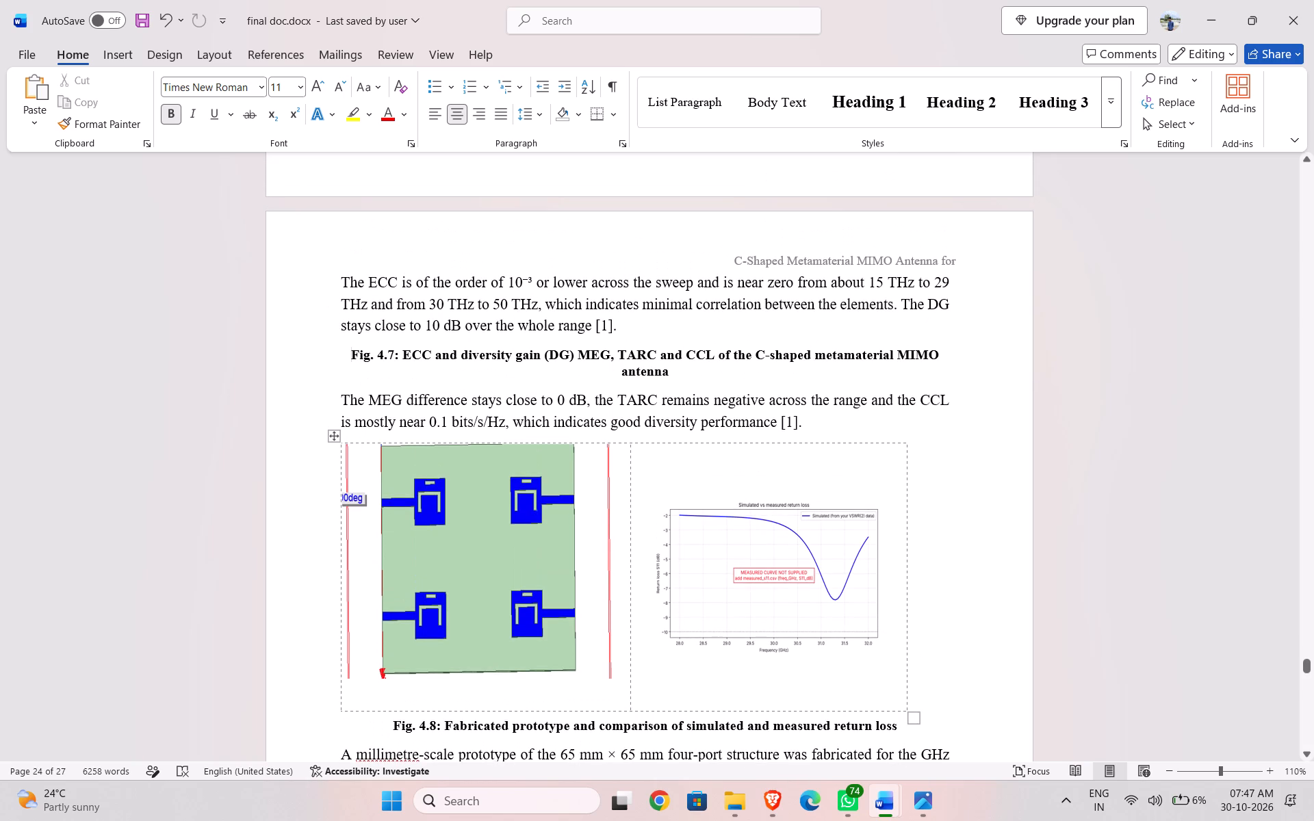
{"action": "left_click", "coordinate": [631, 328]}
{"action": "key", "text": "Return"}
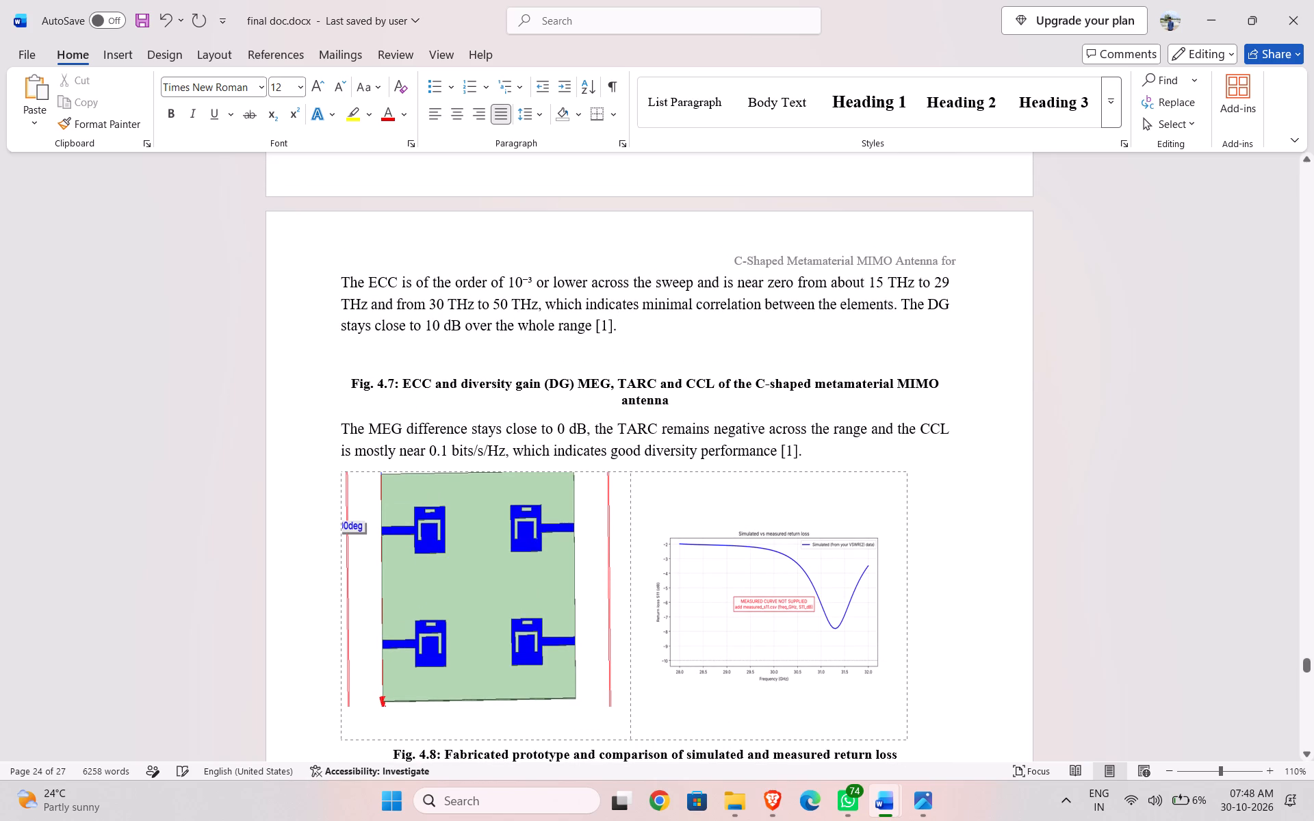
{"action": "left_click", "coordinate": [458, 117]}
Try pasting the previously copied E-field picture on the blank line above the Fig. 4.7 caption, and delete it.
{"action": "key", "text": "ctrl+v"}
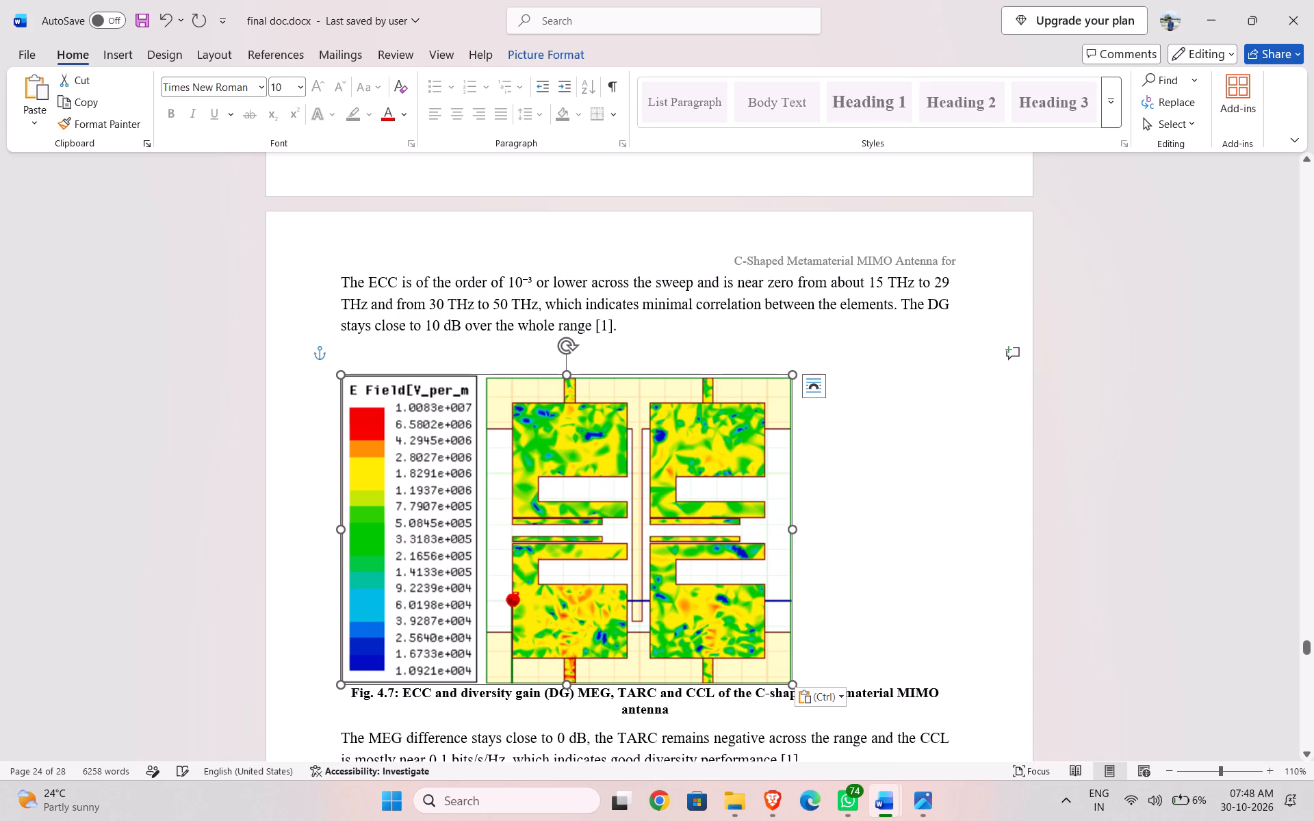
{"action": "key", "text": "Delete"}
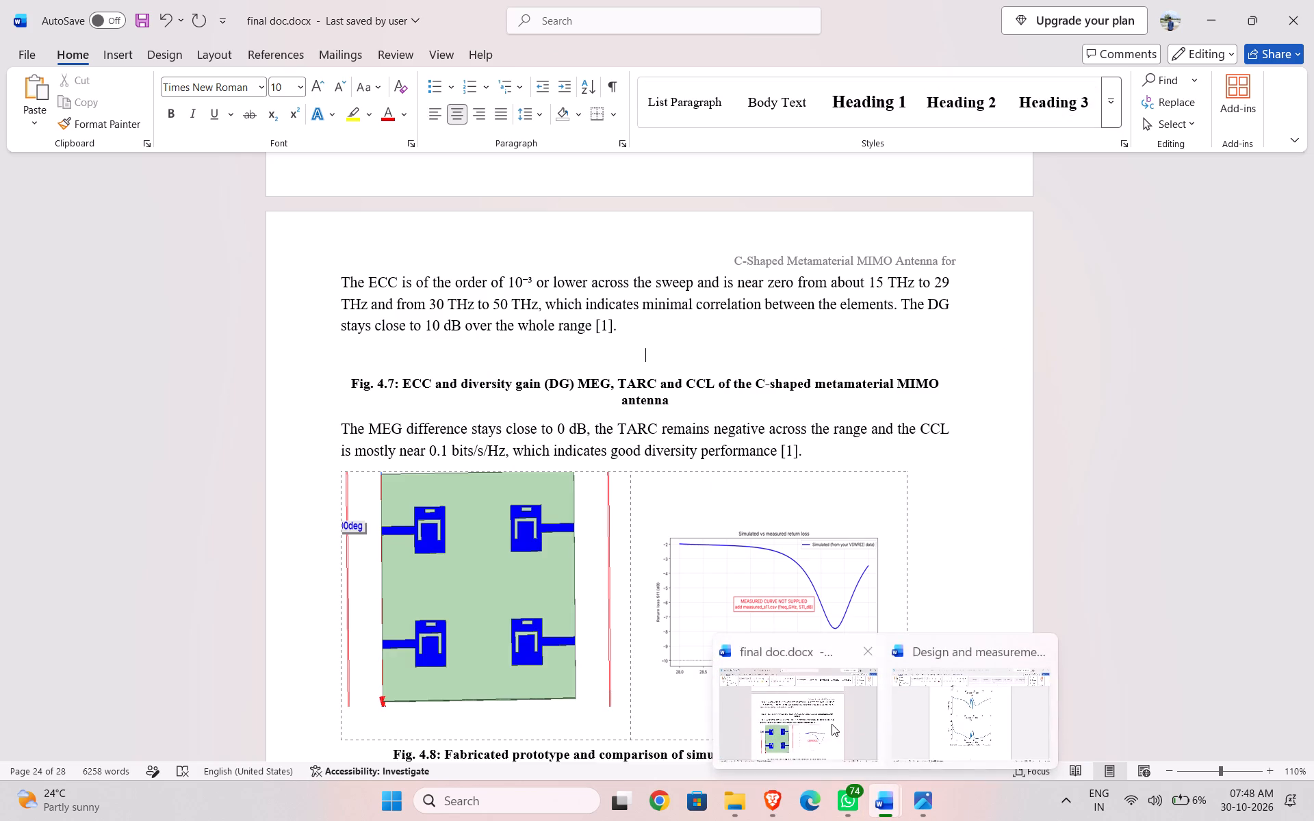
Copy the Fig. 12 ECC and DG picture from the reference article and paste it on the report's blank line above the Fig. 4.7 caption.
{"action": "left_click", "coordinate": [832, 724]}
{"action": "left_click", "coordinate": [985, 695]}
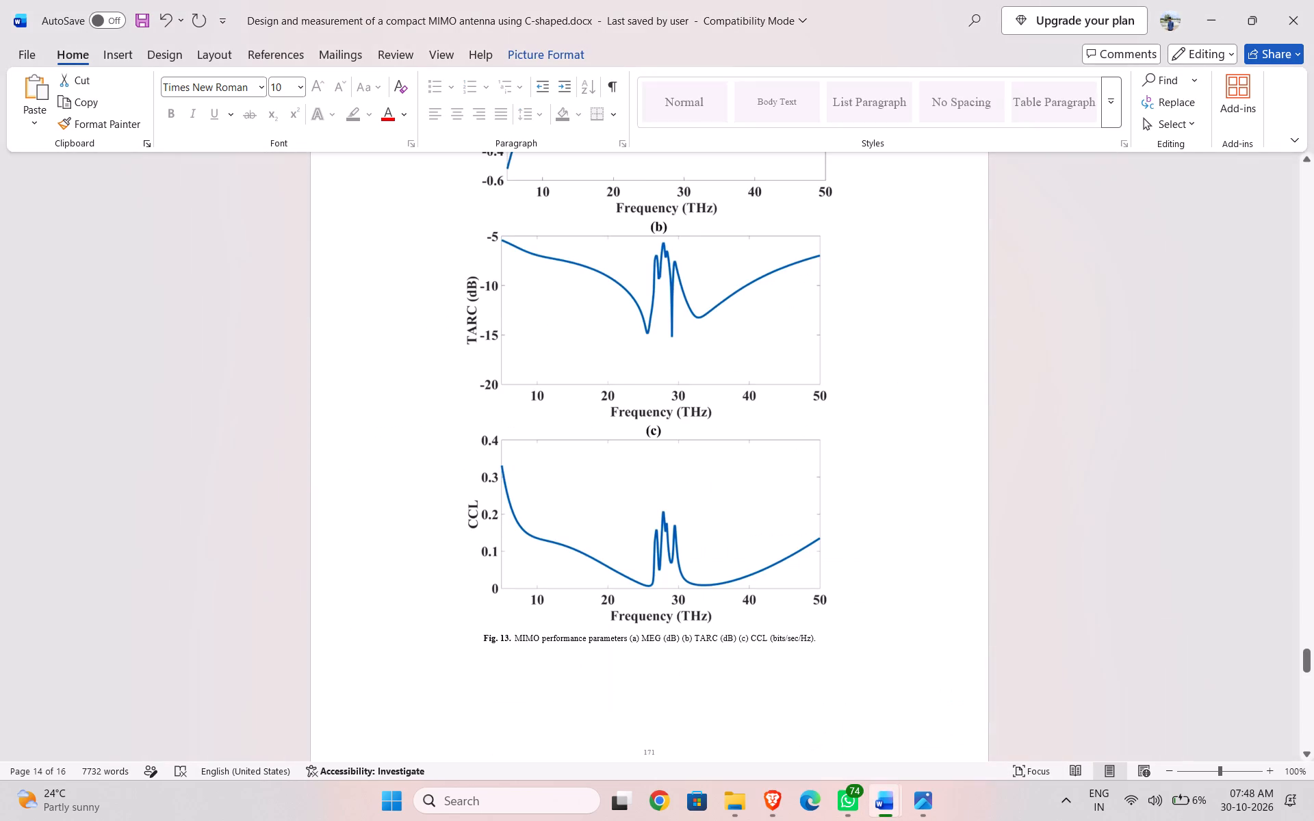
{"action": "scroll", "coordinate": [748, 469], "scroll_direction": "up", "scroll_amount": 20}
{"action": "scroll", "coordinate": [748, 469], "scroll_direction": "up", "scroll_amount": 6}
{"action": "left_click", "coordinate": [742, 469]}
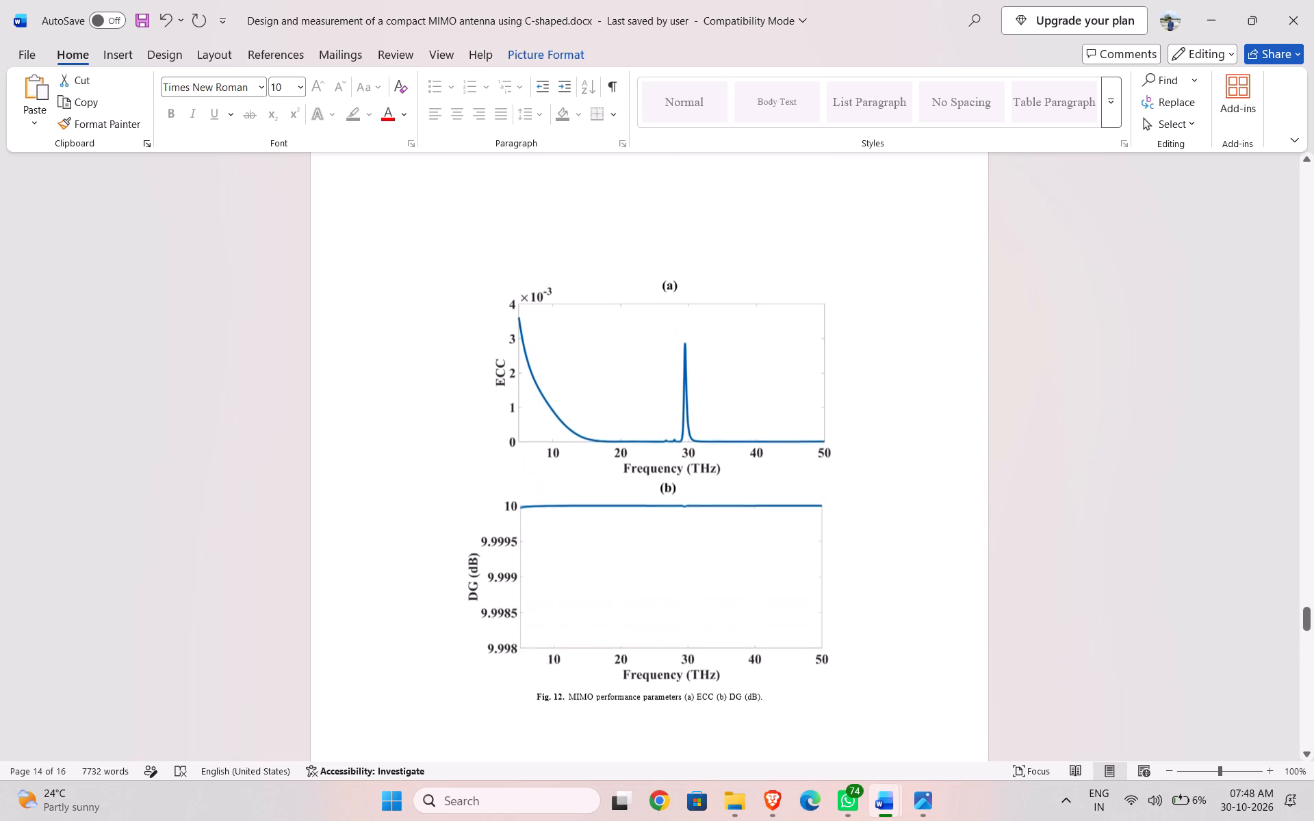
{"action": "key", "text": "ctrl+c"}
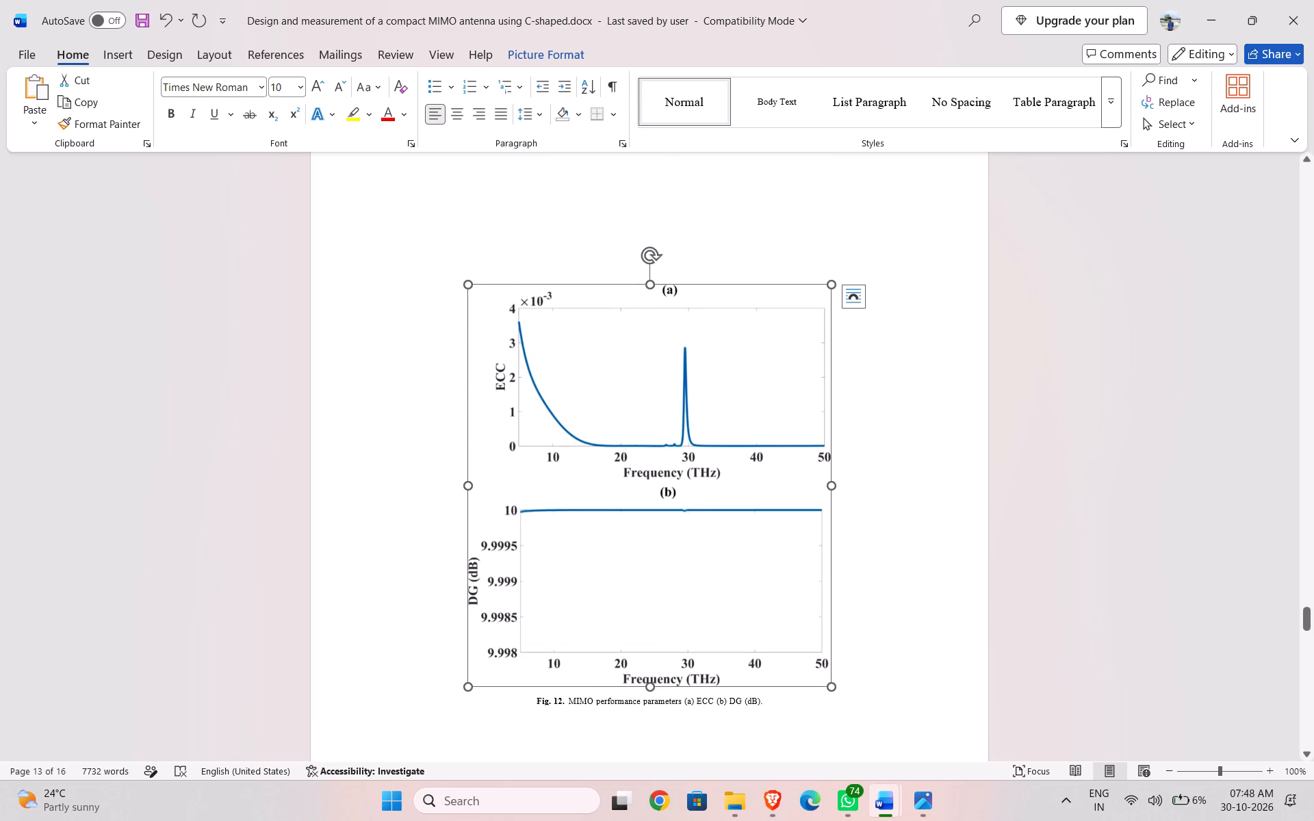
{"action": "scroll", "coordinate": [802, 666], "scroll_direction": "down", "scroll_amount": 2}
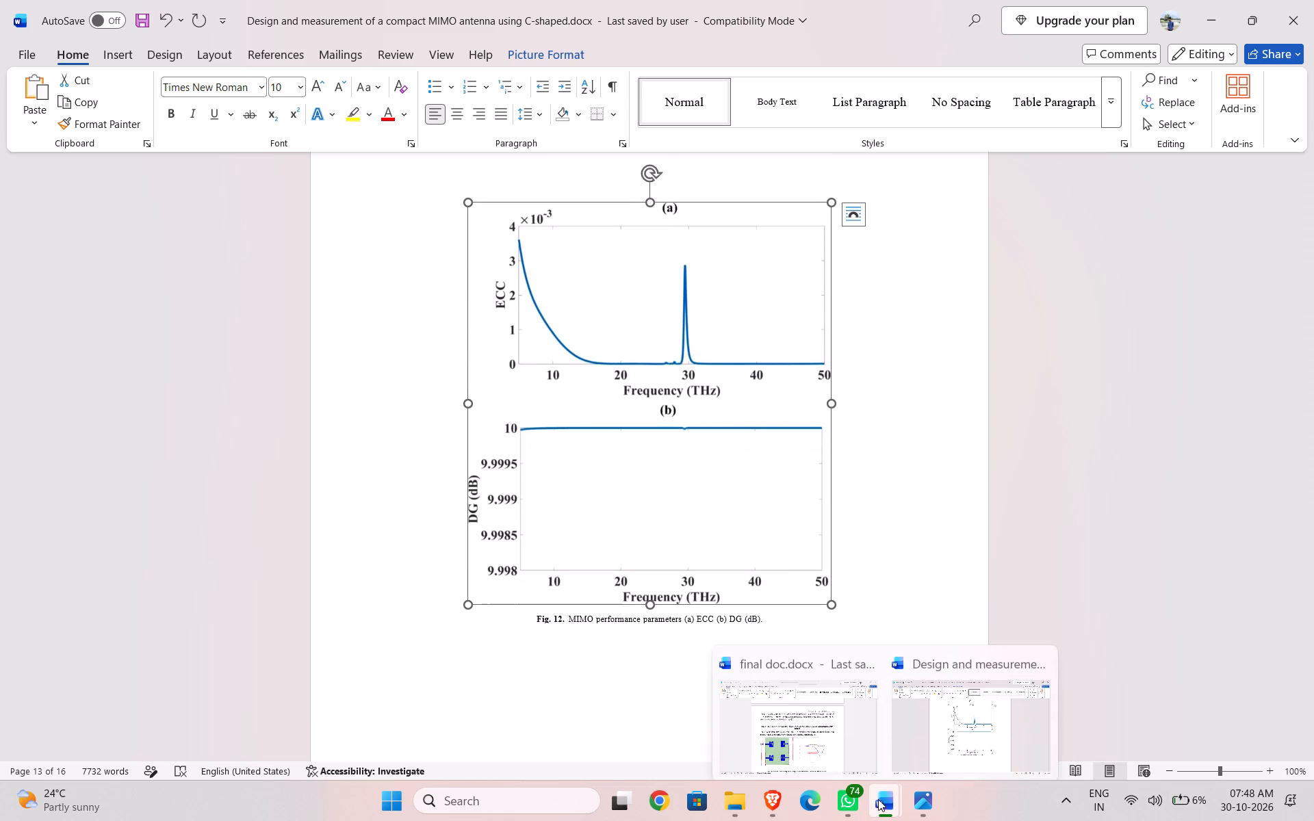
{"action": "left_click", "coordinate": [848, 738]}
{"action": "key", "text": "ctrl+v"}
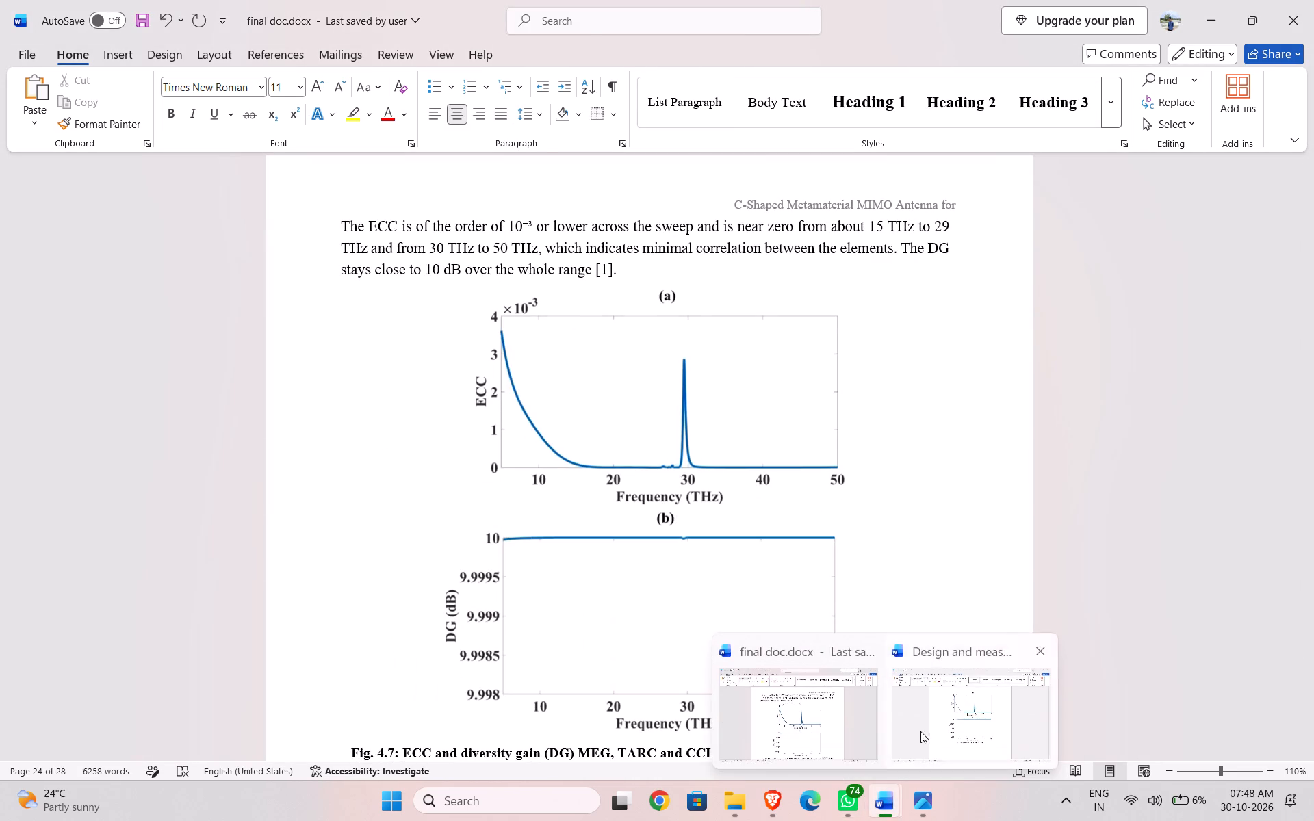
Copy the article's Fig. 13 MEG, TARC and CCL picture and paste it on a new line beneath the ECC and DG picture in the report.
{"action": "left_click", "coordinate": [923, 730]}
{"action": "scroll", "coordinate": [695, 559], "scroll_direction": "down", "scroll_amount": 20}
{"action": "scroll", "coordinate": [695, 559], "scroll_direction": "down", "scroll_amount": 3}
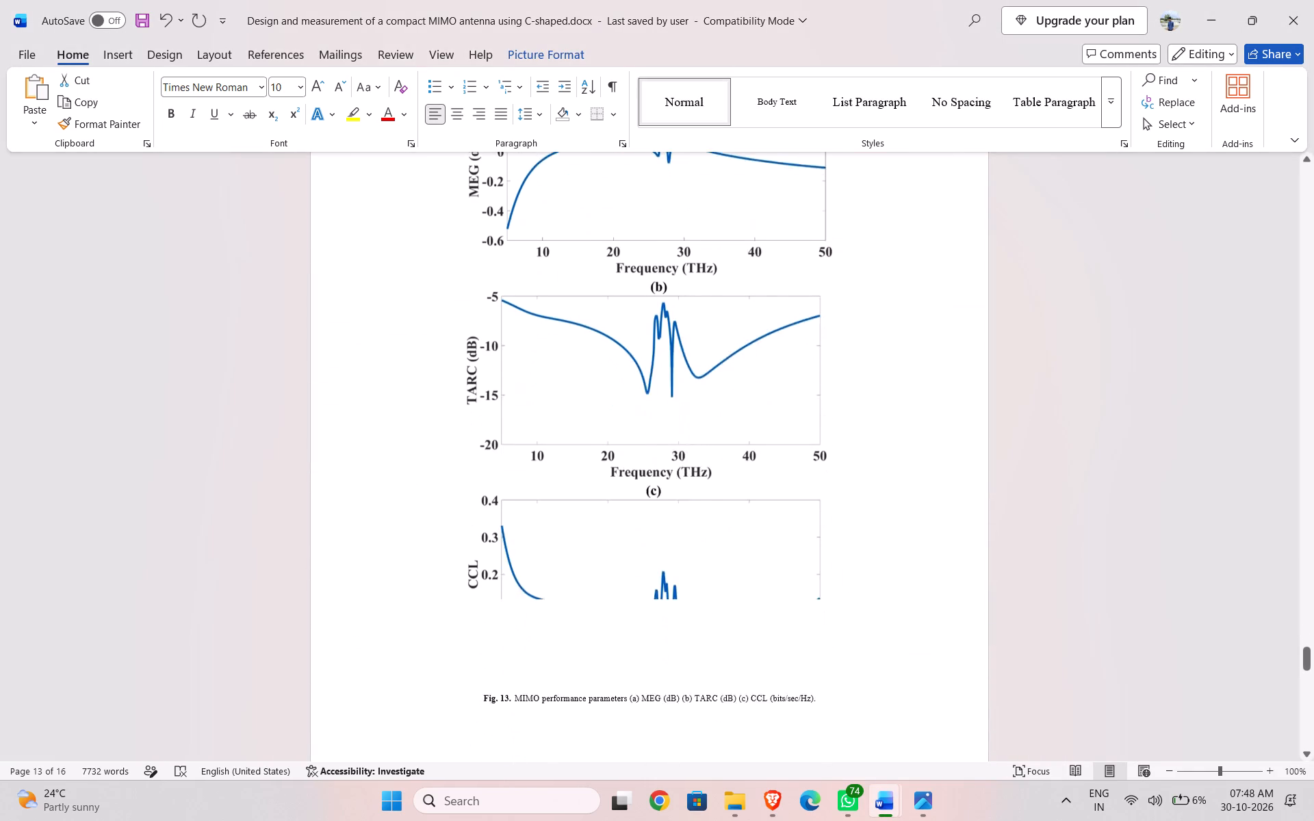
{"action": "left_click", "coordinate": [689, 548]}
{"action": "key", "text": "ctrl+c"}
{"action": "scroll", "coordinate": [688, 544], "scroll_direction": "down", "scroll_amount": 3}
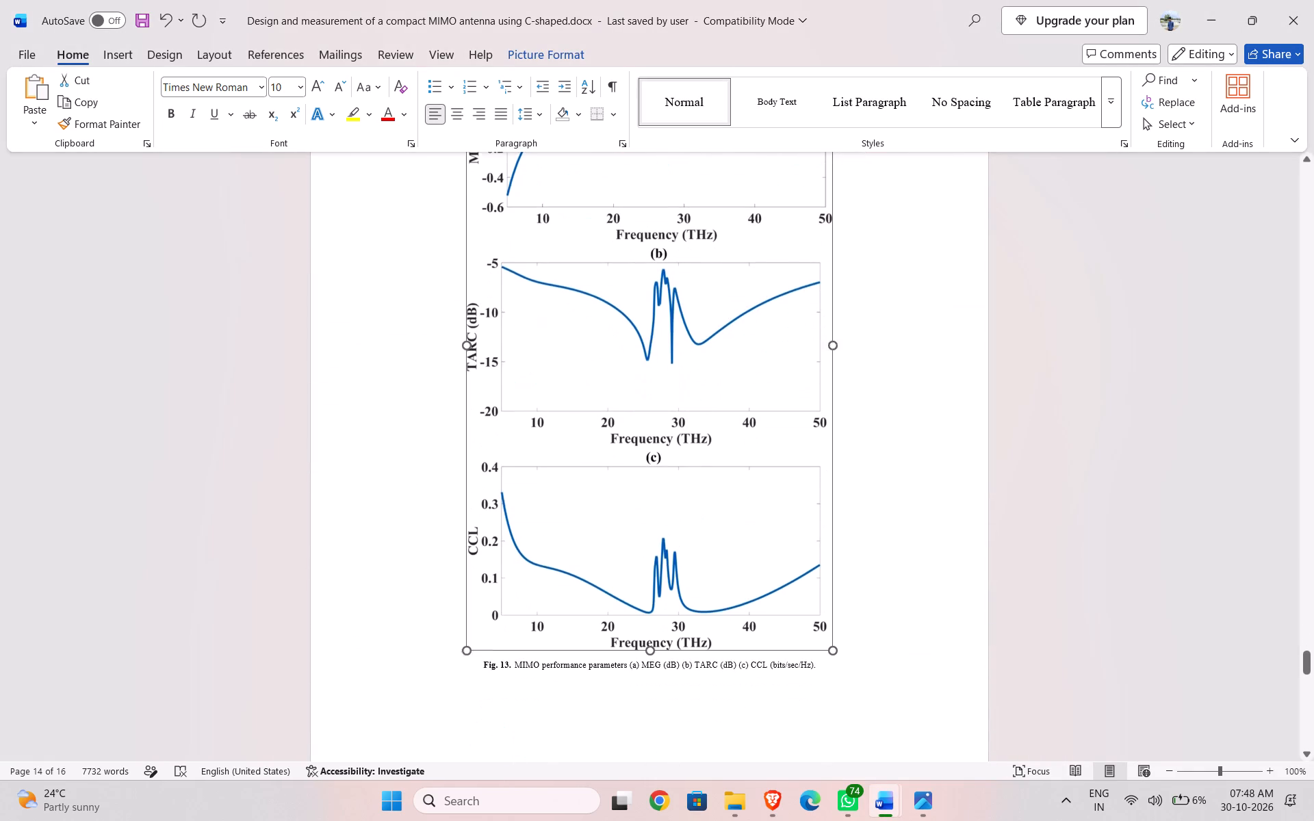
{"action": "scroll", "coordinate": [688, 544], "scroll_direction": "down", "scroll_amount": 11}
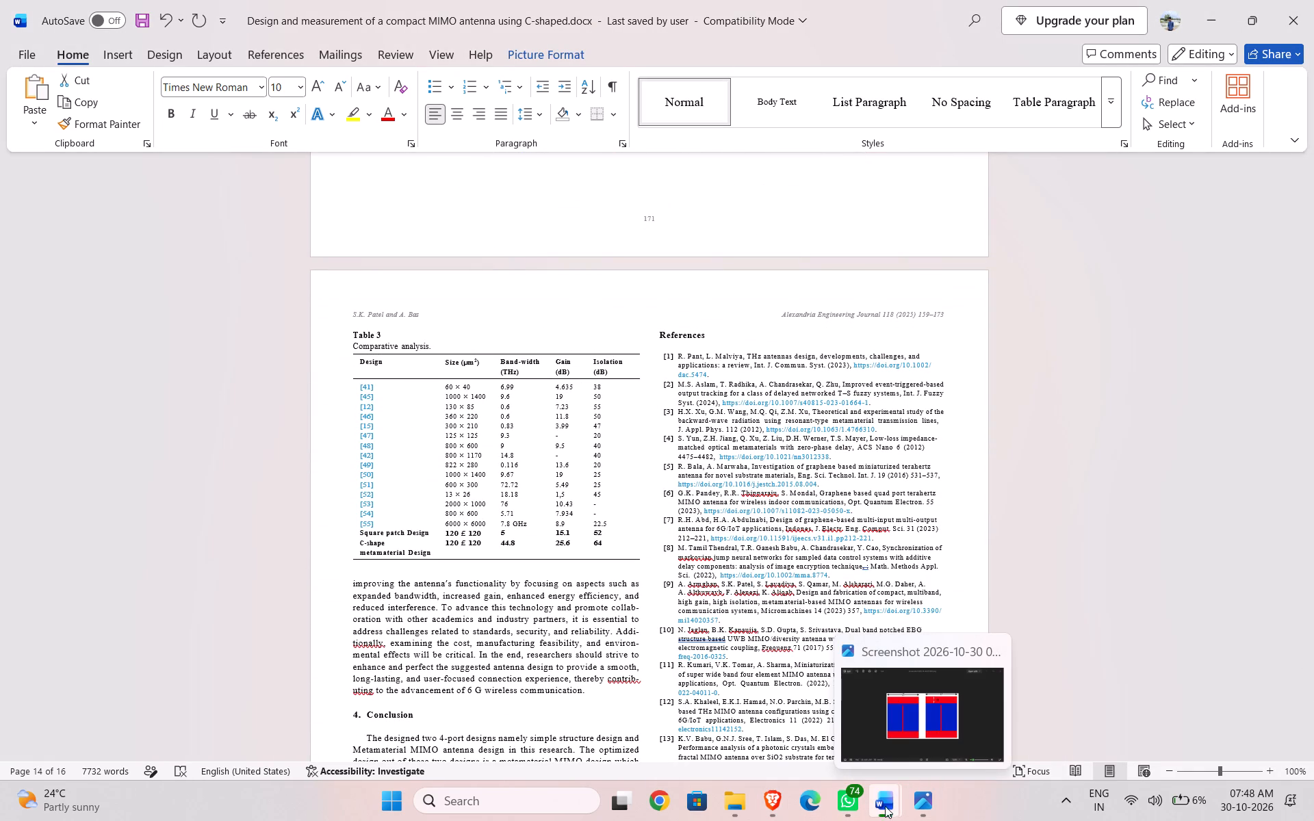
{"action": "left_click", "coordinate": [769, 727]}
{"action": "scroll", "coordinate": [630, 493], "scroll_direction": "down", "scroll_amount": 9}
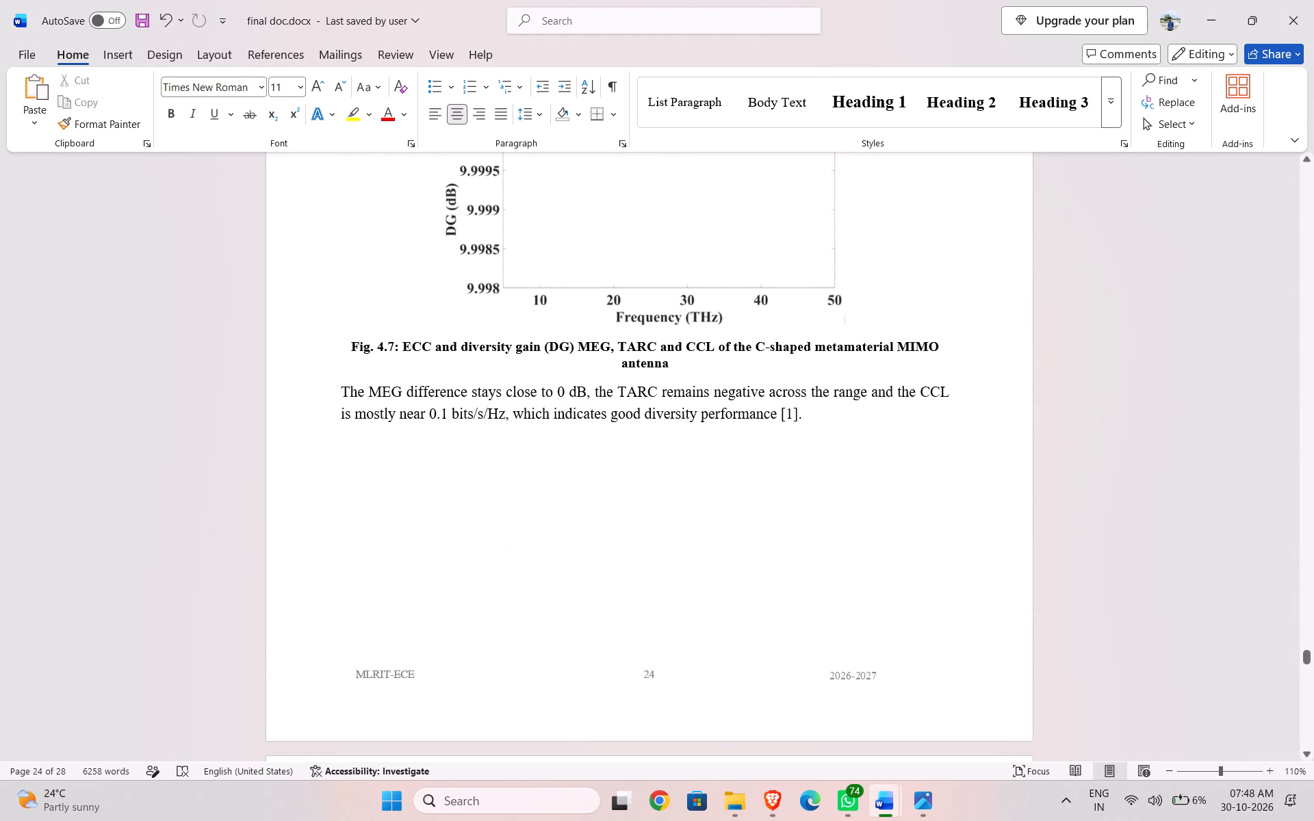
{"action": "scroll", "coordinate": [803, 339], "scroll_direction": "up", "scroll_amount": 3}
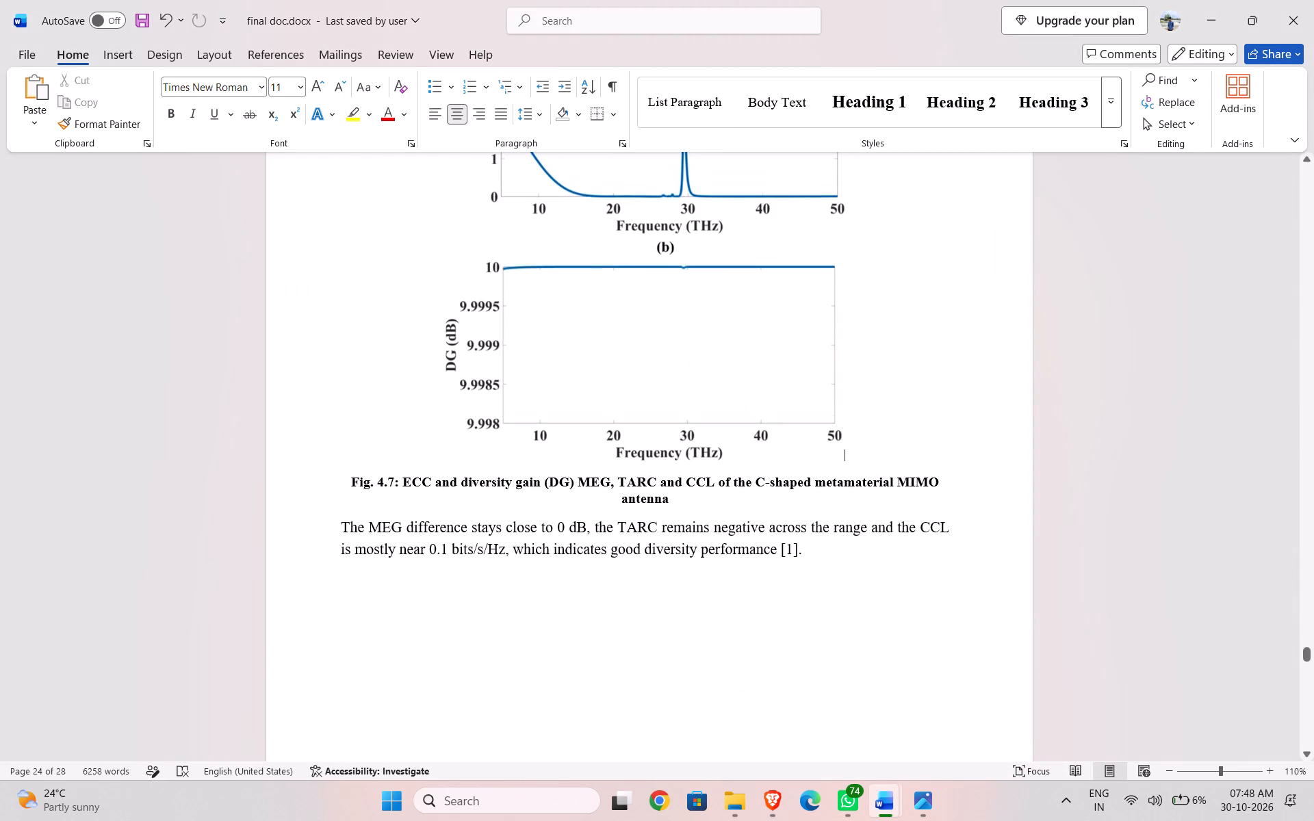
{"action": "key", "text": "Return"}
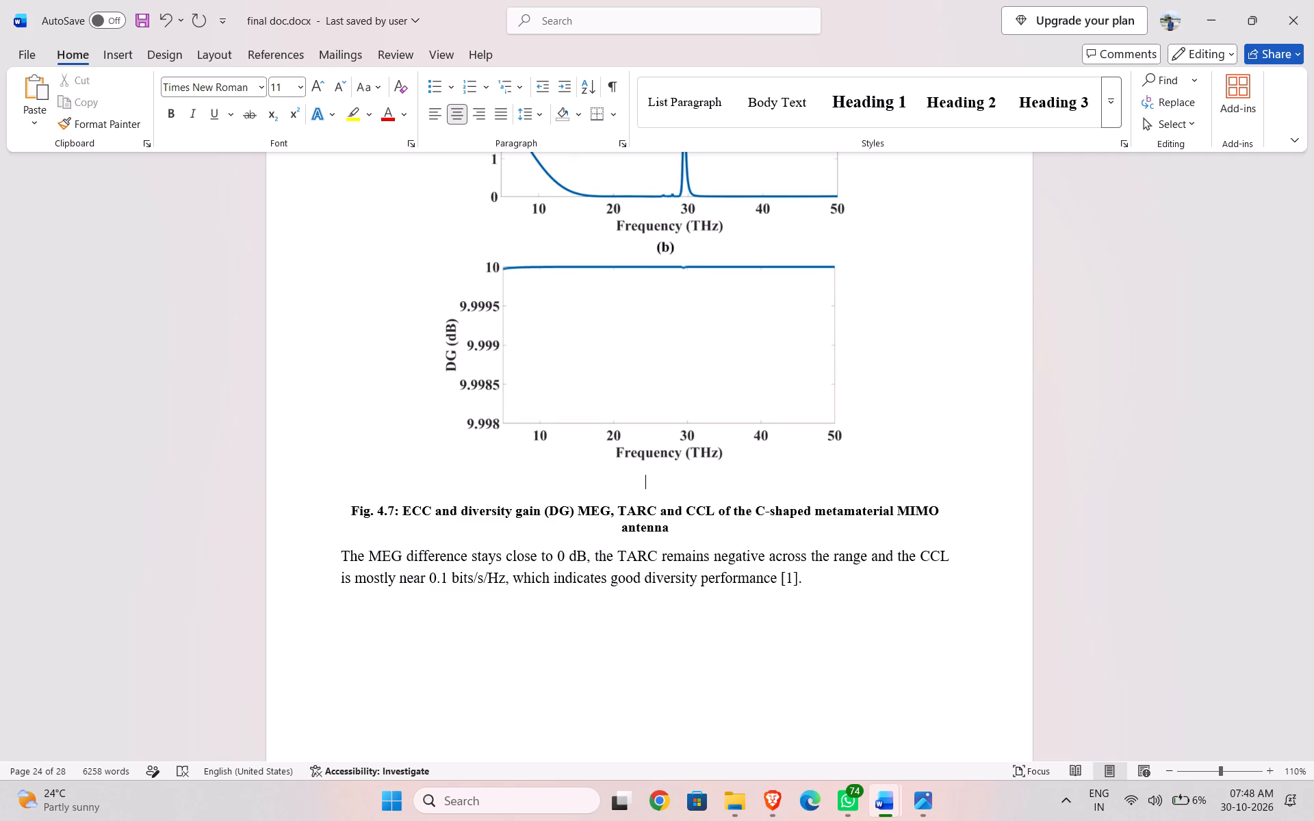
{"action": "key", "text": "ctrl+v"}
{"action": "scroll", "coordinate": [725, 430], "scroll_direction": "up", "scroll_amount": 4}
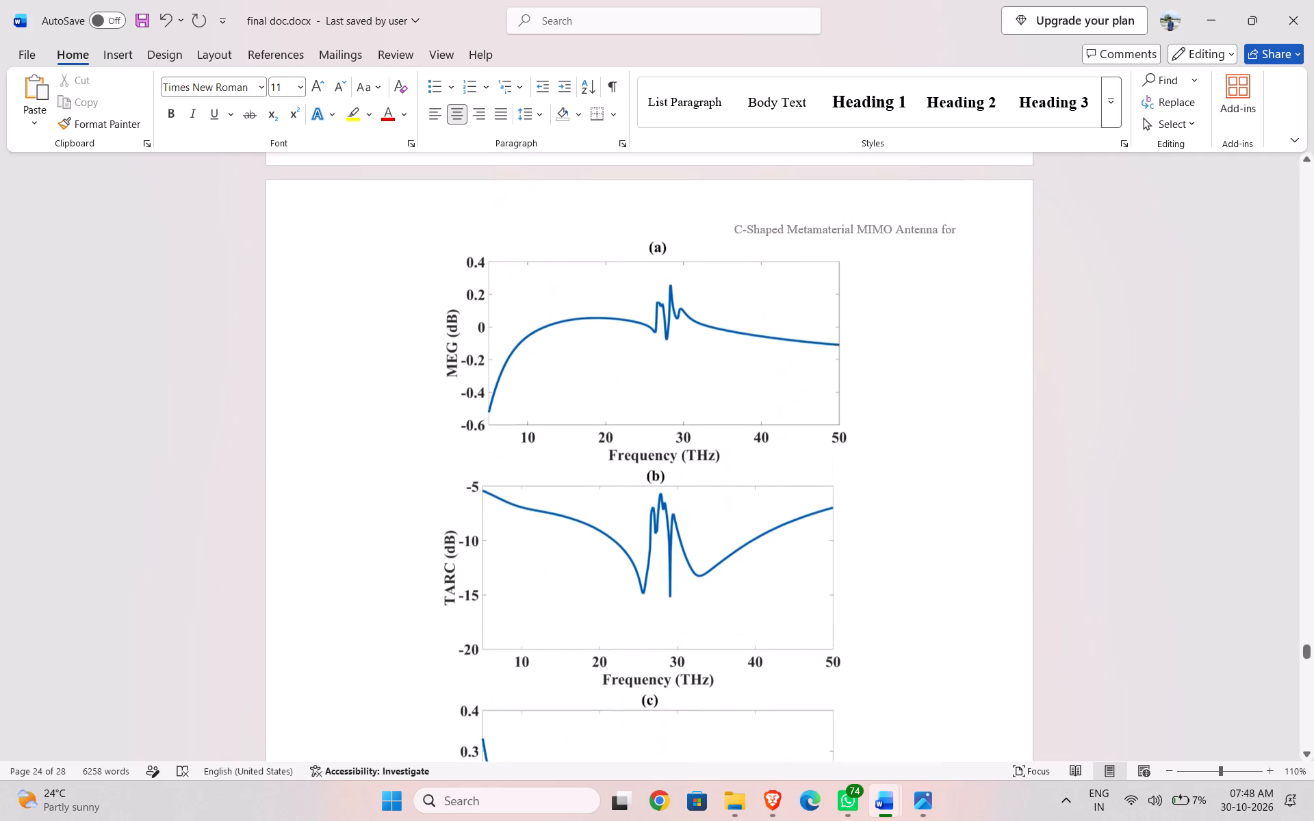
Review the report pages from Fig. 4.5 to Table 4.2, checking the pasted Fig. 4.6 and Fig. 4.7 pictures and the page layout.
{"action": "scroll", "coordinate": [725, 430], "scroll_direction": "down", "scroll_amount": 4, "text": "ctrl"}
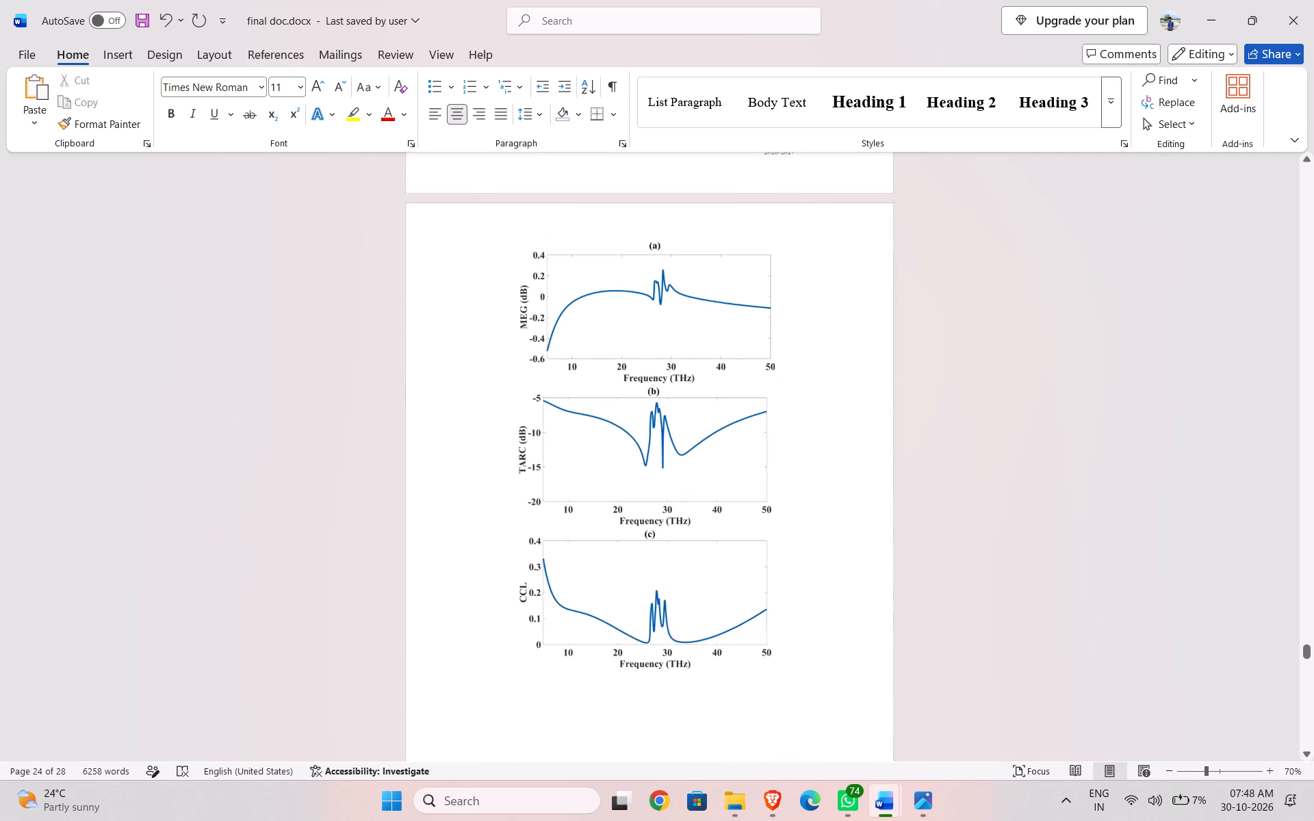
{"action": "scroll", "coordinate": [725, 430], "scroll_direction": "down", "scroll_amount": 1, "text": "ctrl"}
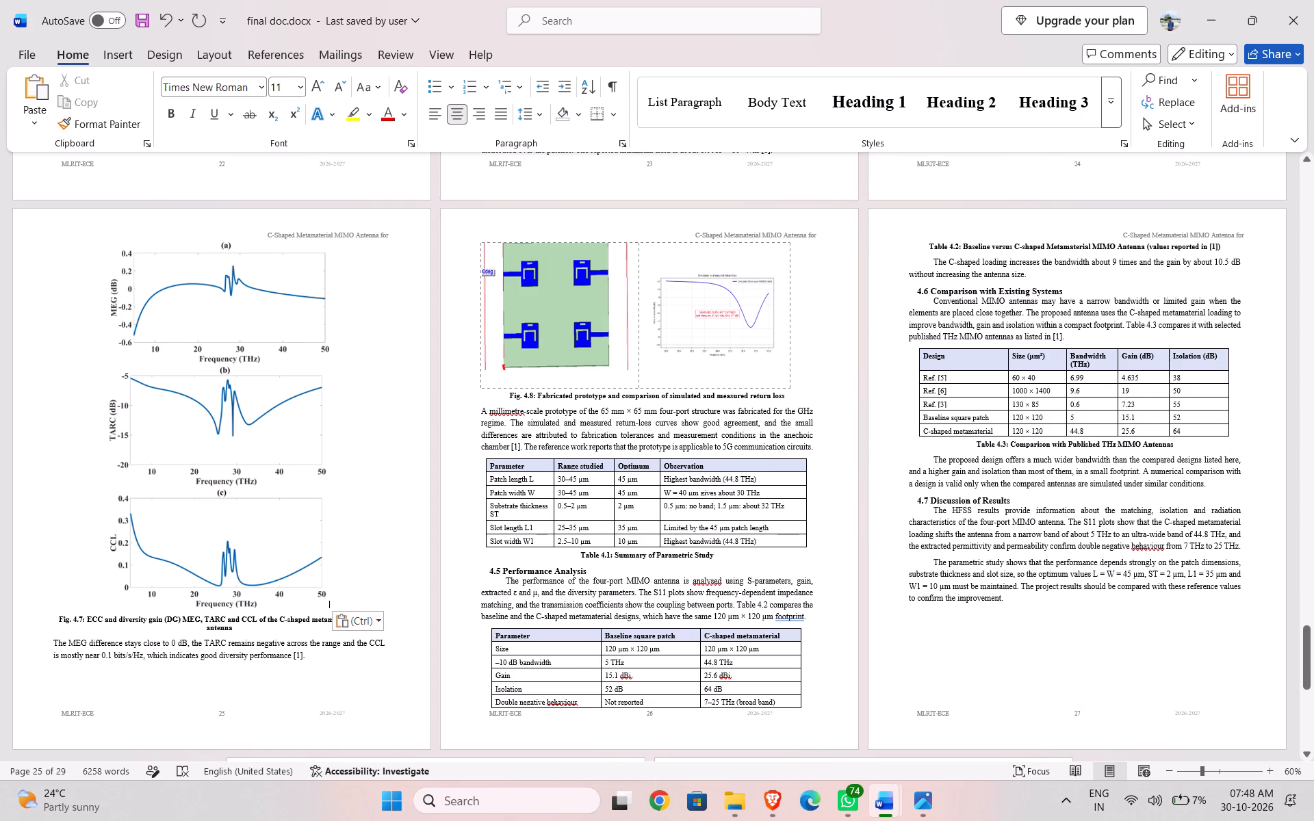
{"action": "scroll", "coordinate": [598, 436], "scroll_direction": "up", "scroll_amount": 3, "text": "ctrl"}
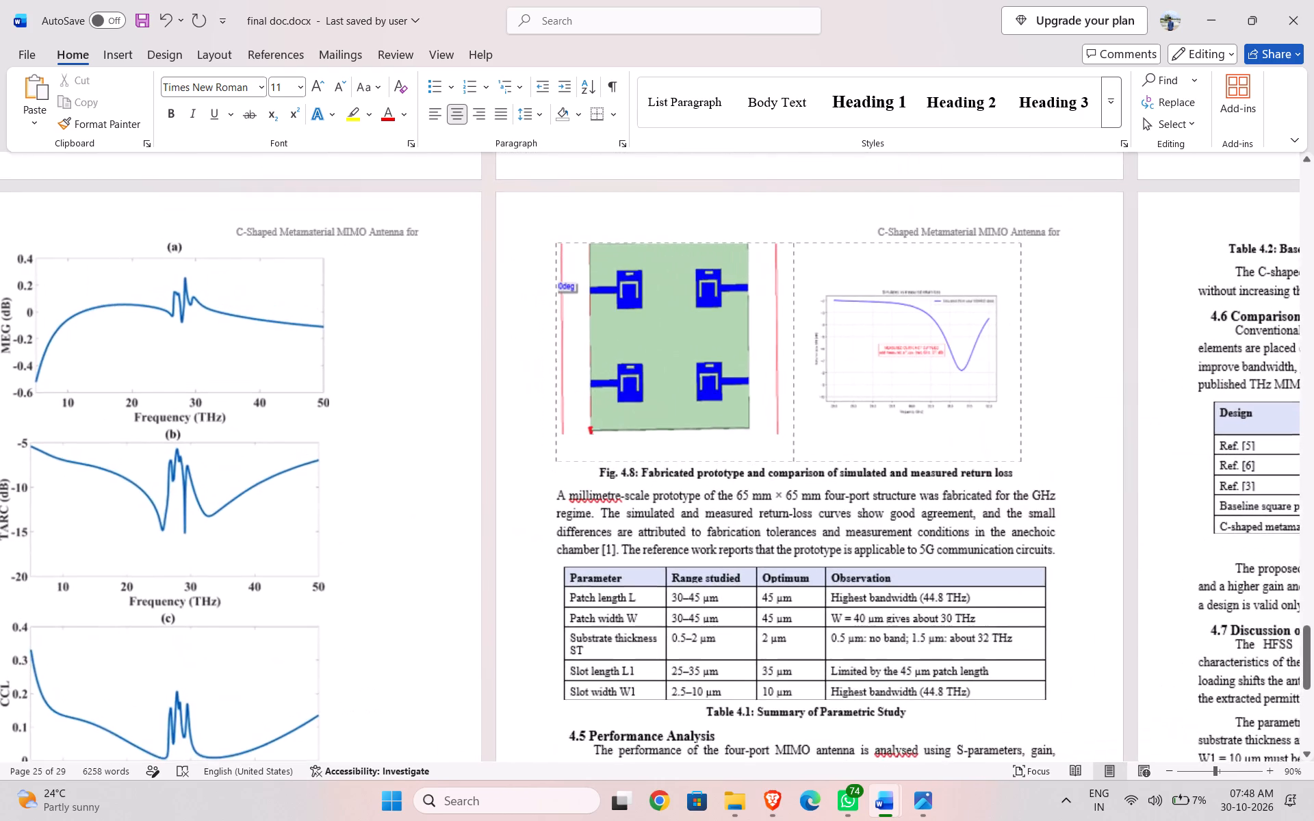
{"action": "scroll", "coordinate": [598, 436], "scroll_direction": "up", "scroll_amount": 13}
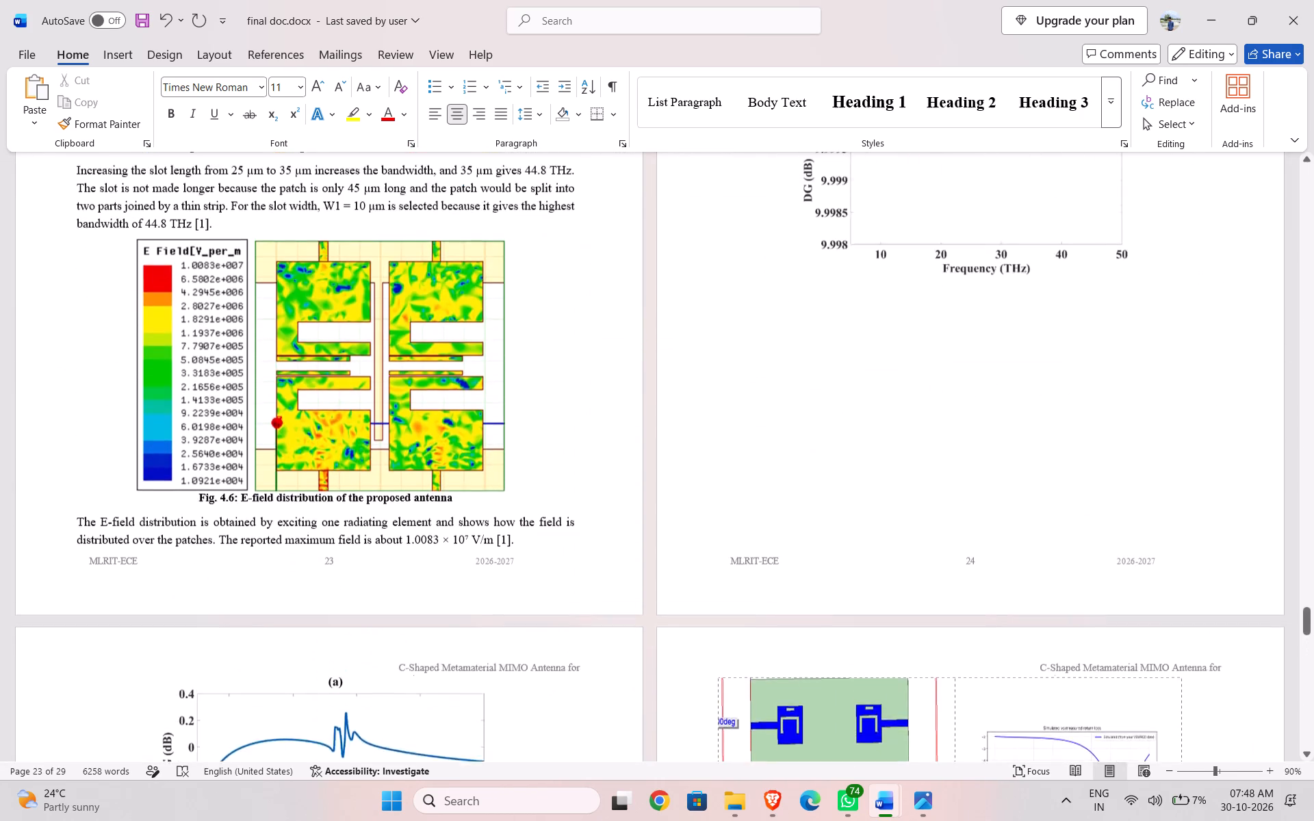
{"action": "scroll", "coordinate": [598, 436], "scroll_direction": "up", "scroll_amount": 9}
{"action": "scroll", "coordinate": [598, 436], "scroll_direction": "down", "scroll_amount": 6}
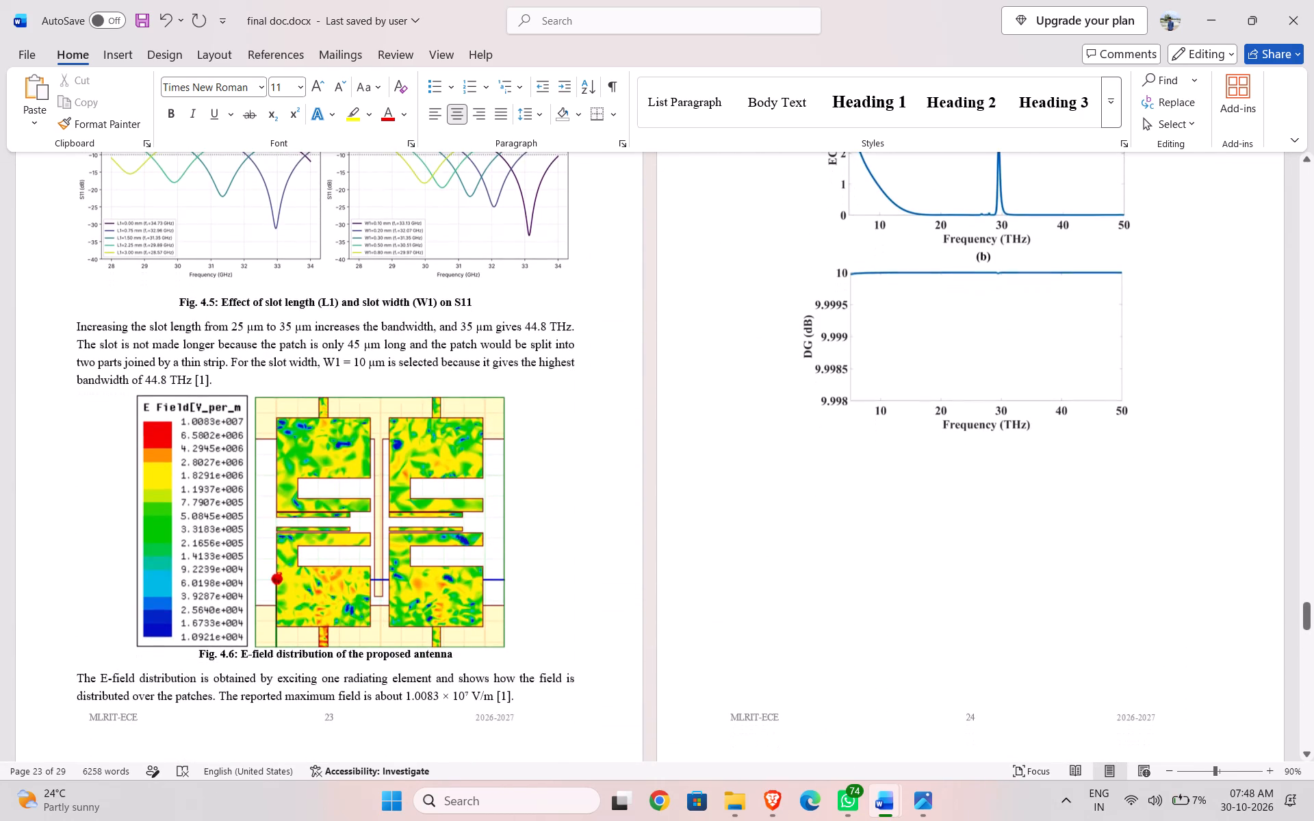
{"action": "scroll", "coordinate": [598, 436], "scroll_direction": "down", "scroll_amount": 1}
{"action": "scroll", "coordinate": [598, 436], "scroll_direction": "up", "scroll_amount": 8}
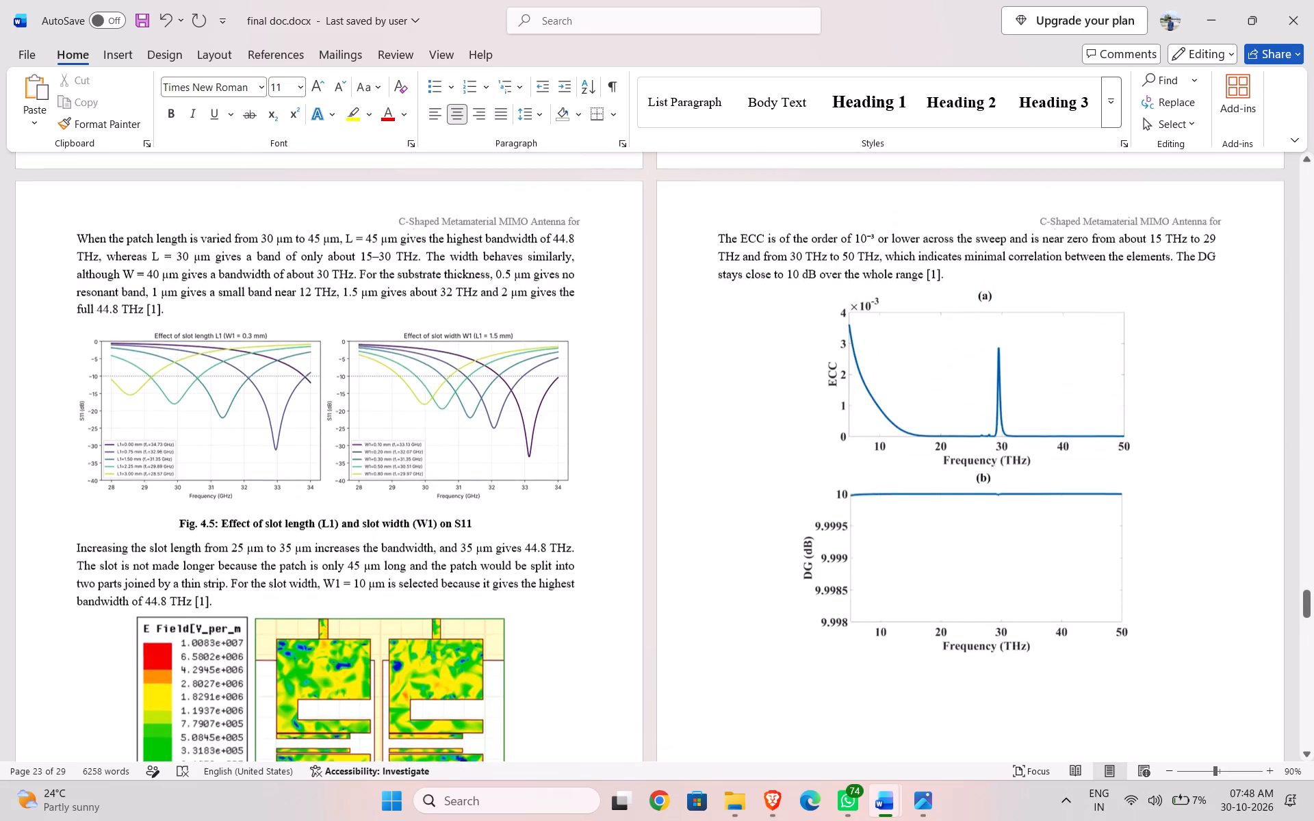
{"action": "scroll", "coordinate": [598, 436], "scroll_direction": "up", "scroll_amount": 8}
{"action": "scroll", "coordinate": [598, 436], "scroll_direction": "down", "scroll_amount": 12}
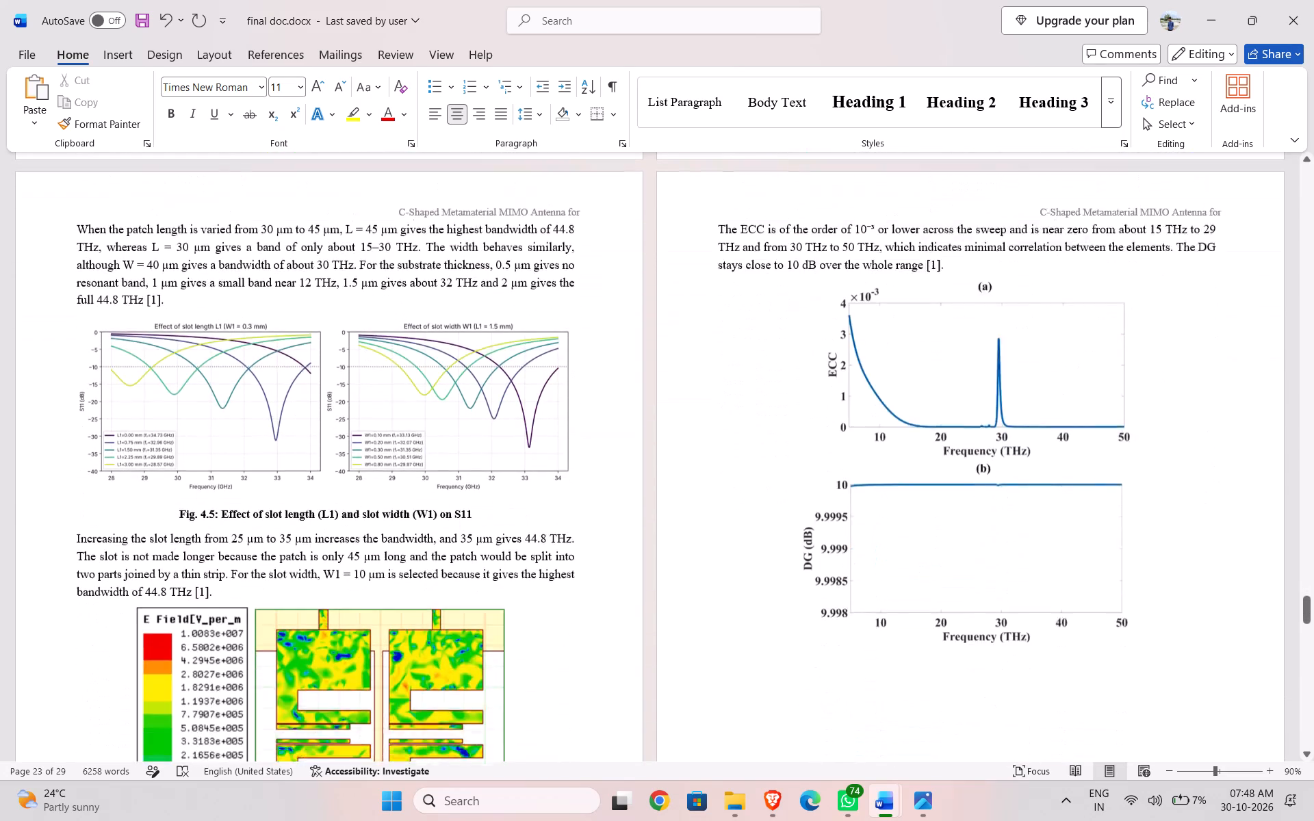
{"action": "scroll", "coordinate": [598, 436], "scroll_direction": "down", "scroll_amount": 5}
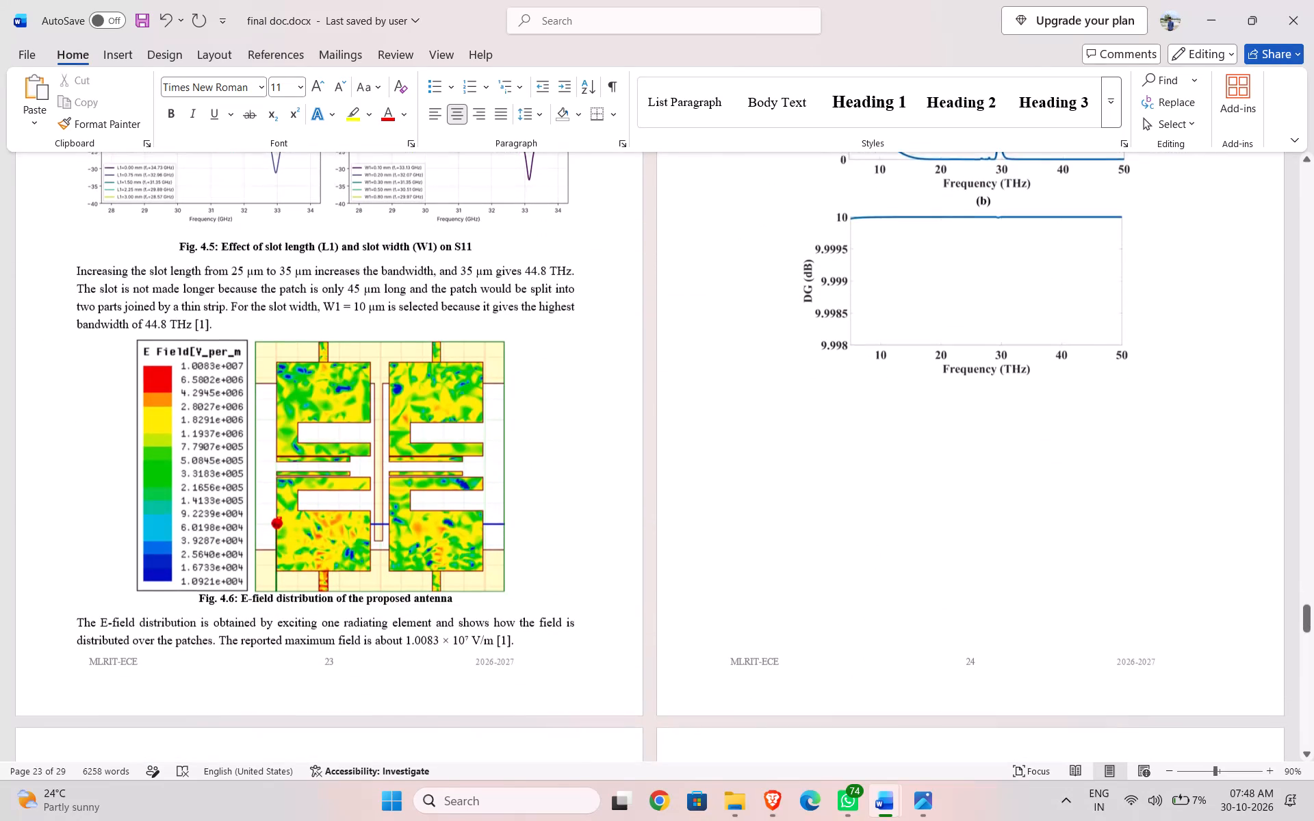
{"action": "scroll", "coordinate": [598, 436], "scroll_direction": "down", "scroll_amount": 5}
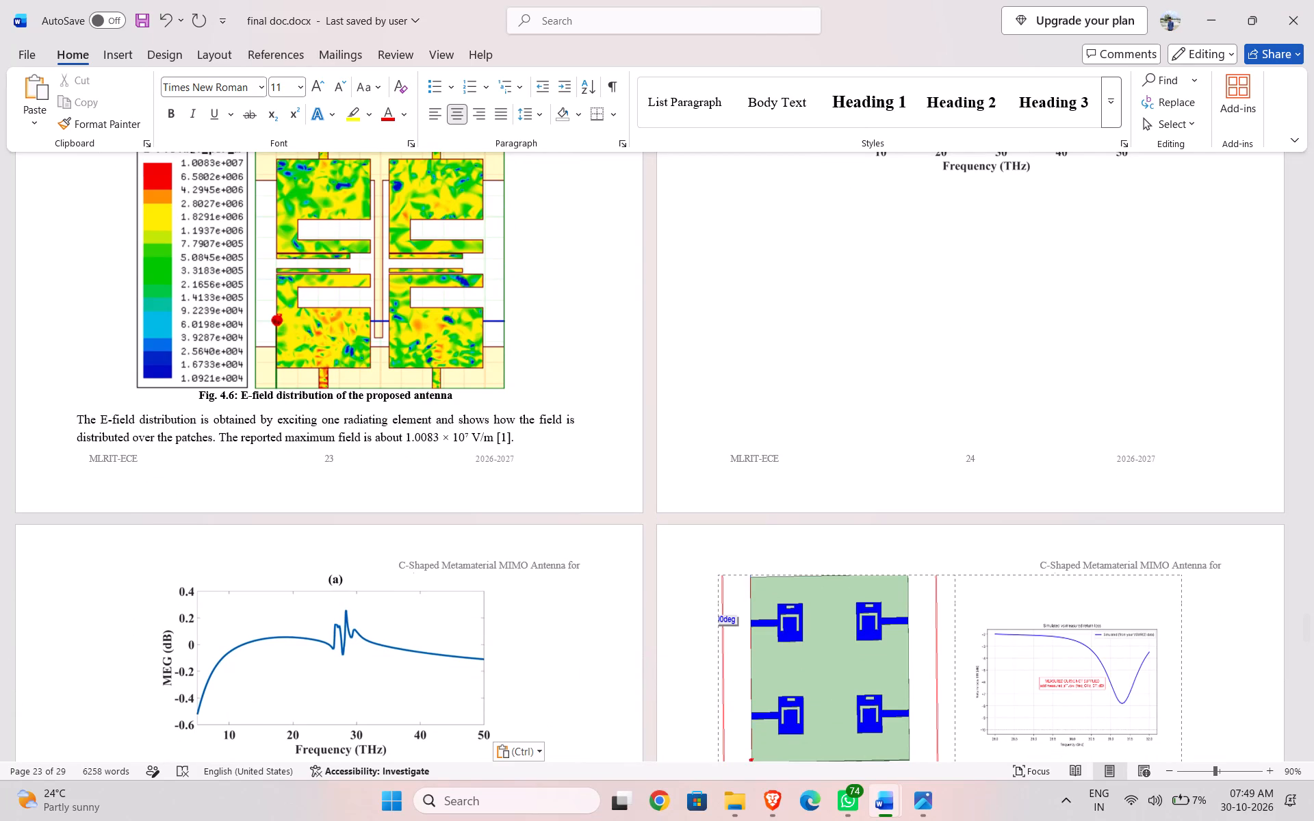
{"action": "scroll", "coordinate": [589, 417], "scroll_direction": "down", "scroll_amount": 3}
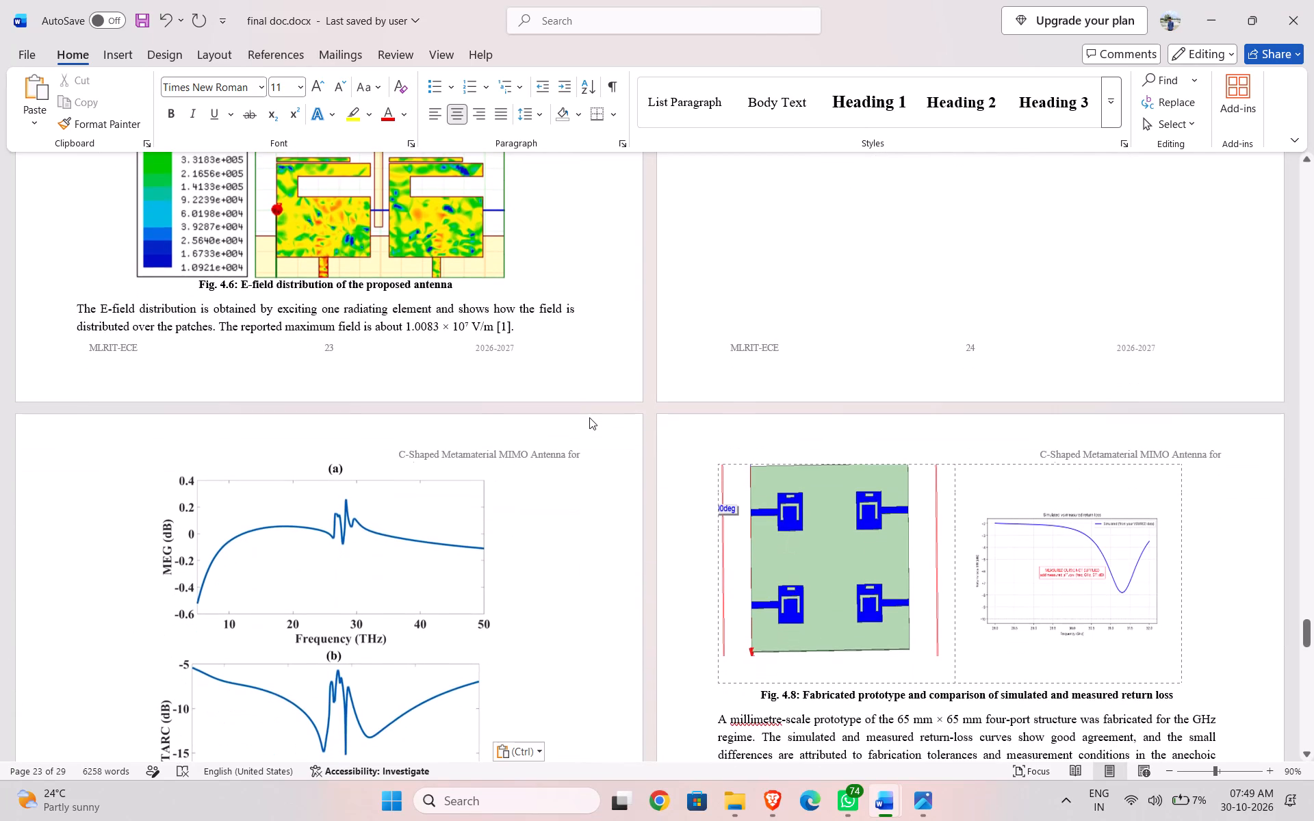
{"action": "scroll", "coordinate": [589, 417], "scroll_direction": "down", "scroll_amount": 8}
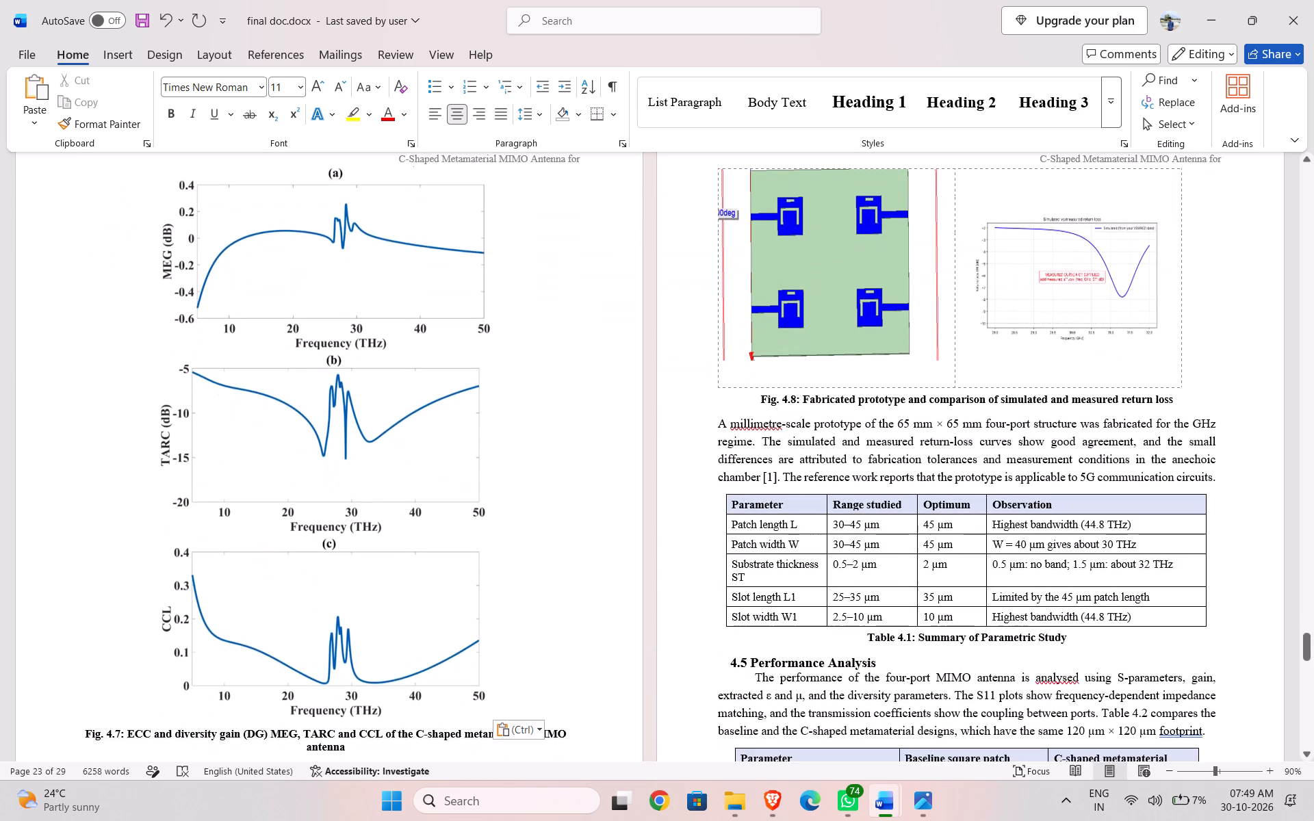
{"action": "scroll", "coordinate": [589, 417], "scroll_direction": "down", "scroll_amount": 5}
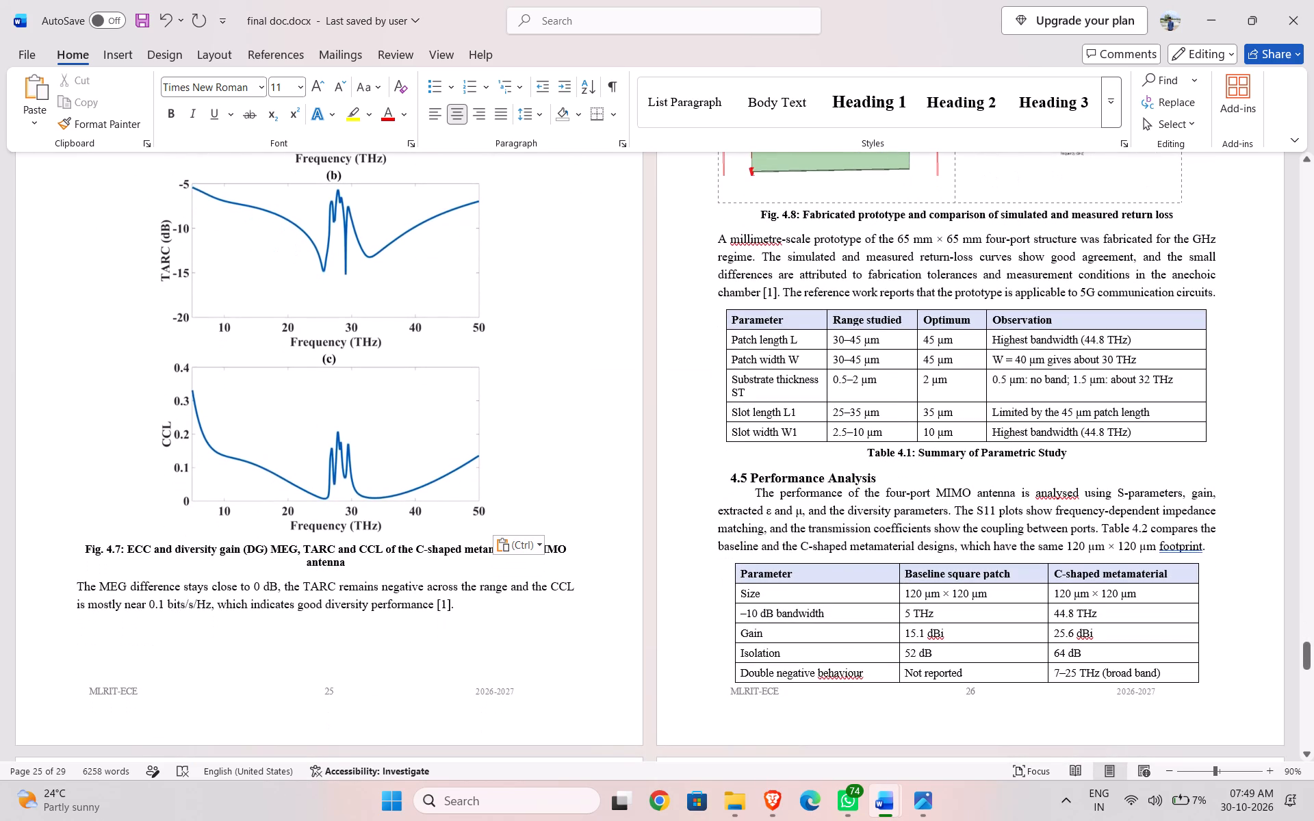
Switch to the reference article and look through the pages following Fig. 13 for further figures.
{"action": "left_click", "coordinate": [923, 729]}
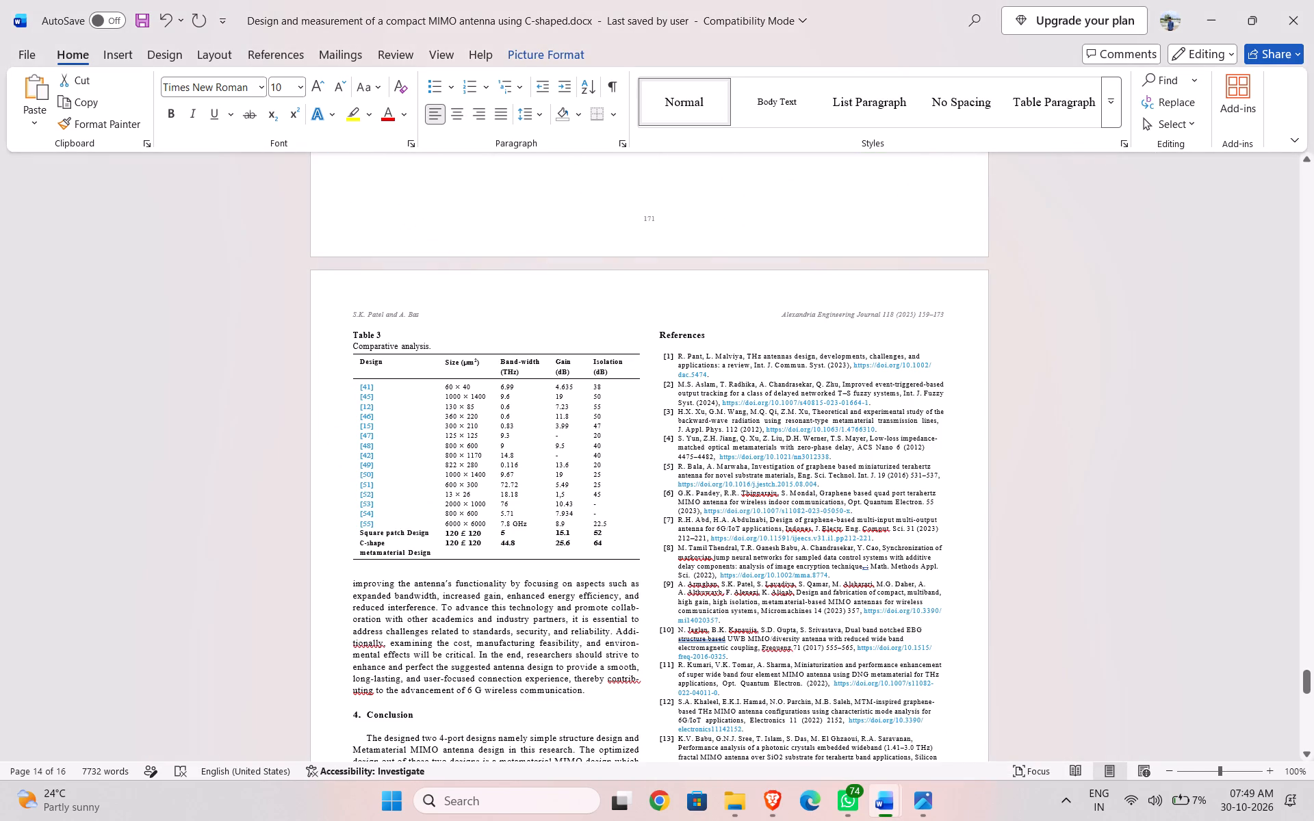
{"action": "scroll", "coordinate": [720, 511], "scroll_direction": "up", "scroll_amount": 8}
{"action": "scroll", "coordinate": [720, 511], "scroll_direction": "down", "scroll_amount": 7}
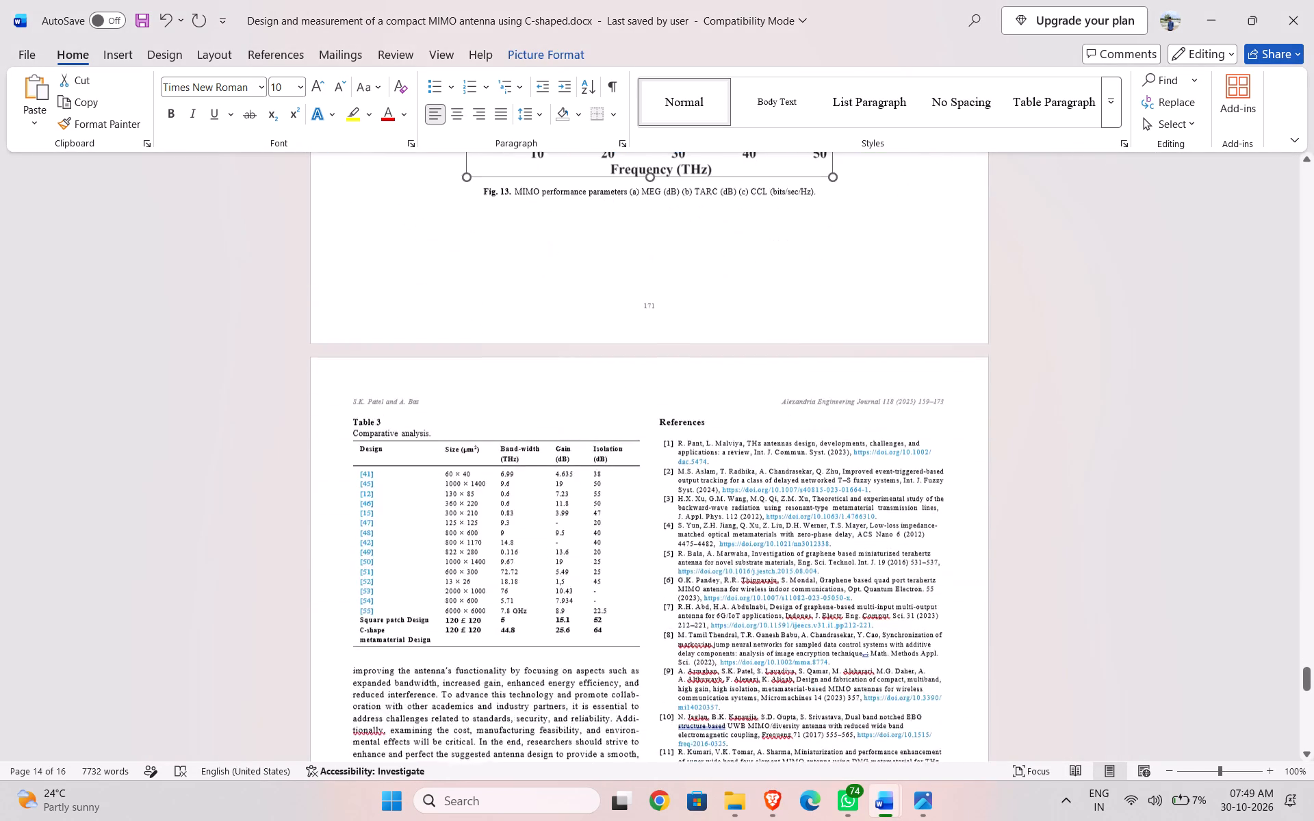
{"action": "scroll", "coordinate": [720, 511], "scroll_direction": "down", "scroll_amount": 17}
{"action": "scroll", "coordinate": [720, 511], "scroll_direction": "down", "scroll_amount": 12}
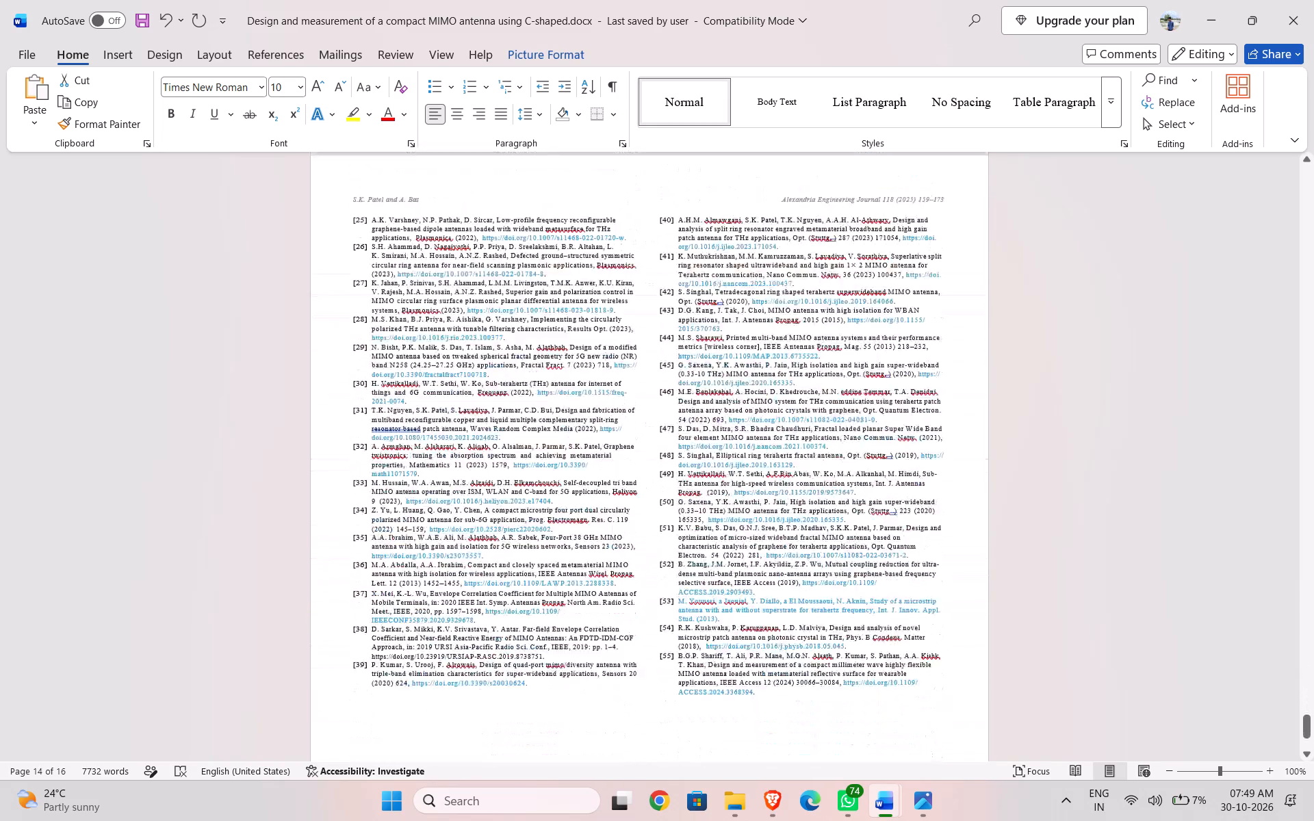
{"action": "scroll", "coordinate": [720, 511], "scroll_direction": "down", "scroll_amount": 7}
{"action": "scroll", "coordinate": [720, 511], "scroll_direction": "up", "scroll_amount": 19}
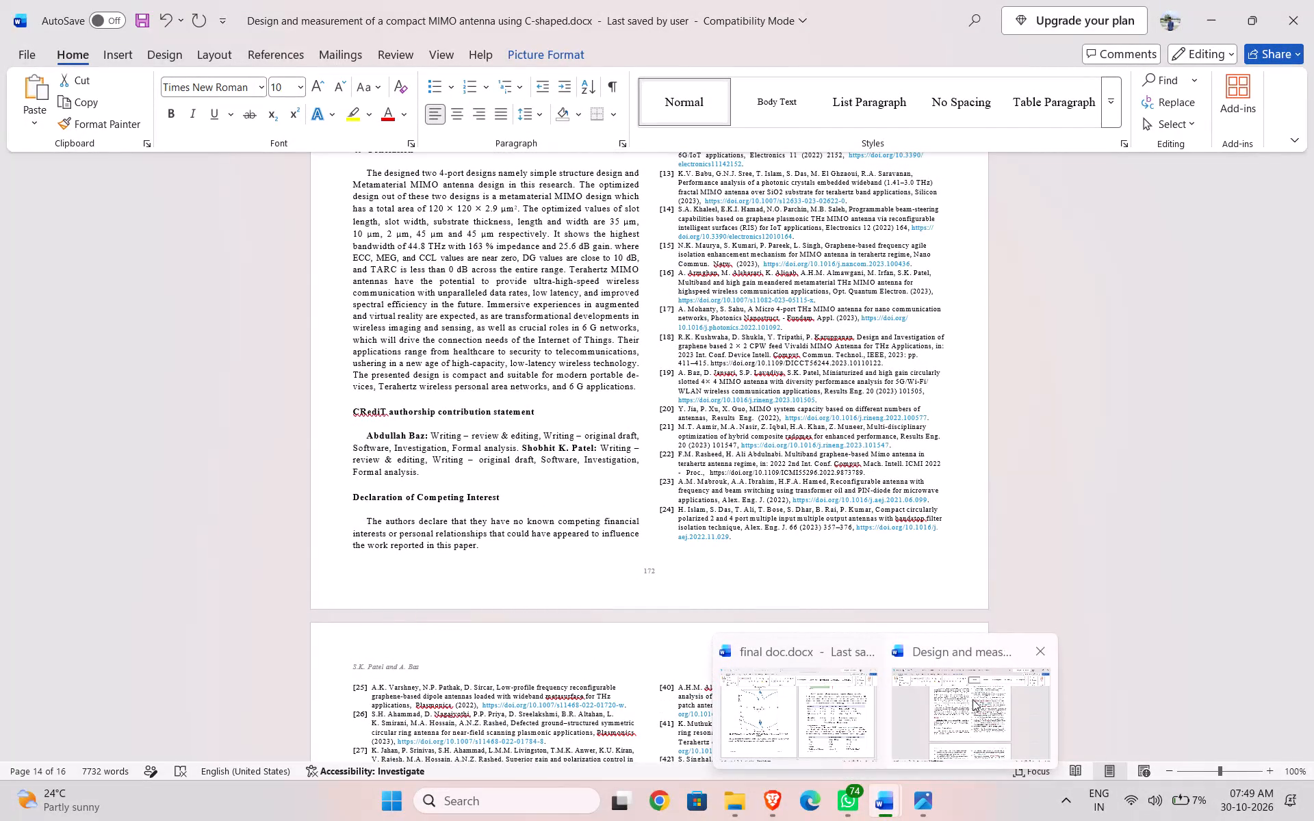
{"action": "left_click", "coordinate": [964, 723]}
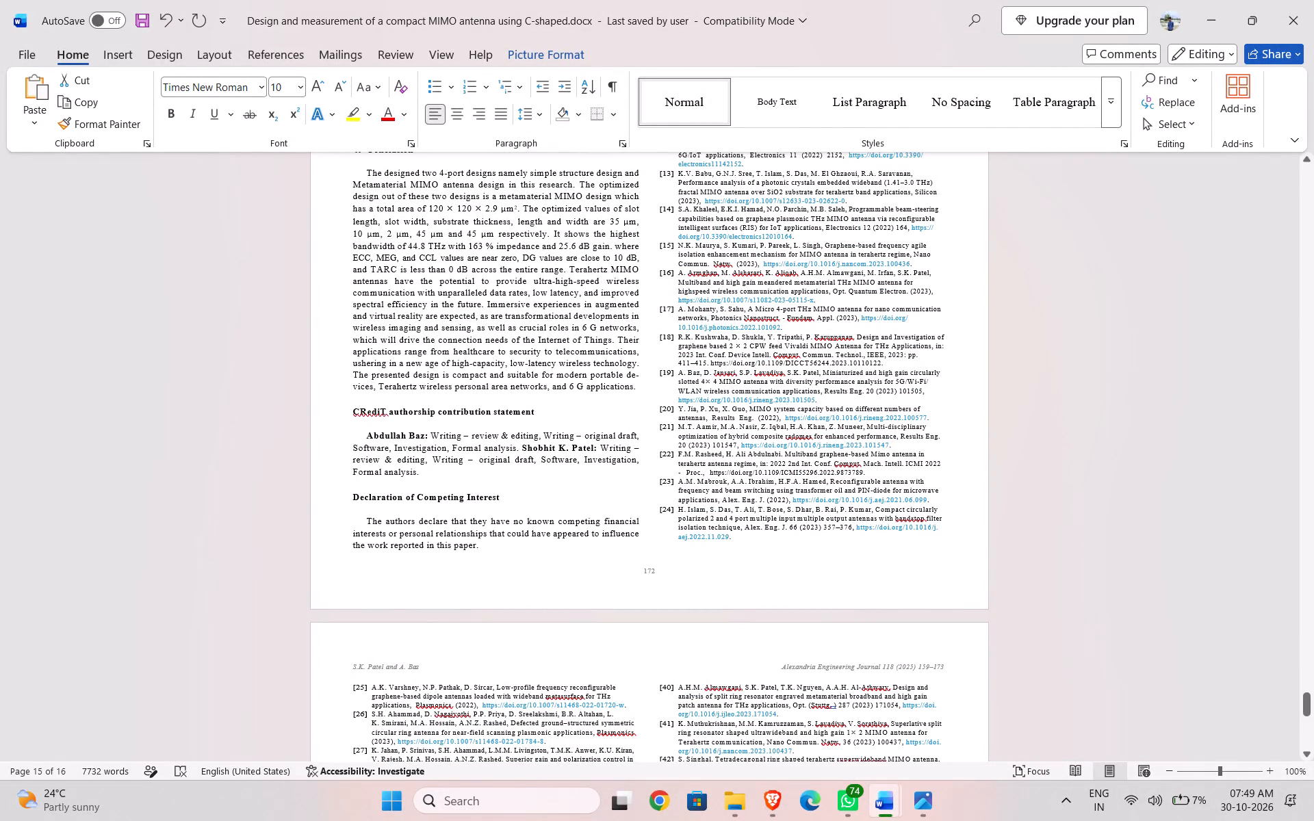
Back in the report, delete the prototype picture and the two-cell table holding the return-loss plot above the Fig. 4.8 caption.
{"action": "left_click", "coordinate": [811, 660]}
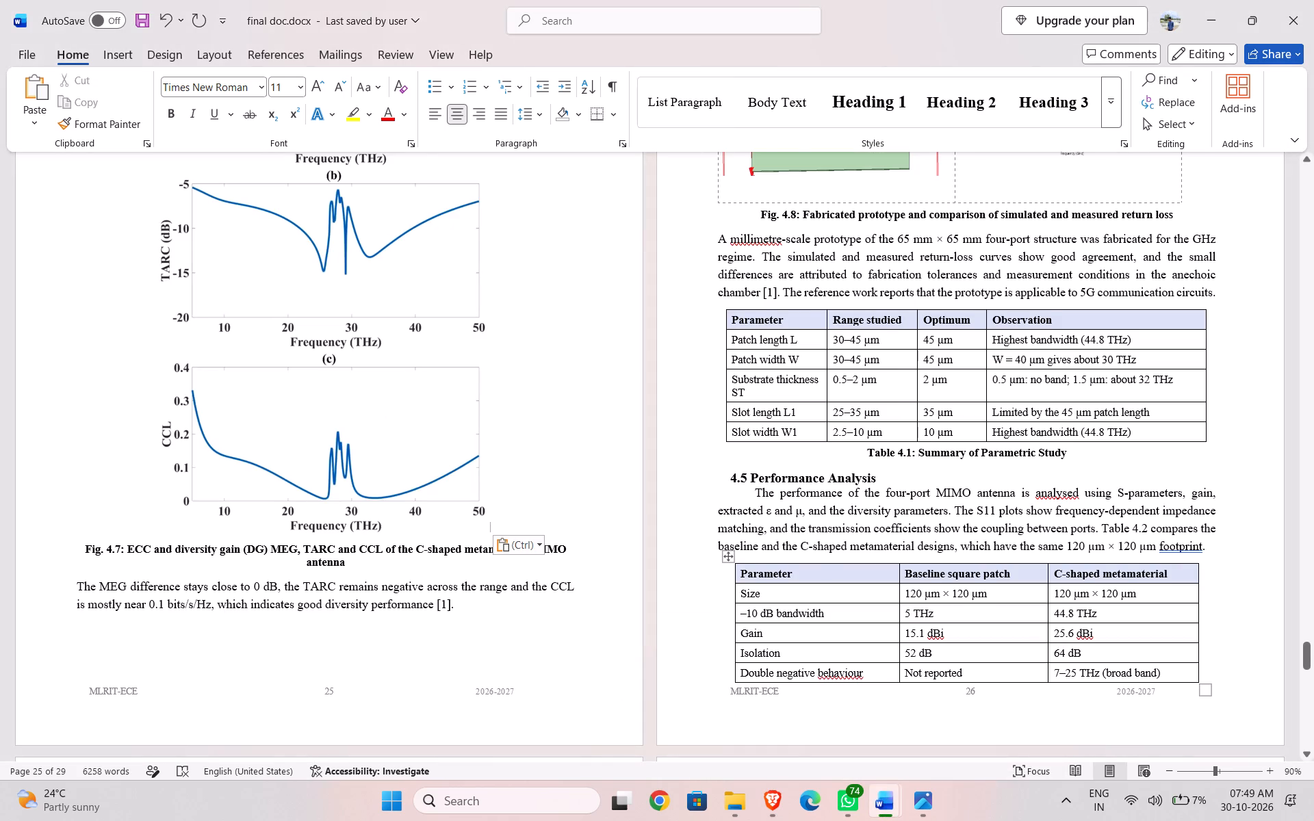
{"action": "scroll", "coordinate": [530, 594], "scroll_direction": "up", "scroll_amount": 4}
{"action": "scroll", "coordinate": [530, 594], "scroll_direction": "down", "scroll_amount": 6}
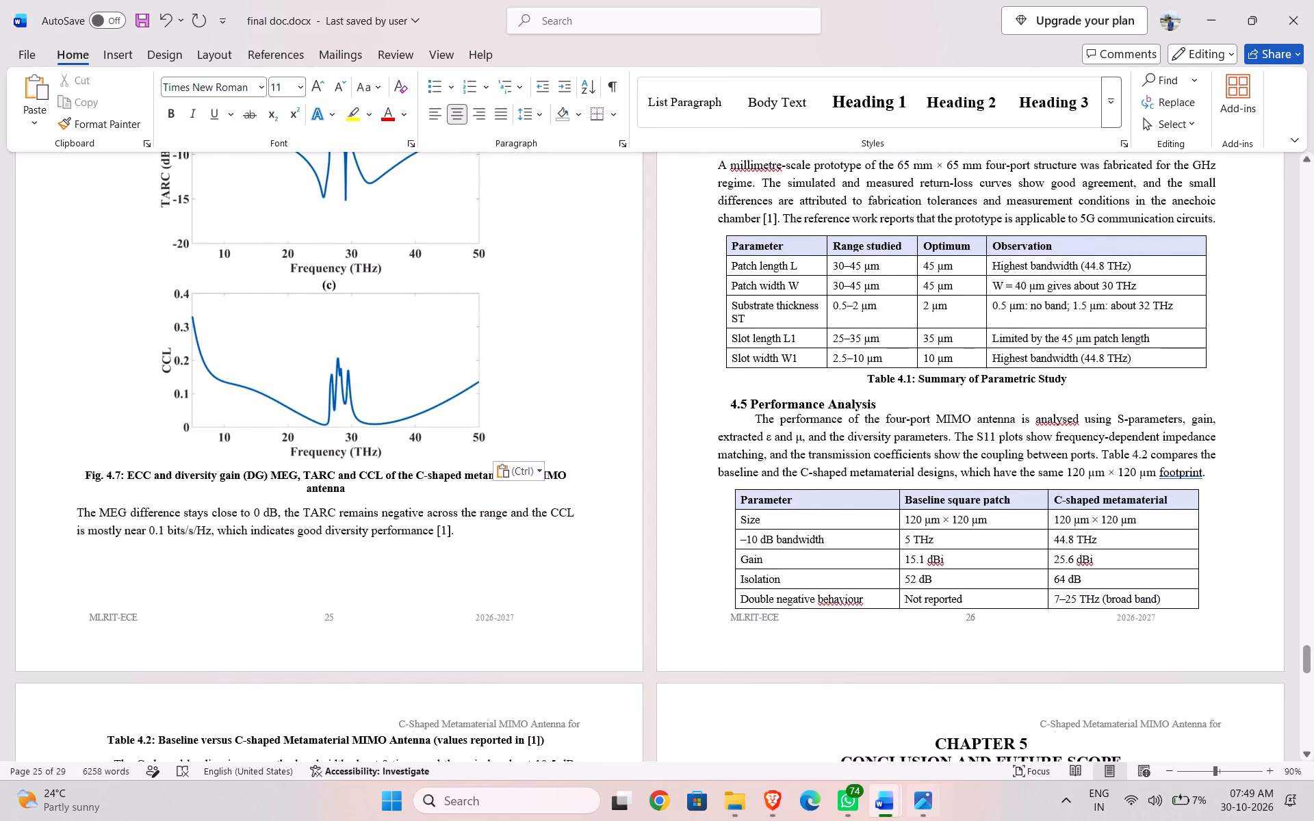
{"action": "scroll", "coordinate": [903, 610], "scroll_direction": "up", "scroll_amount": 5}
{"action": "scroll", "coordinate": [903, 610], "scroll_direction": "down", "scroll_amount": 2}
{"action": "scroll", "coordinate": [903, 610], "scroll_direction": "up", "scroll_amount": 9}
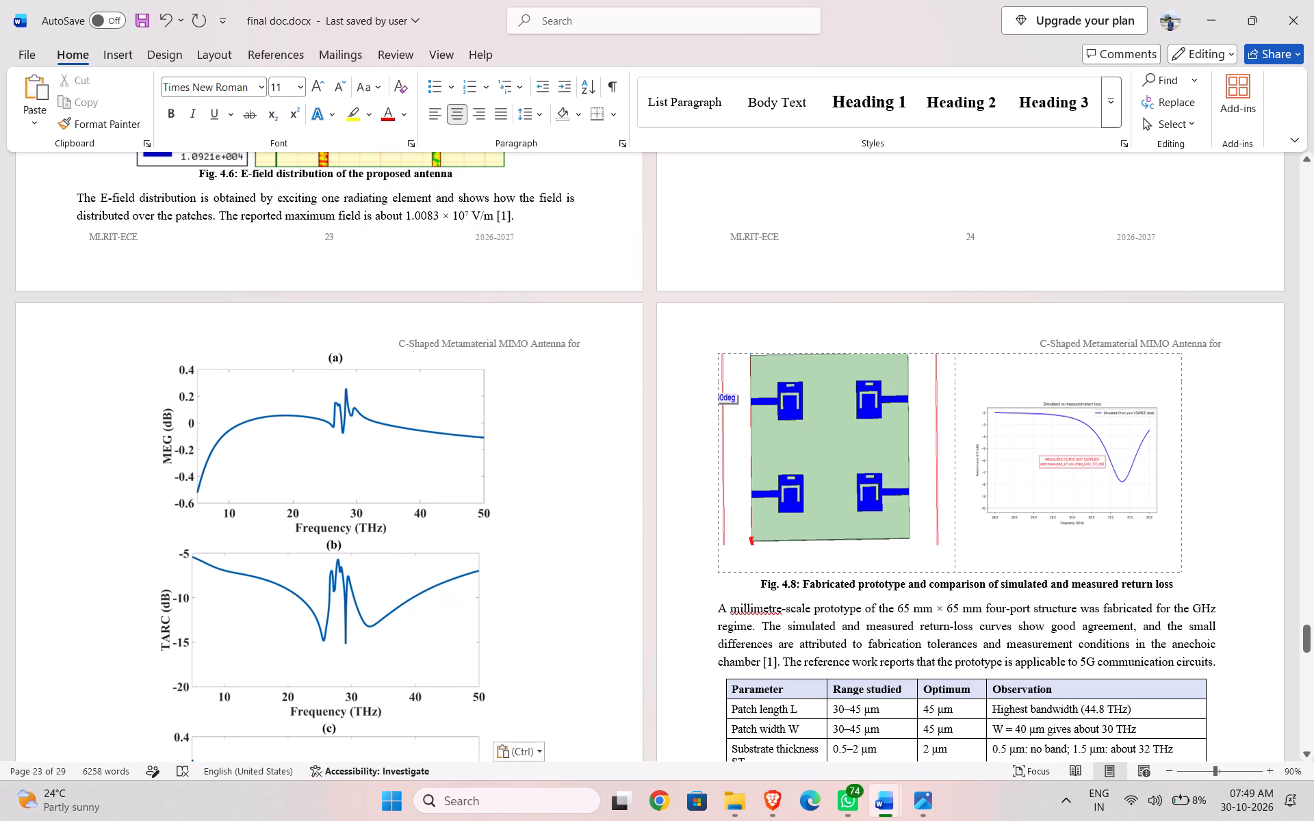
{"action": "left_click", "coordinate": [842, 480]}
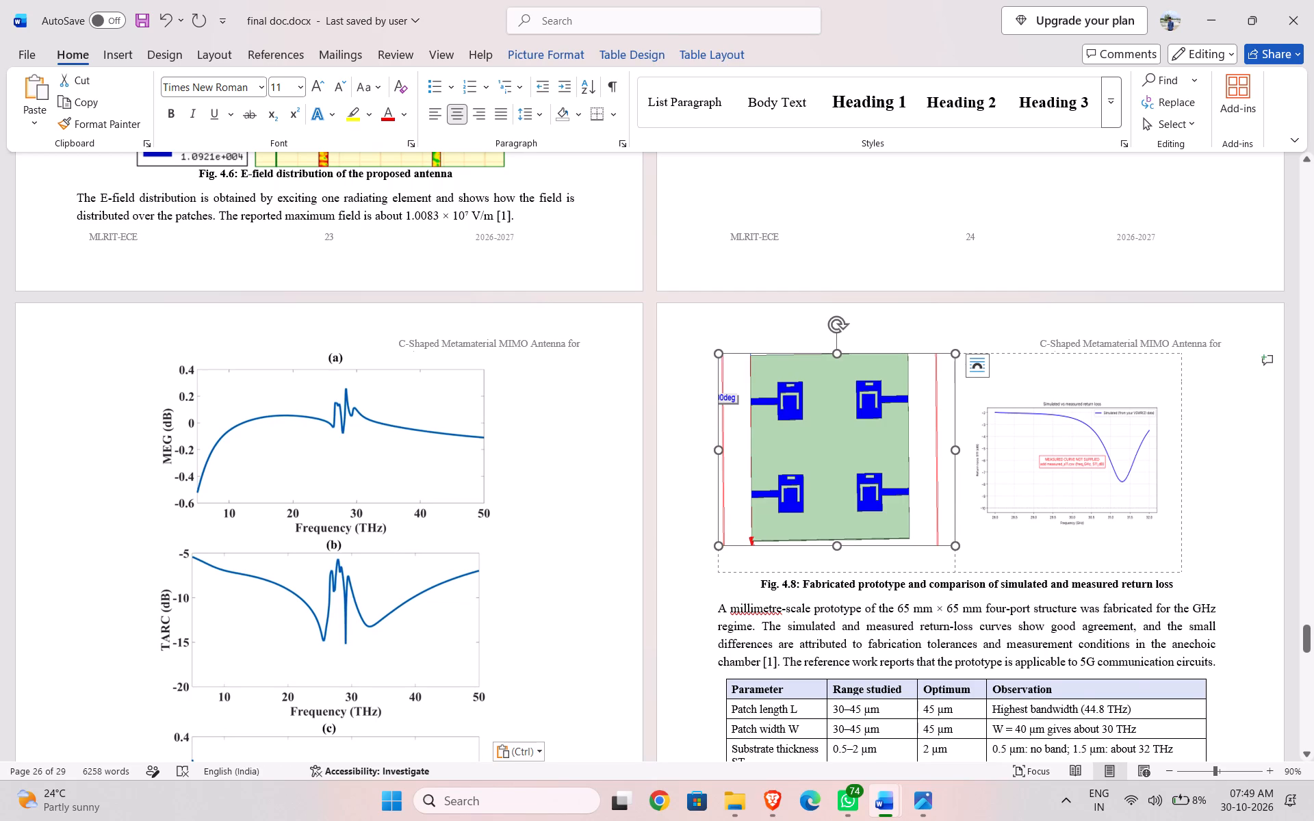
{"action": "key", "text": "Delete"}
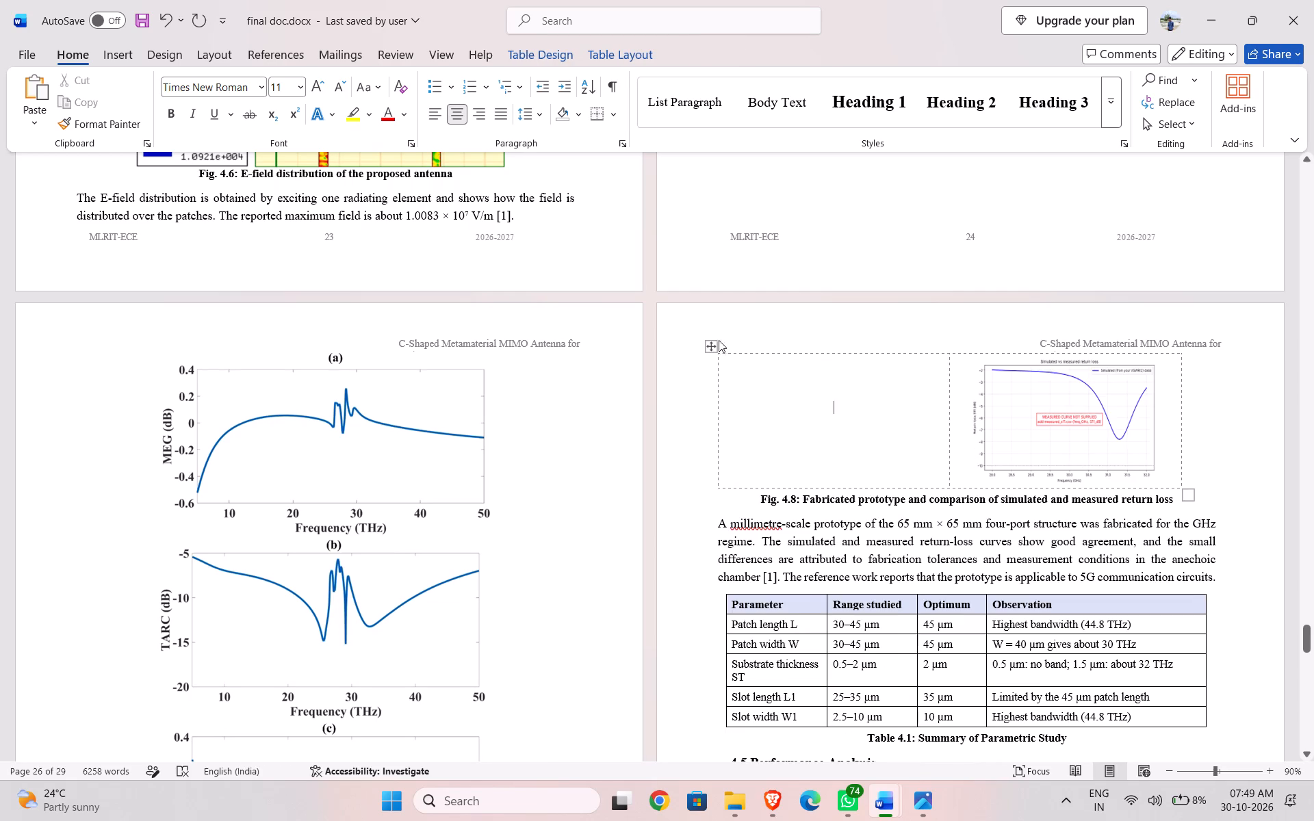
{"action": "left_click", "coordinate": [706, 348]}
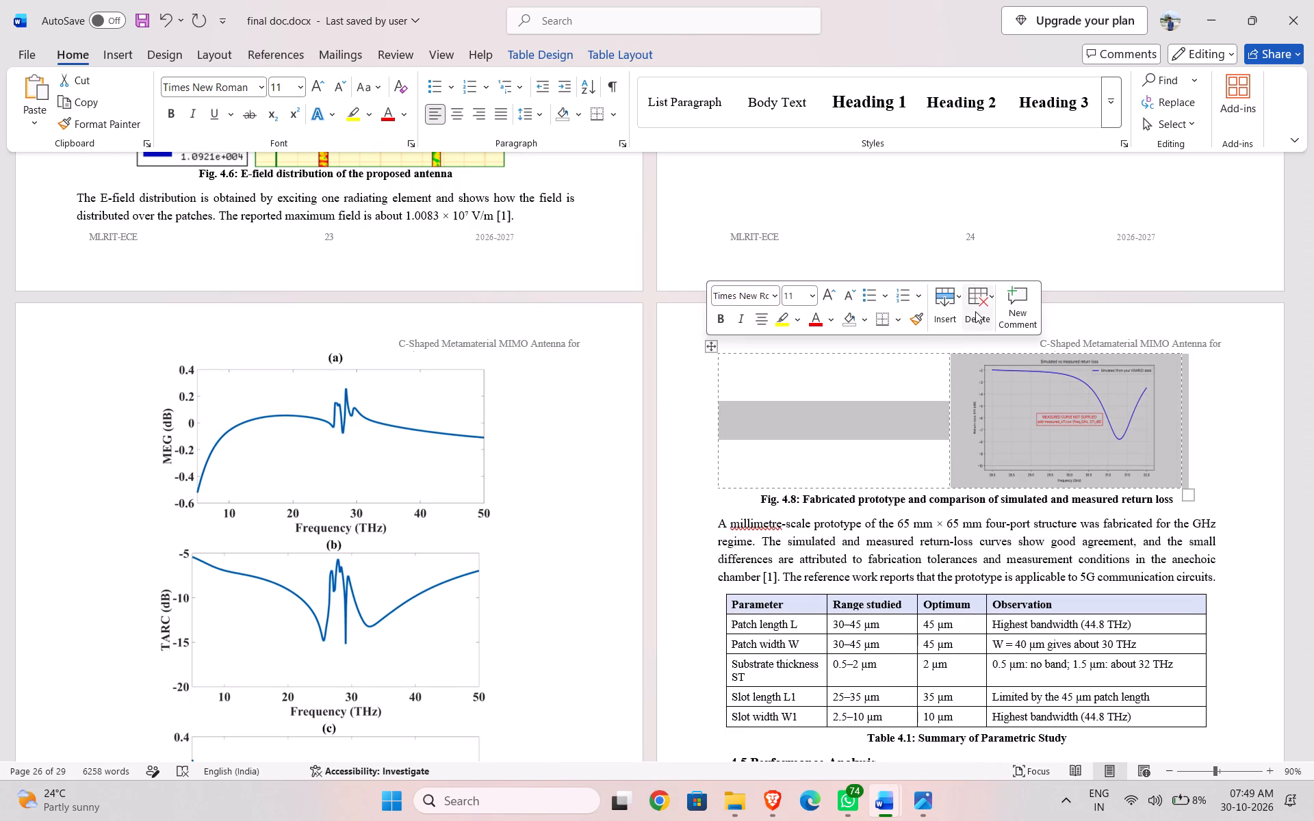
{"action": "left_click", "coordinate": [975, 311]}
{"action": "left_click", "coordinate": [1031, 341]}
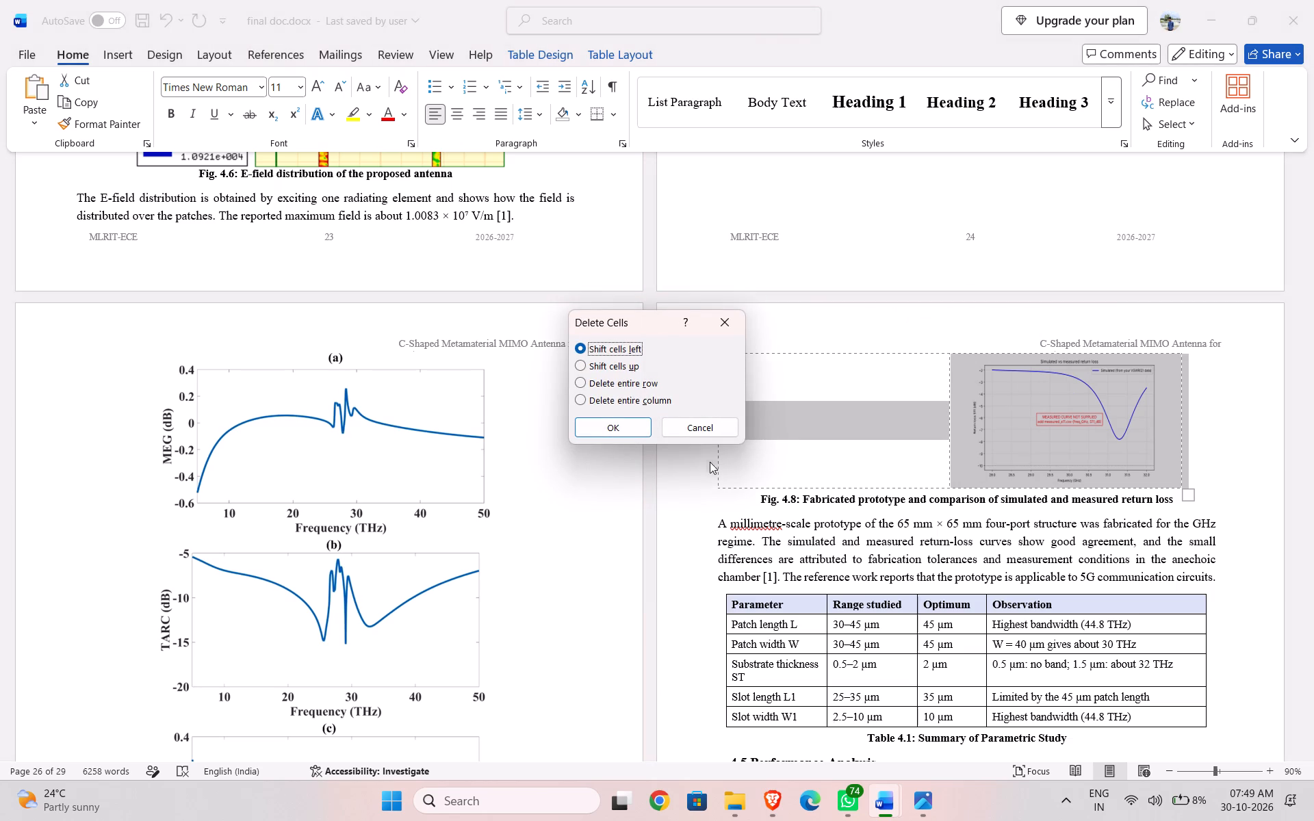
{"action": "left_click", "coordinate": [642, 429]}
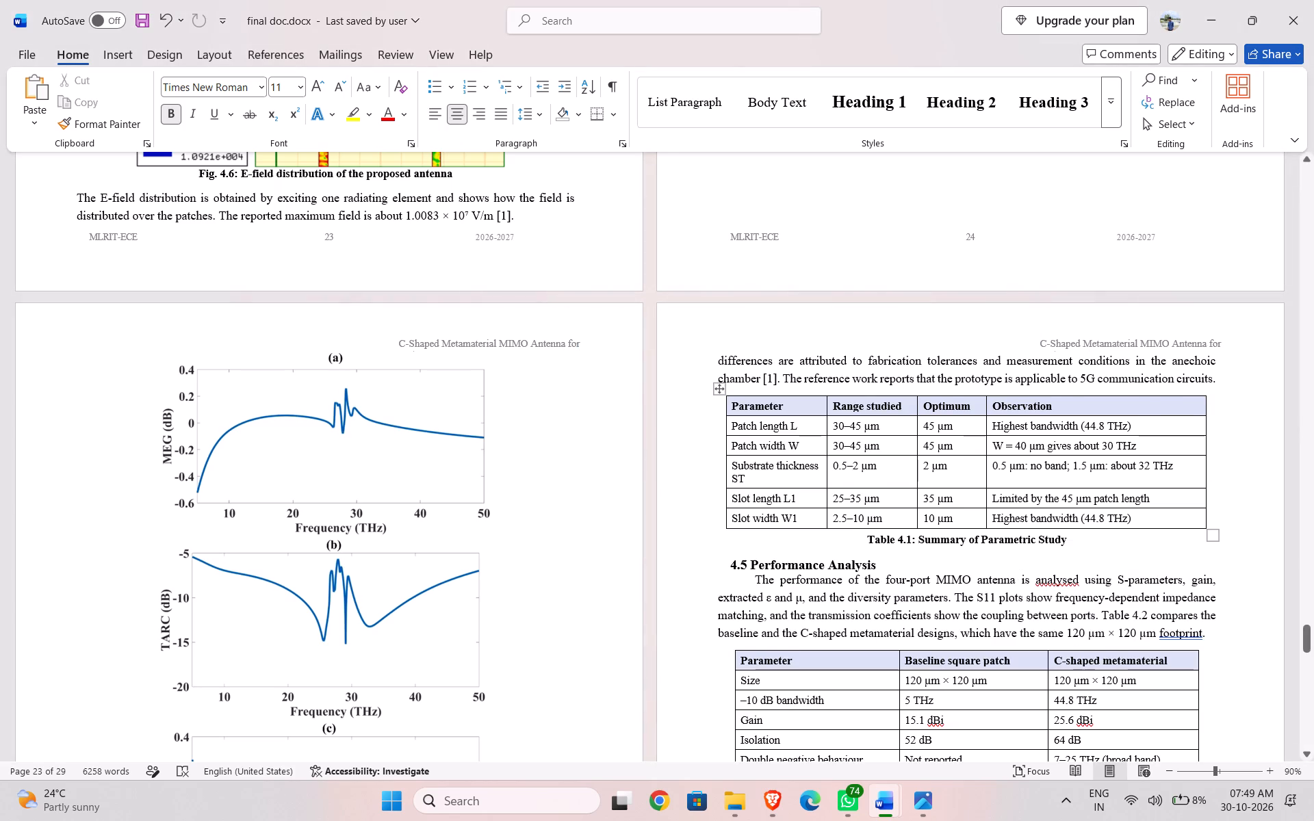
Insert a centred blank line between the MEG, TARC and CCL paragraph and the Fig. 4.8 caption.
{"action": "scroll", "coordinate": [919, 475], "scroll_direction": "down", "scroll_amount": 5}
{"action": "scroll", "coordinate": [919, 475], "scroll_direction": "up", "scroll_amount": 5}
{"action": "scroll", "coordinate": [919, 475], "scroll_direction": "down", "scroll_amount": 15}
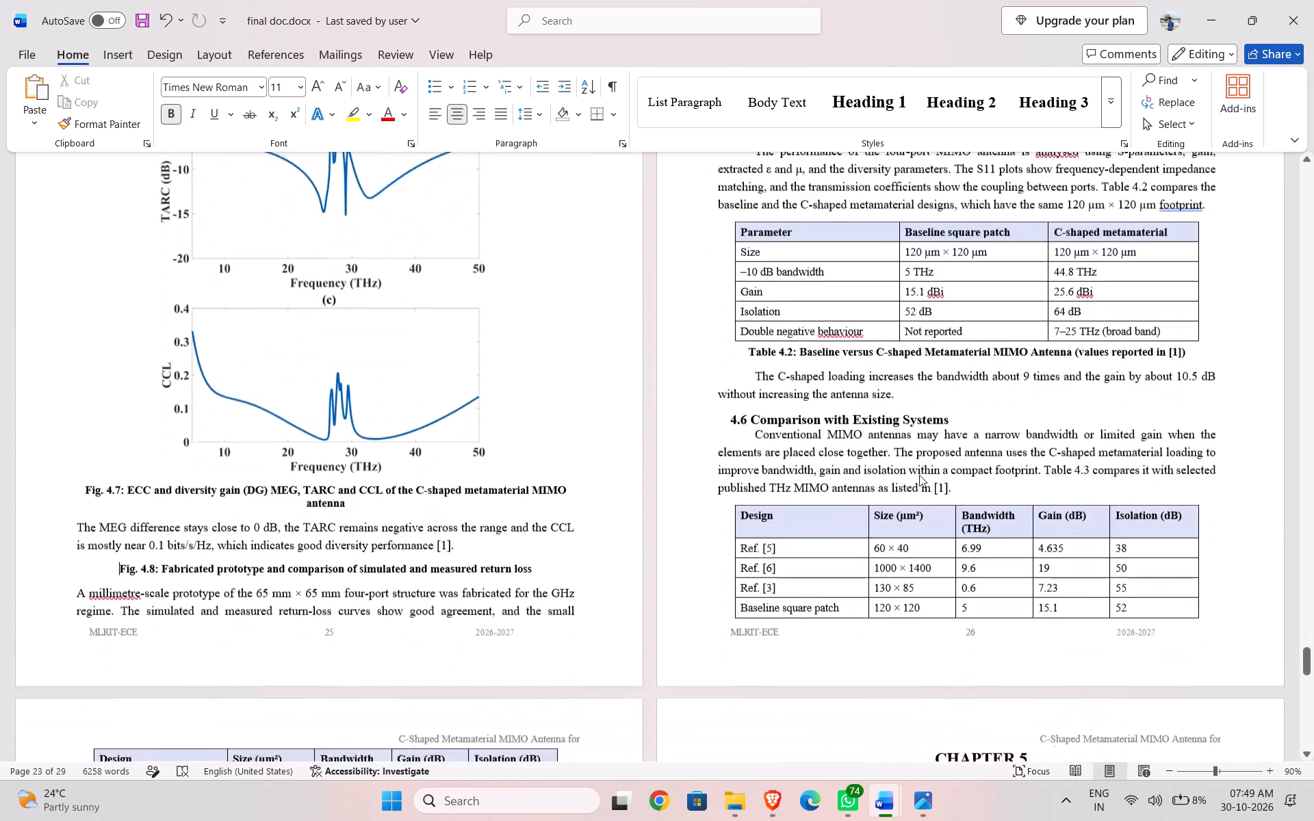
{"action": "scroll", "coordinate": [919, 475], "scroll_direction": "down", "scroll_amount": 1}
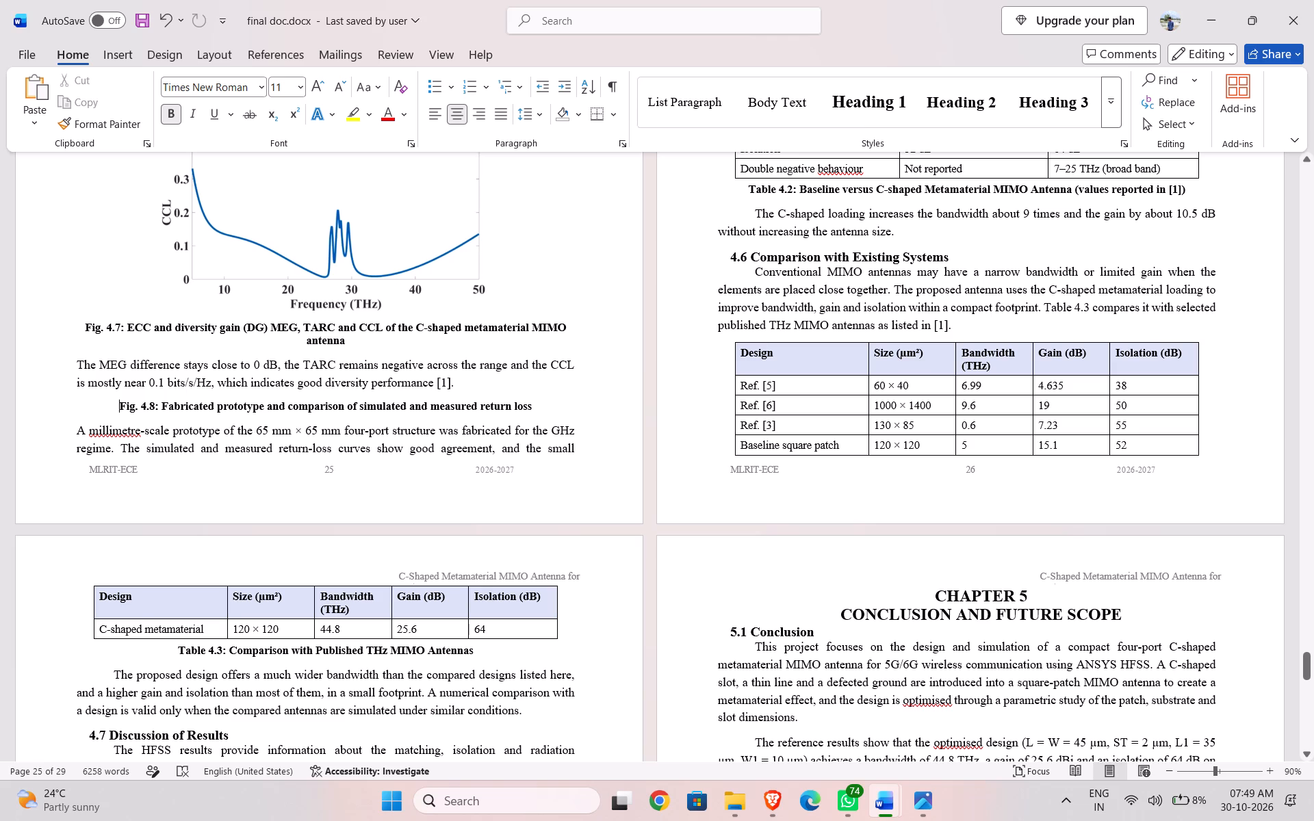
{"action": "left_click", "coordinate": [469, 382]}
{"action": "key", "text": "Return"}
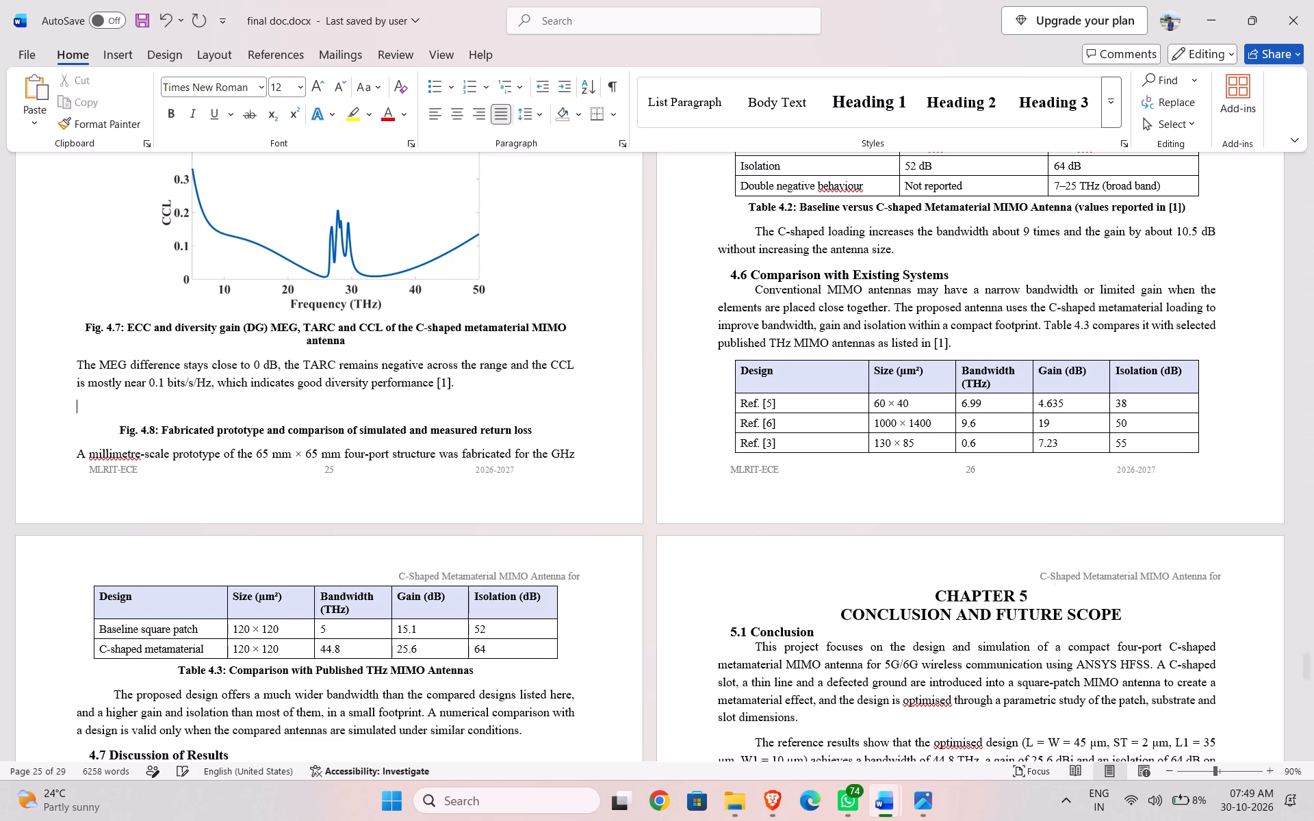
{"action": "left_click", "coordinate": [464, 114]}
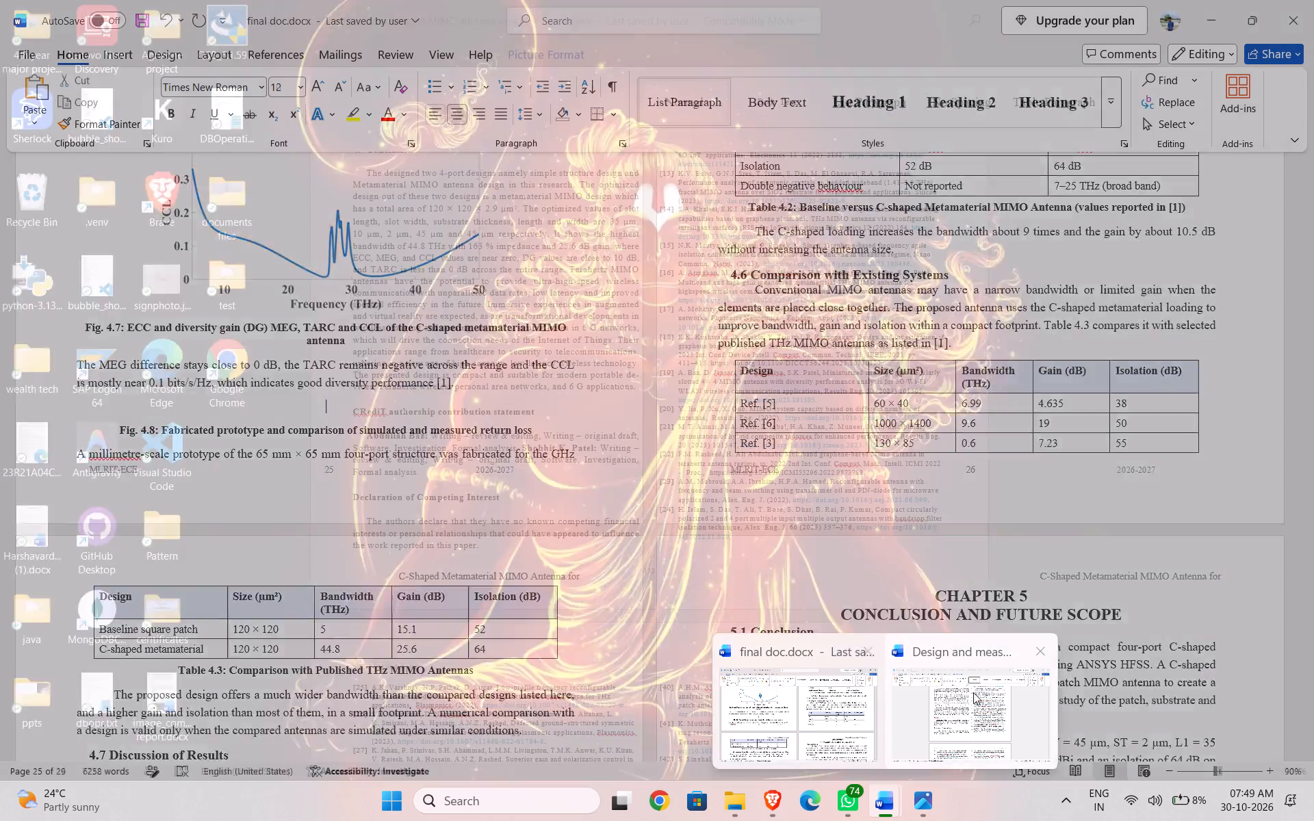
Switch to the reference article and find the figure with the fabricated prototype photos and the simulated and measured S11 plot.
{"action": "left_click", "coordinate": [976, 690]}
{"action": "scroll", "coordinate": [849, 512], "scroll_direction": "up", "scroll_amount": 9}
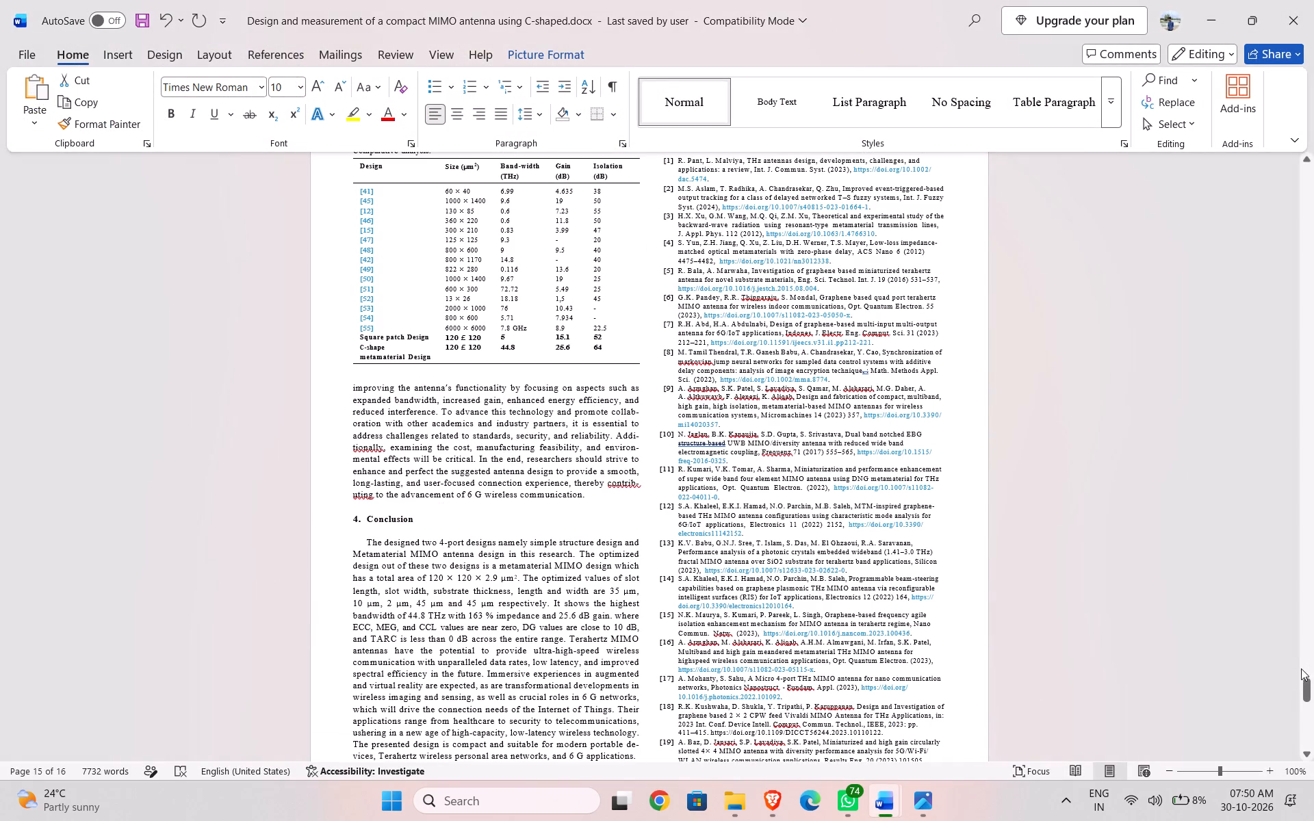
{"action": "left_click_drag", "start_coordinate": [1309, 686], "coordinate": [1239, 203]}
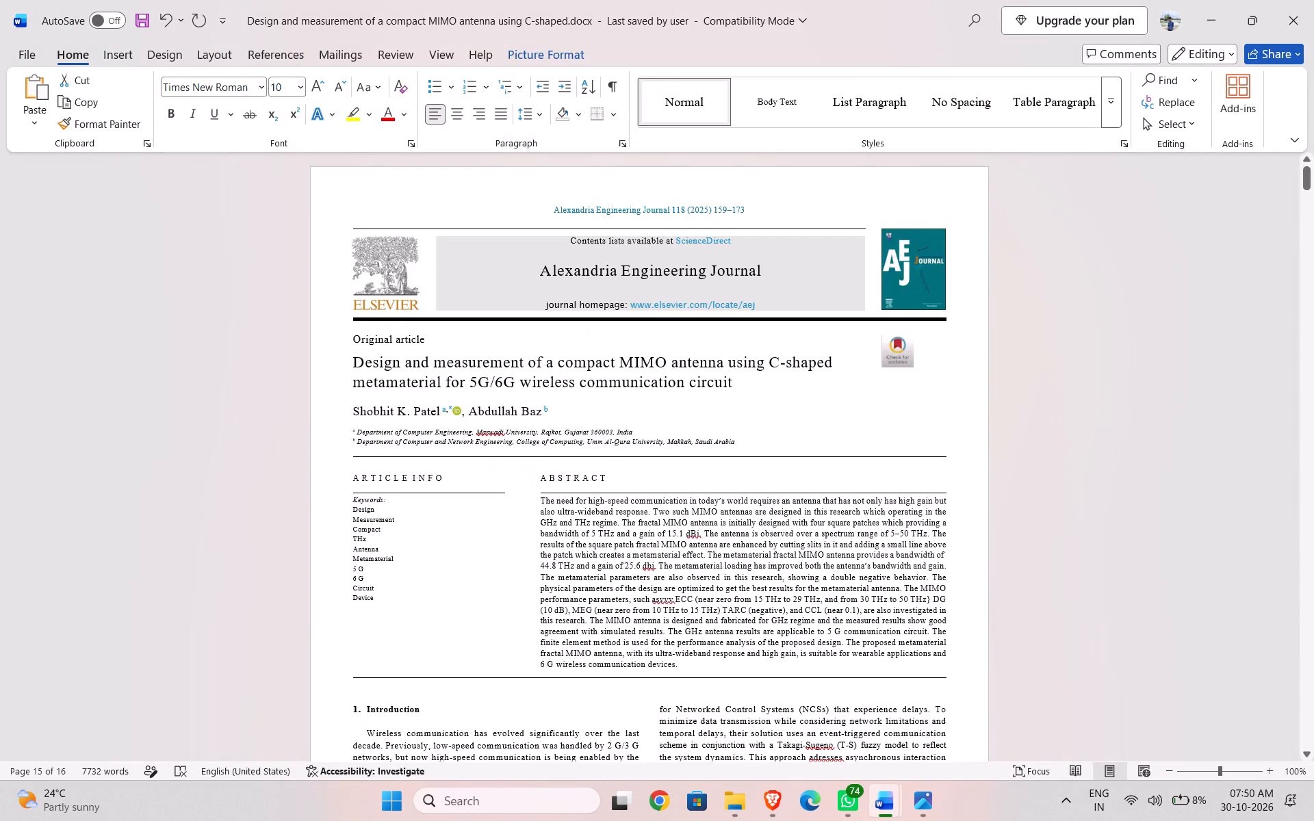
{"action": "scroll", "coordinate": [722, 516], "scroll_direction": "down", "scroll_amount": 6}
{"action": "scroll", "coordinate": [722, 516], "scroll_direction": "down", "scroll_amount": 20}
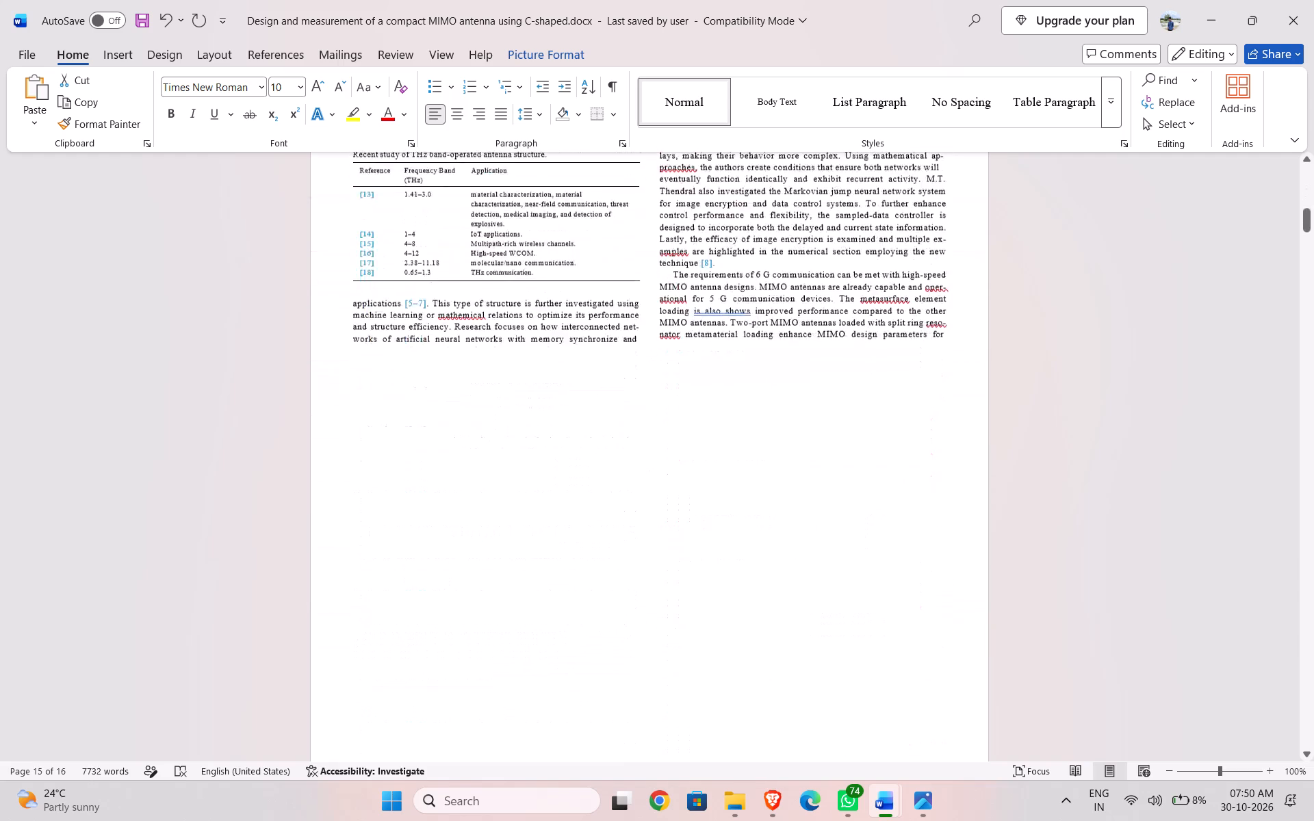
{"action": "scroll", "coordinate": [722, 516], "scroll_direction": "down", "scroll_amount": 17}
{"action": "left_click", "coordinate": [702, 533]}
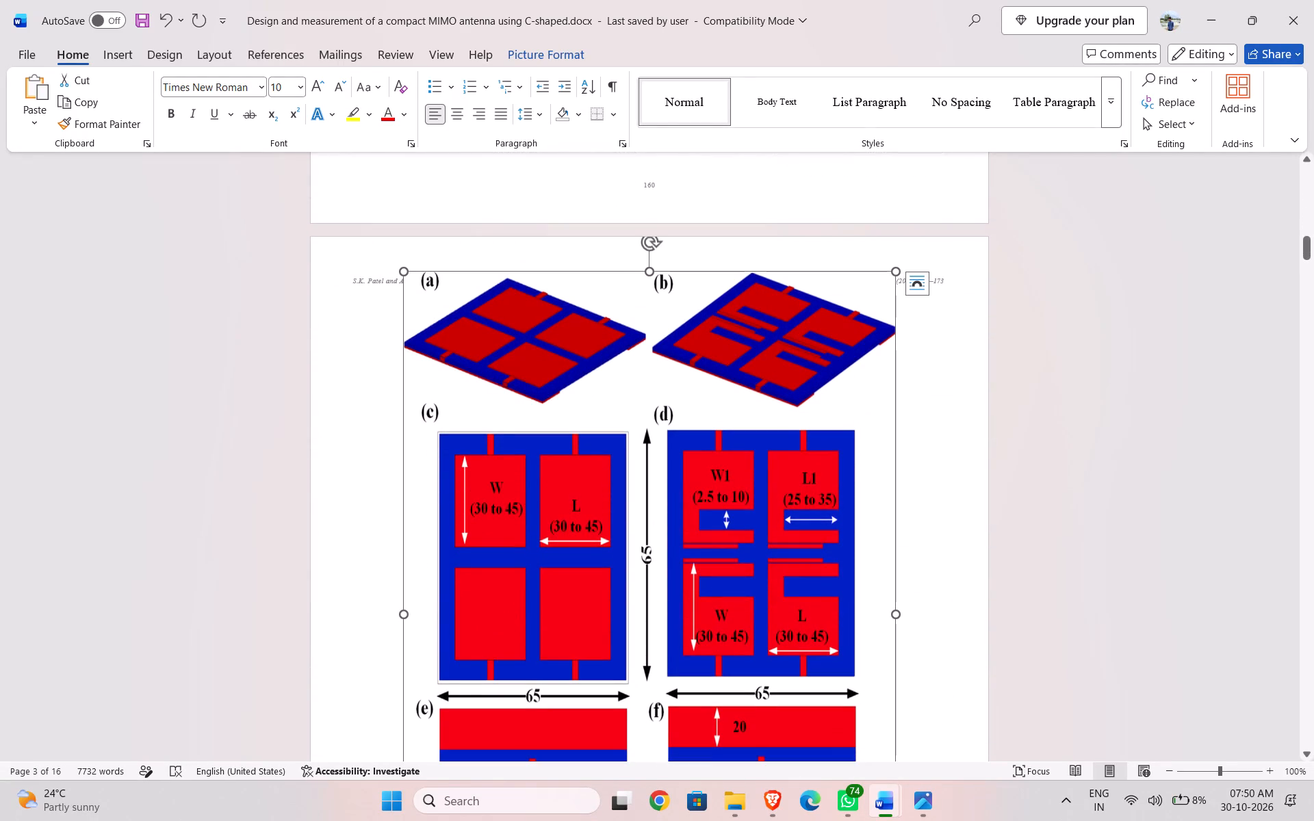
{"action": "scroll", "coordinate": [710, 536], "scroll_direction": "down", "scroll_amount": 10}
{"action": "scroll", "coordinate": [710, 536], "scroll_direction": "down", "scroll_amount": 11}
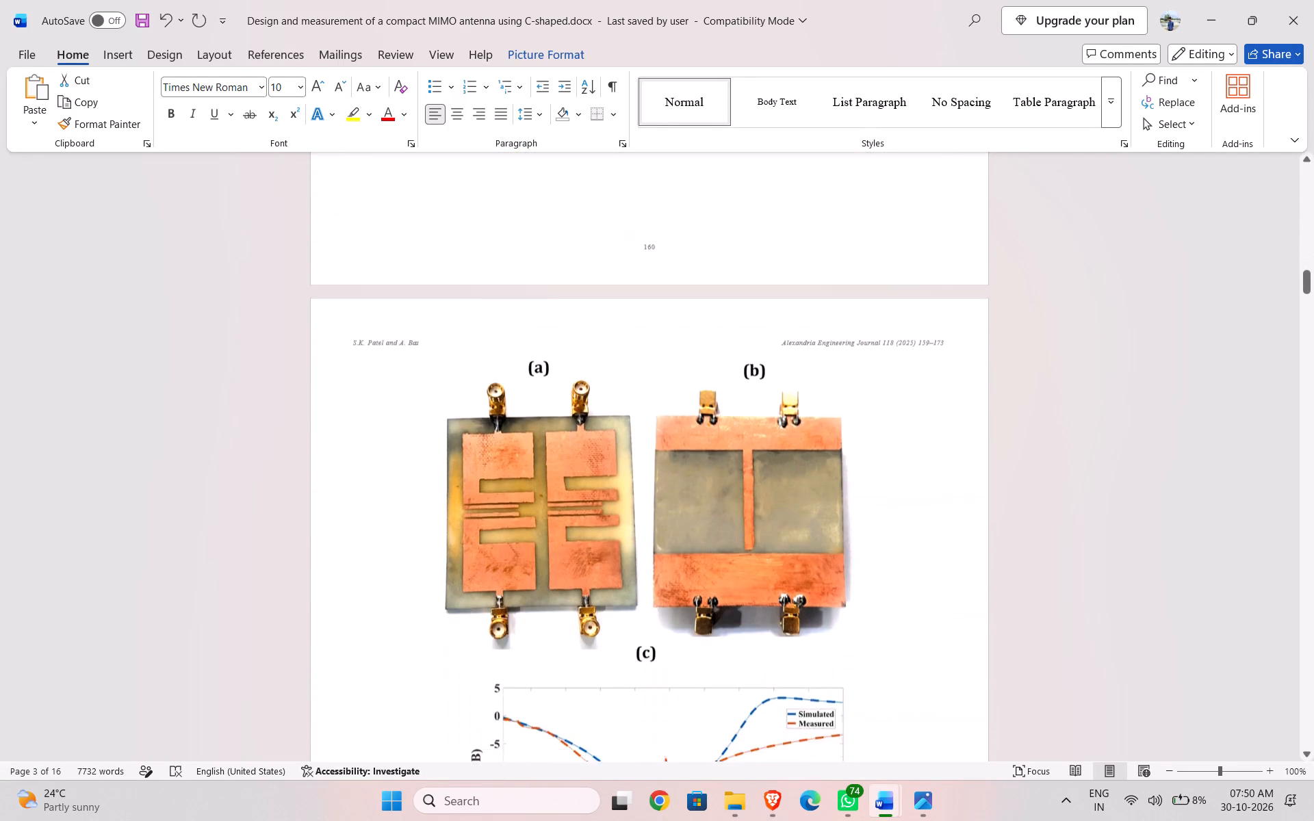
{"action": "scroll", "coordinate": [710, 536], "scroll_direction": "down", "scroll_amount": 3}
{"action": "left_click", "coordinate": [656, 446]}
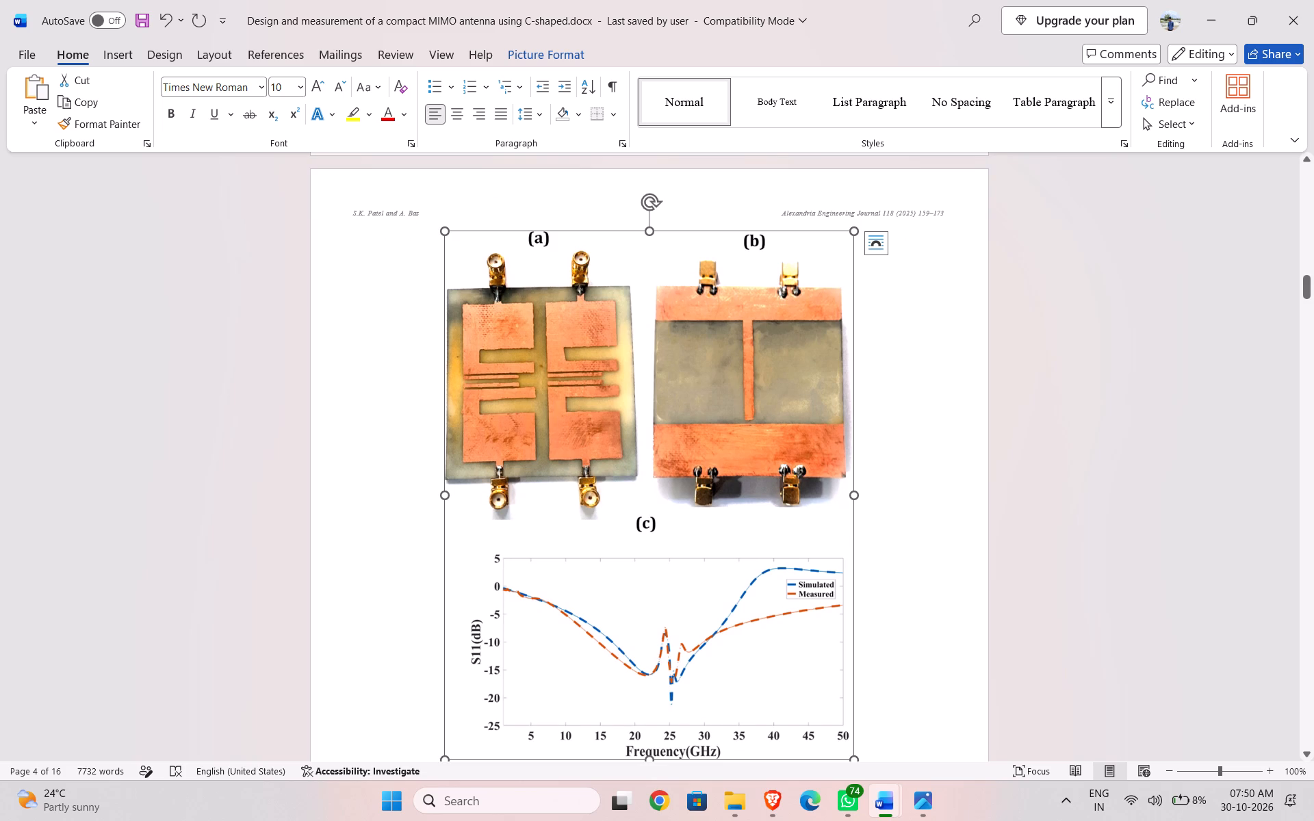
{"action": "left_click", "coordinate": [718, 419]}
{"action": "left_click", "coordinate": [932, 384]}
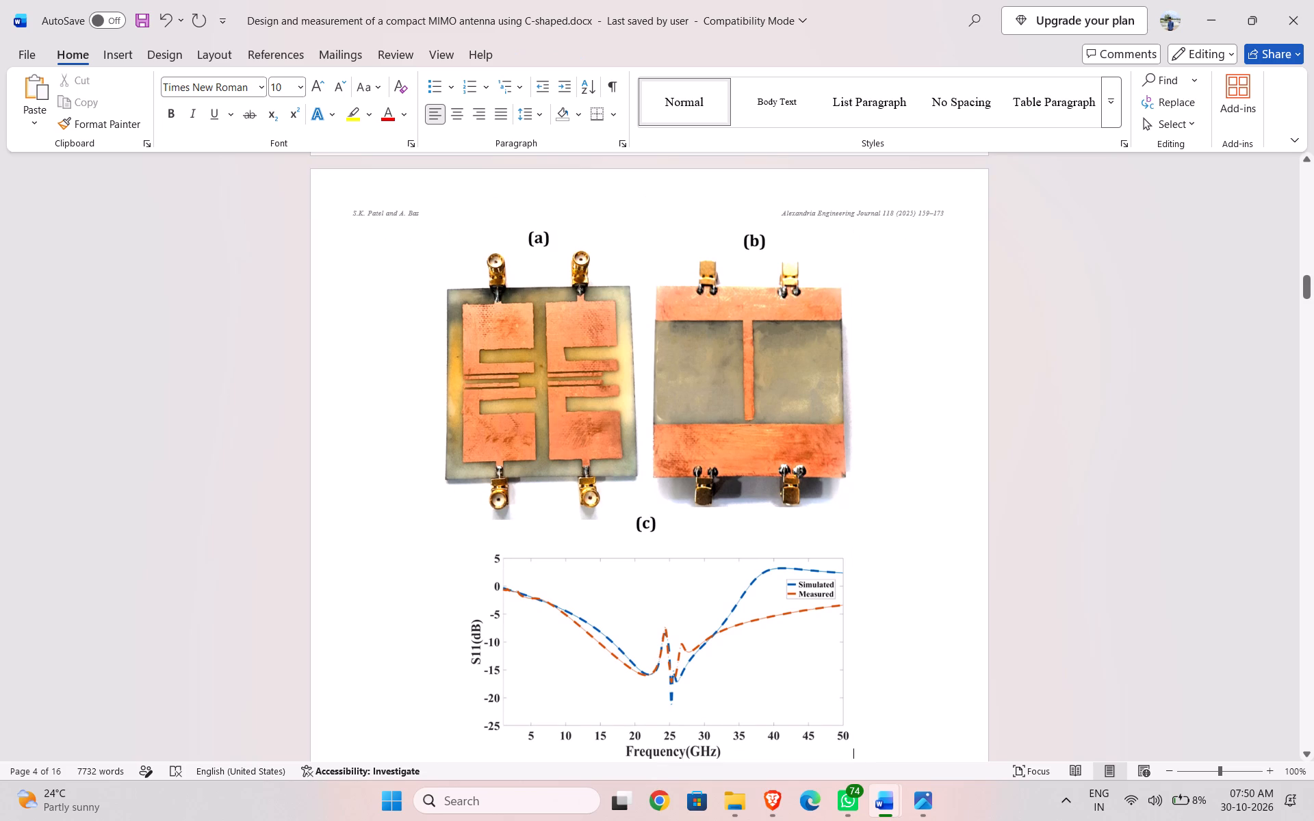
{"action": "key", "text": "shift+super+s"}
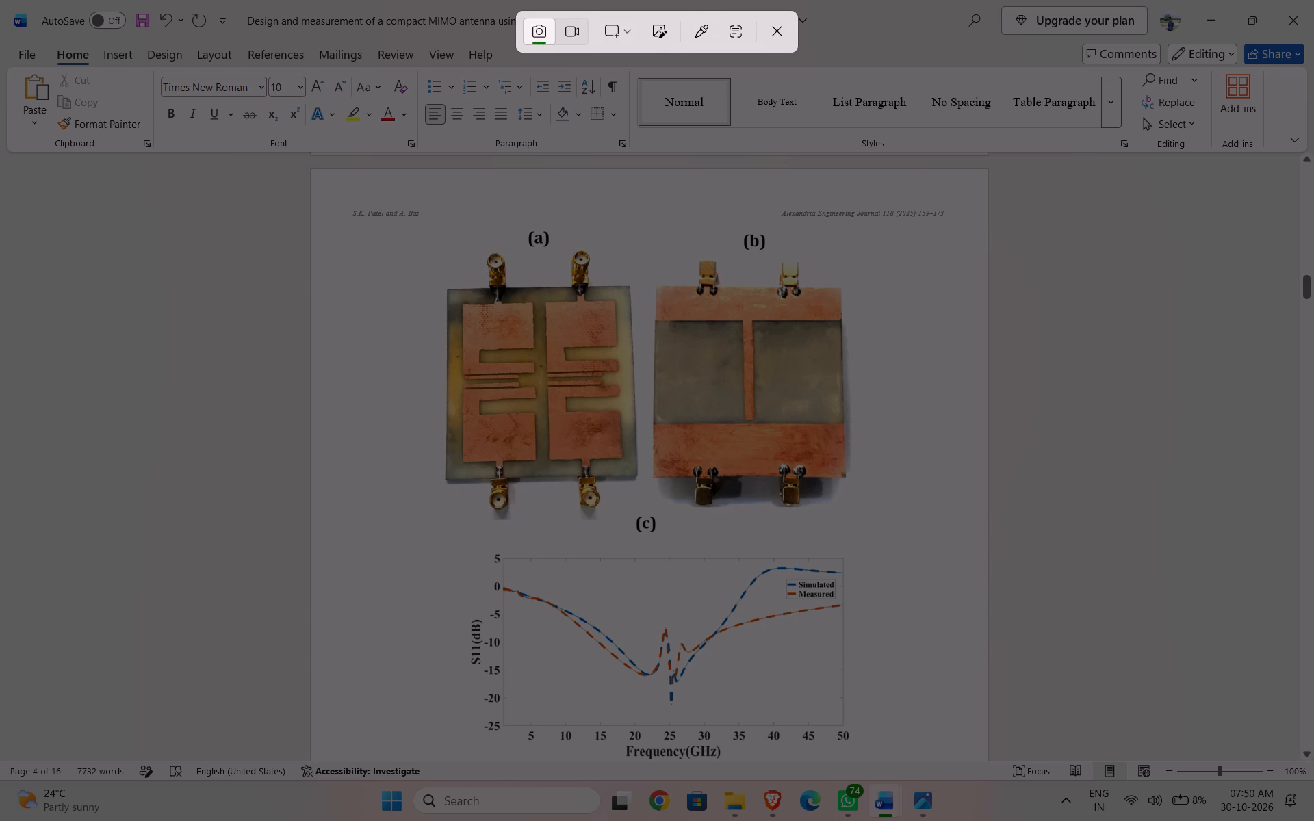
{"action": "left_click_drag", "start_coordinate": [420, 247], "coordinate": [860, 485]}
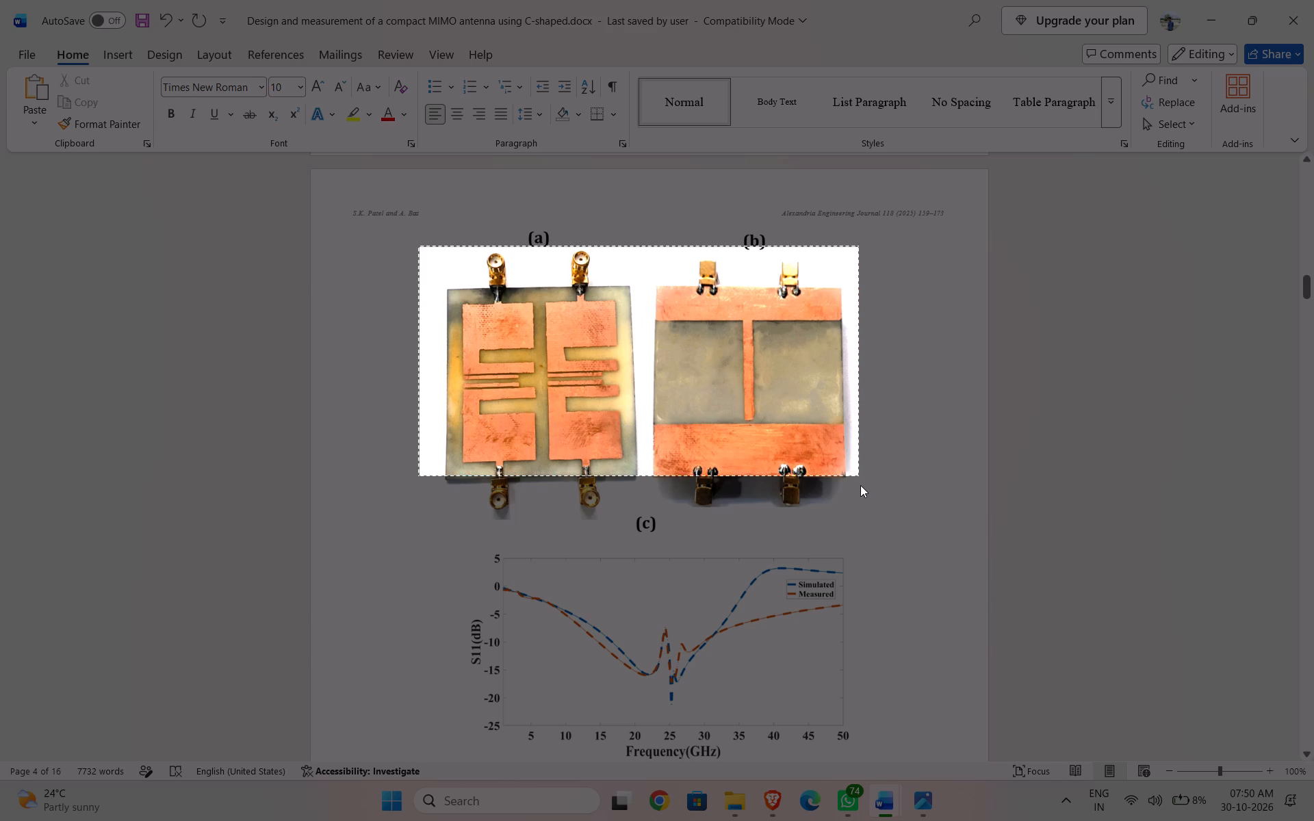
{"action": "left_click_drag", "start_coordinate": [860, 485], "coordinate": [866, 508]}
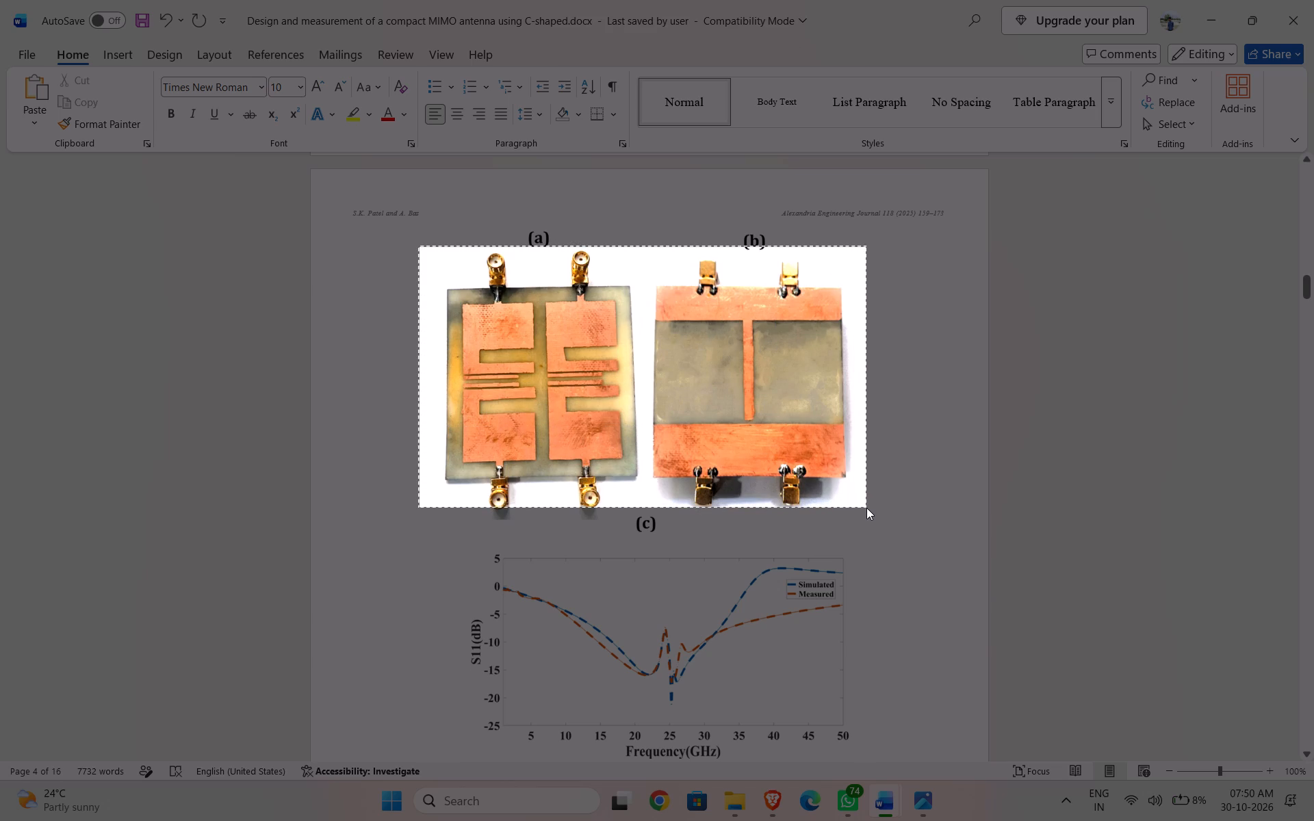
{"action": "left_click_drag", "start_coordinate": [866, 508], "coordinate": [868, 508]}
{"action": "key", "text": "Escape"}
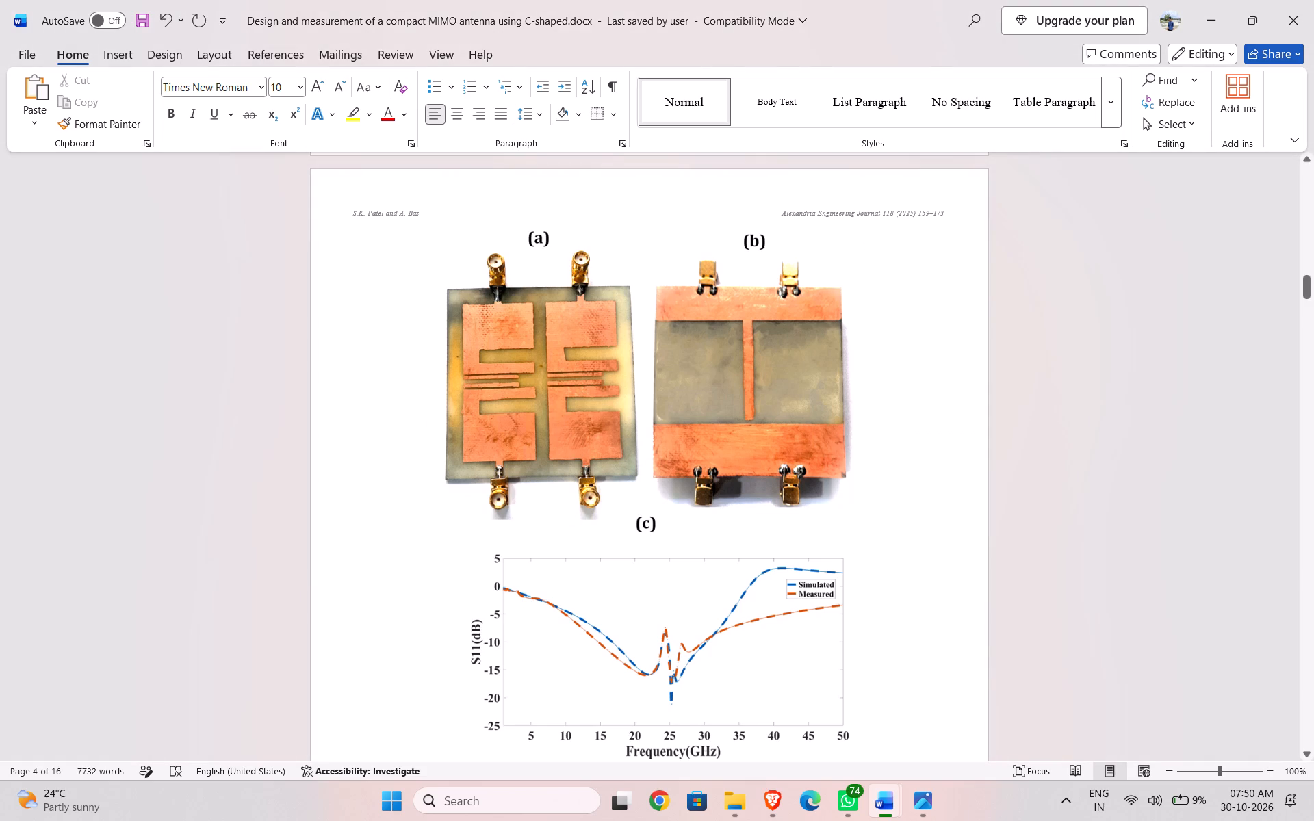
Capture the article's front and back prototype photos without the S11 plot and paste them above the report's Fig. 4.8 caption.
{"action": "key", "text": "shift+super+s"}
{"action": "left_click_drag", "start_coordinate": [426, 250], "coordinate": [849, 452]}
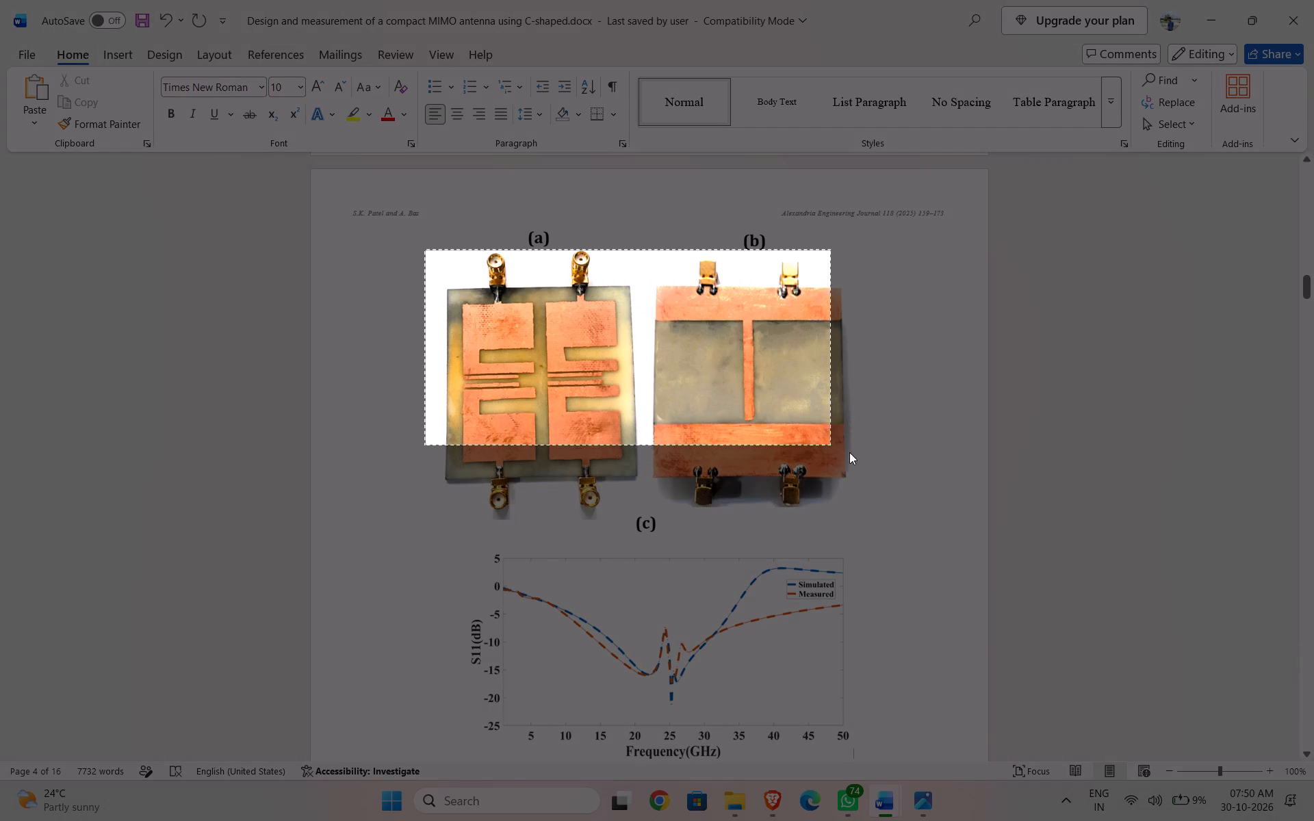
{"action": "left_click_drag", "start_coordinate": [849, 452], "coordinate": [867, 512]}
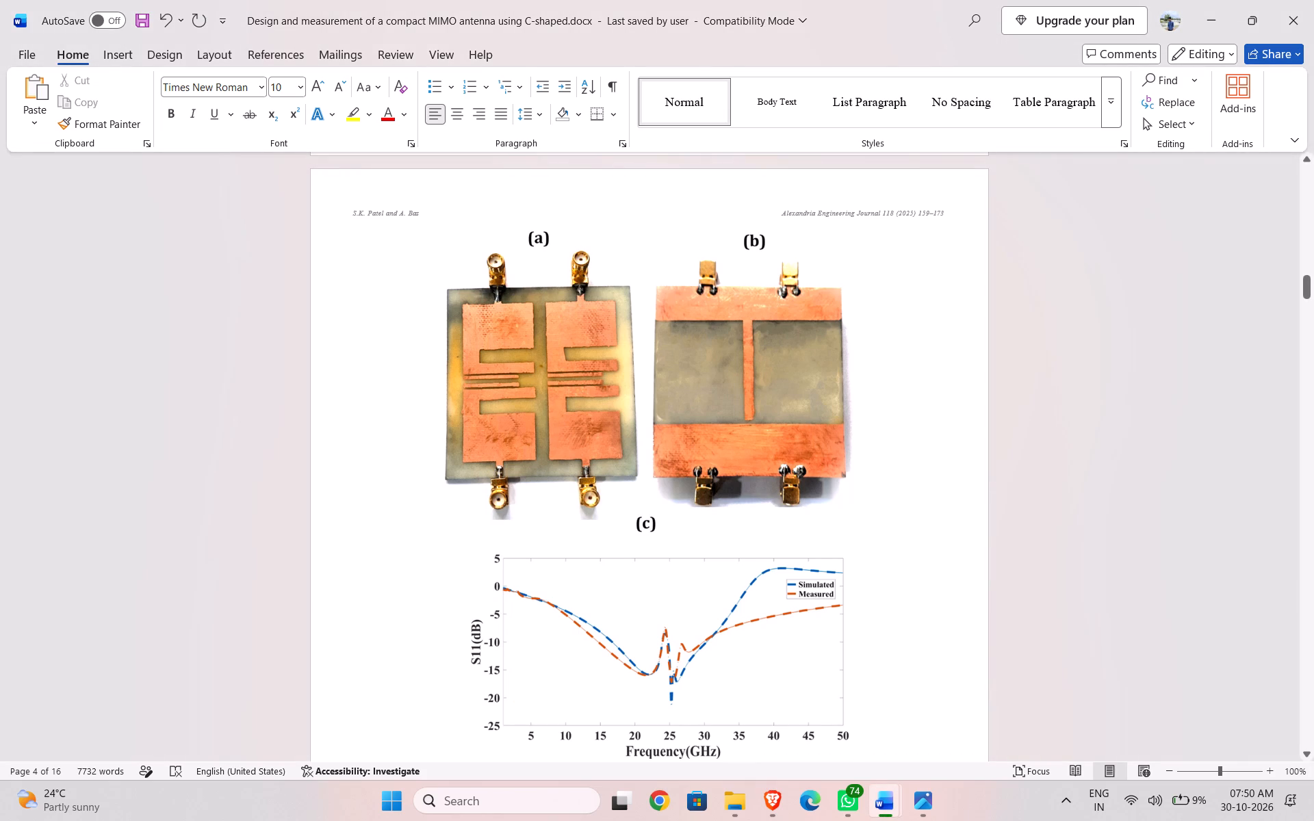
{"action": "left_click", "coordinate": [842, 737]}
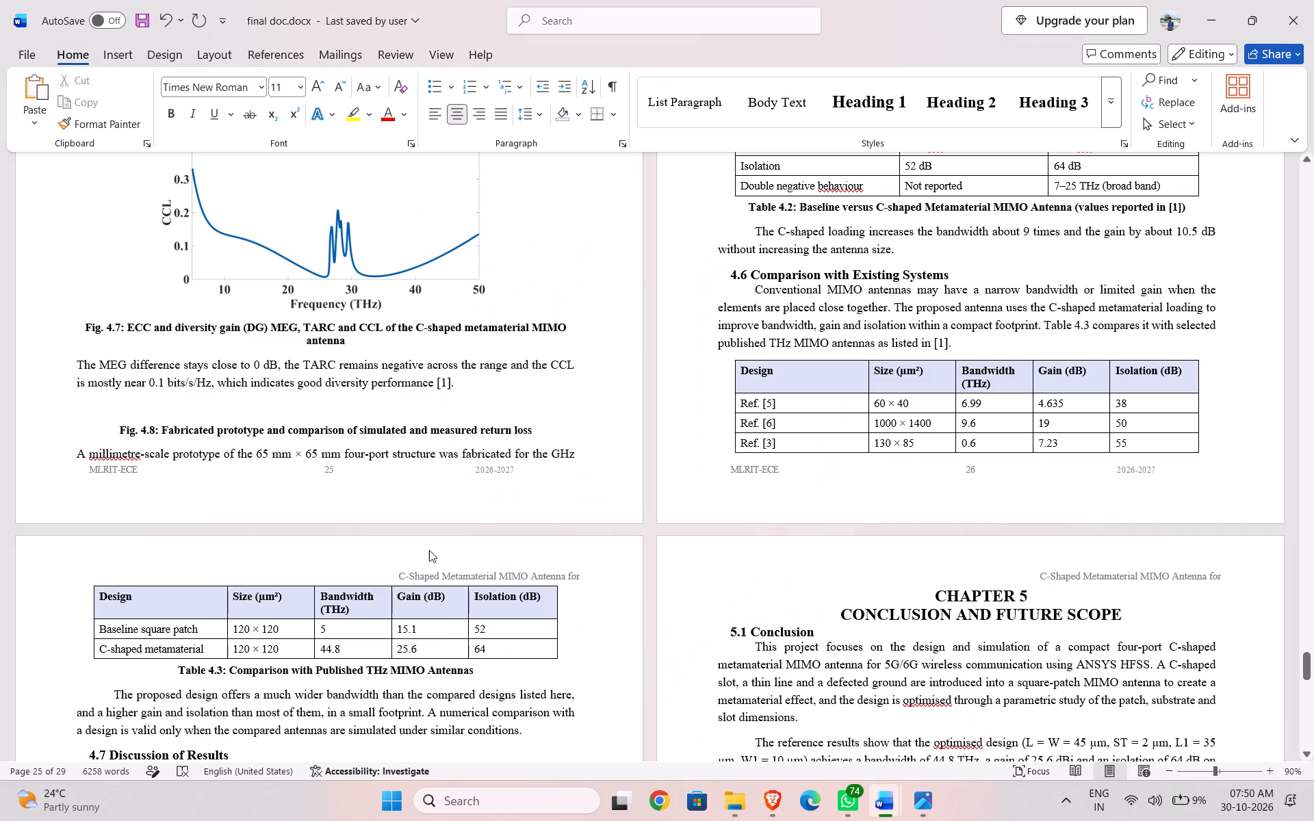
{"action": "key", "text": "ctrl+v"}
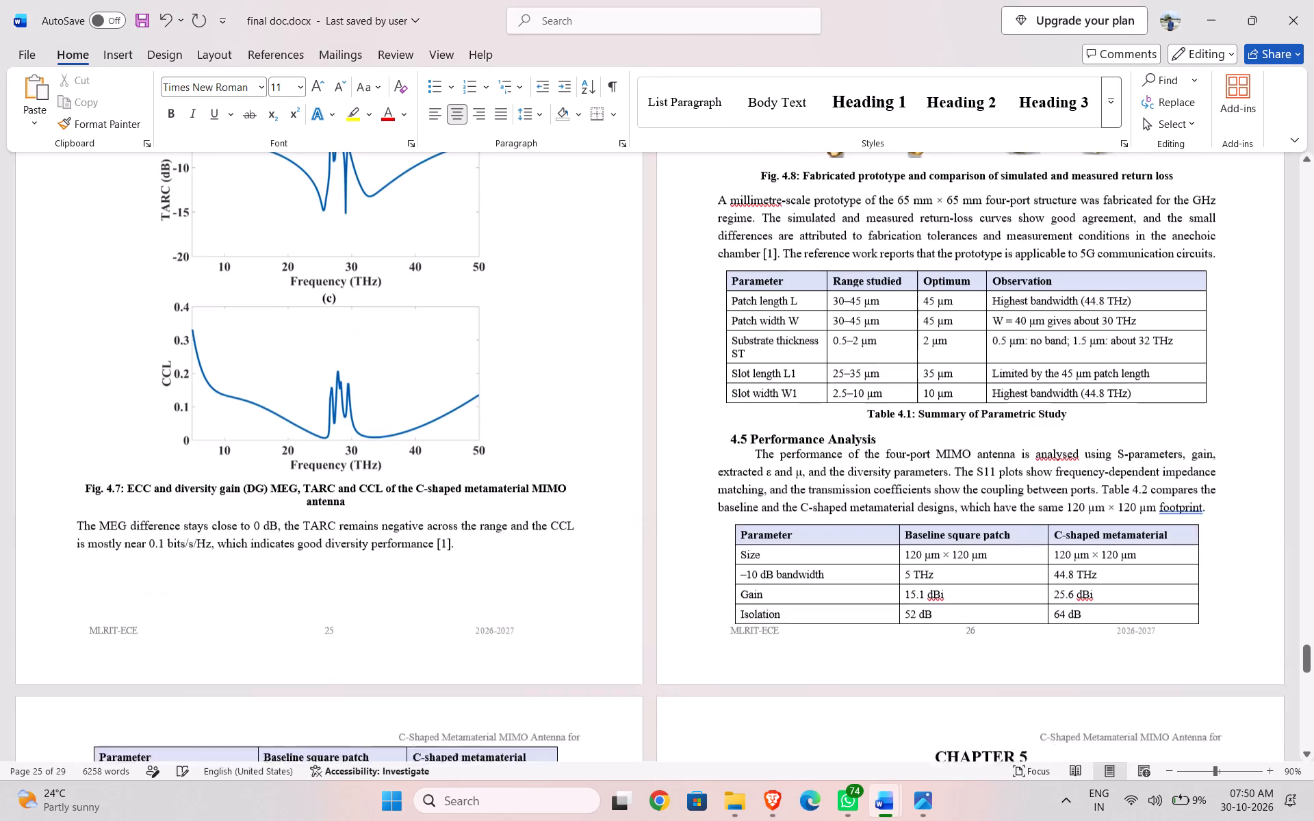
Review the pasted Fig. 4.8 picture and the layout of the pages from Fig. 4.7 through Chapter 5.
{"action": "scroll", "coordinate": [662, 376], "scroll_direction": "up", "scroll_amount": 6}
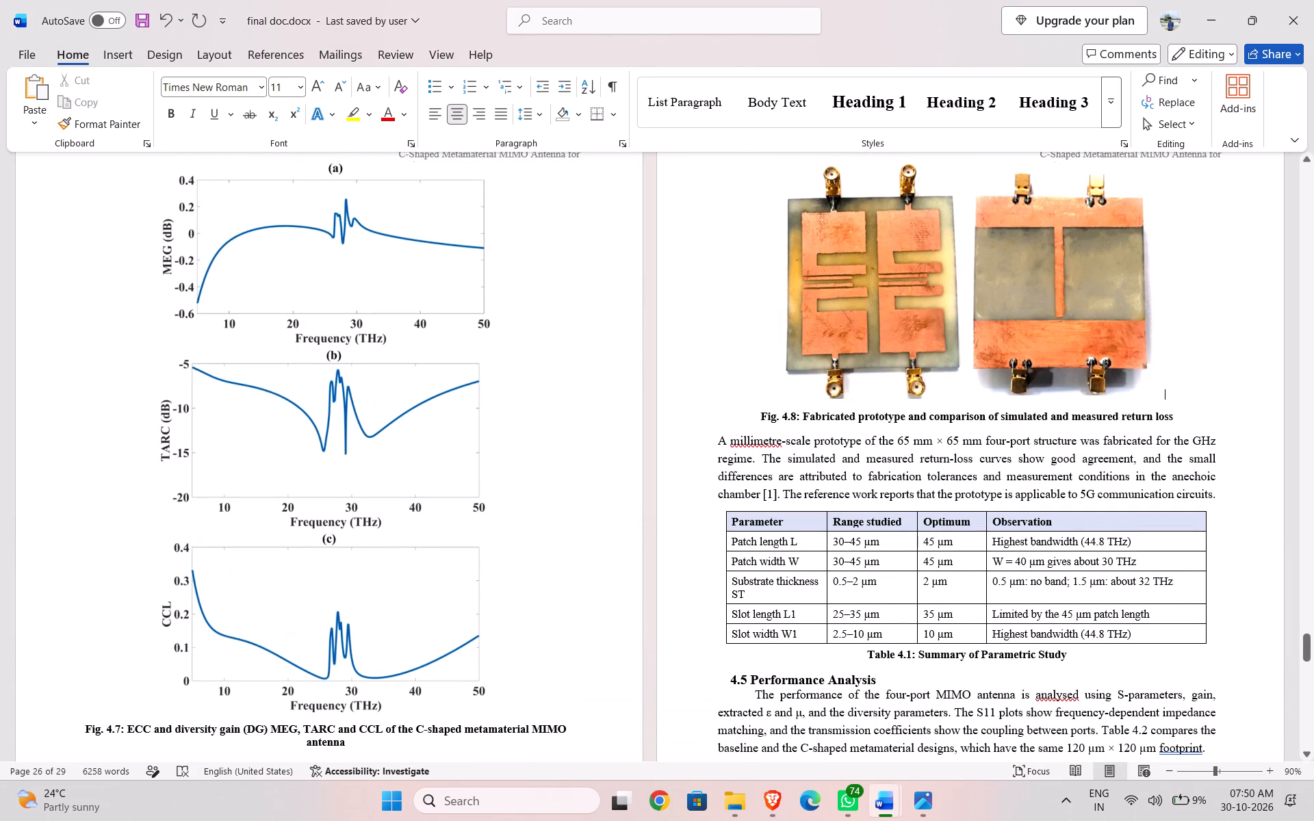
{"action": "scroll", "coordinate": [857, 350], "scroll_direction": "up", "scroll_amount": 1}
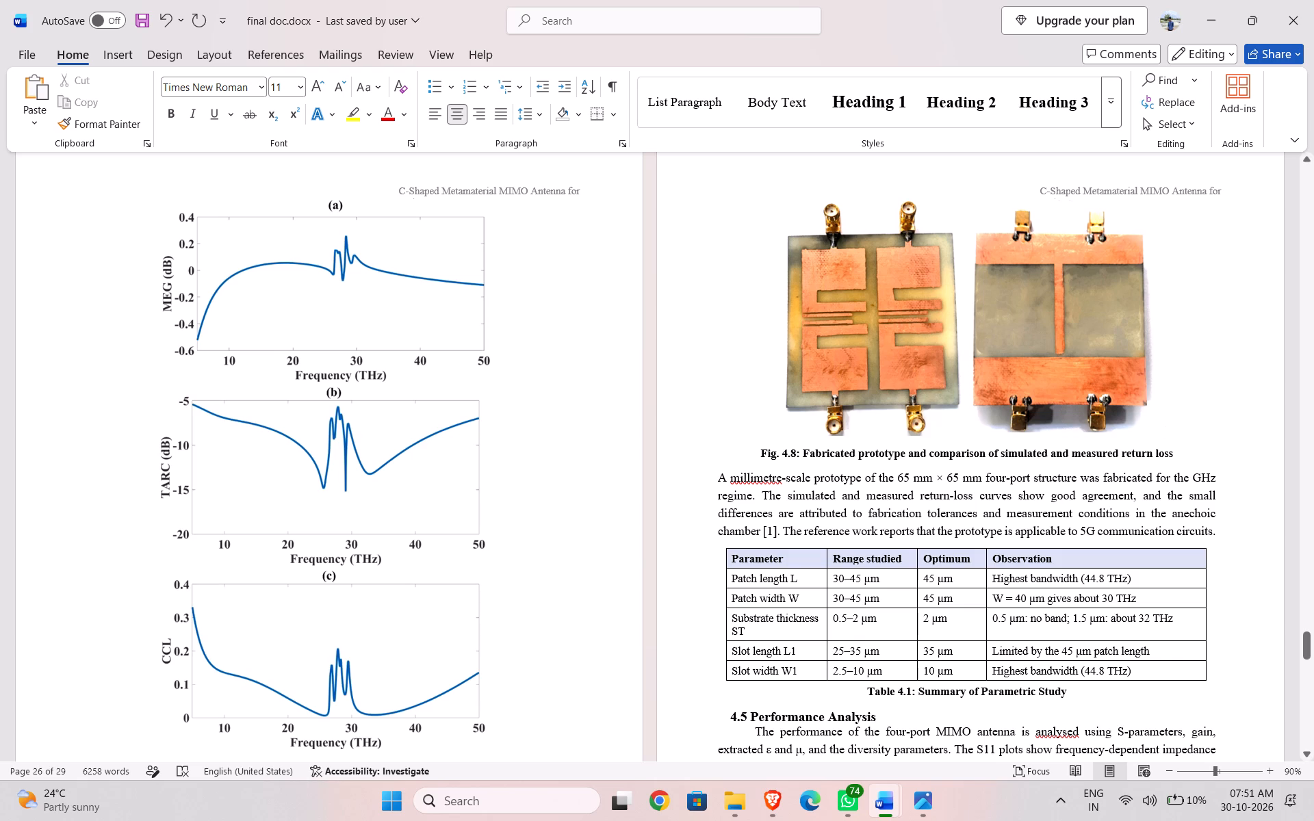
{"action": "scroll", "coordinate": [973, 296], "scroll_direction": "down", "scroll_amount": 11}
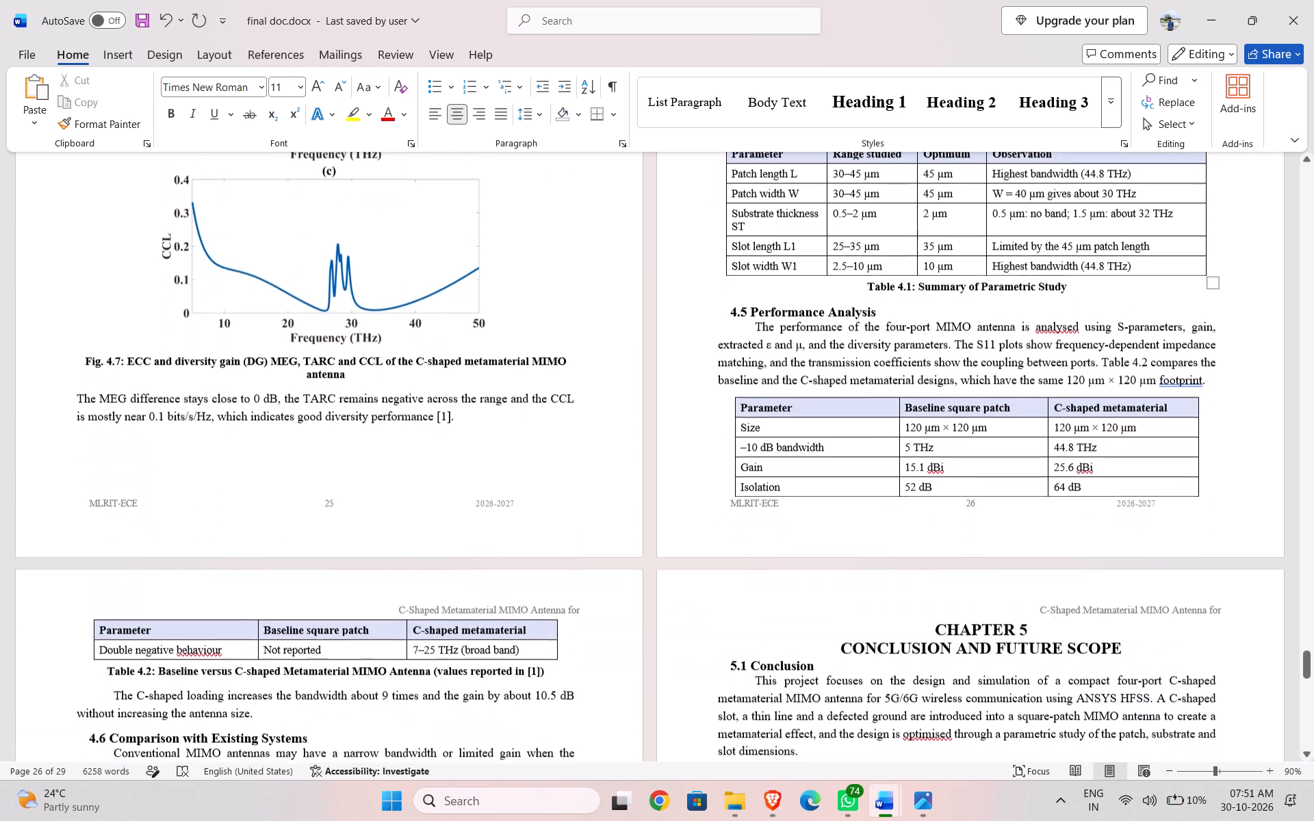
{"action": "scroll", "coordinate": [973, 296], "scroll_direction": "down", "scroll_amount": 5}
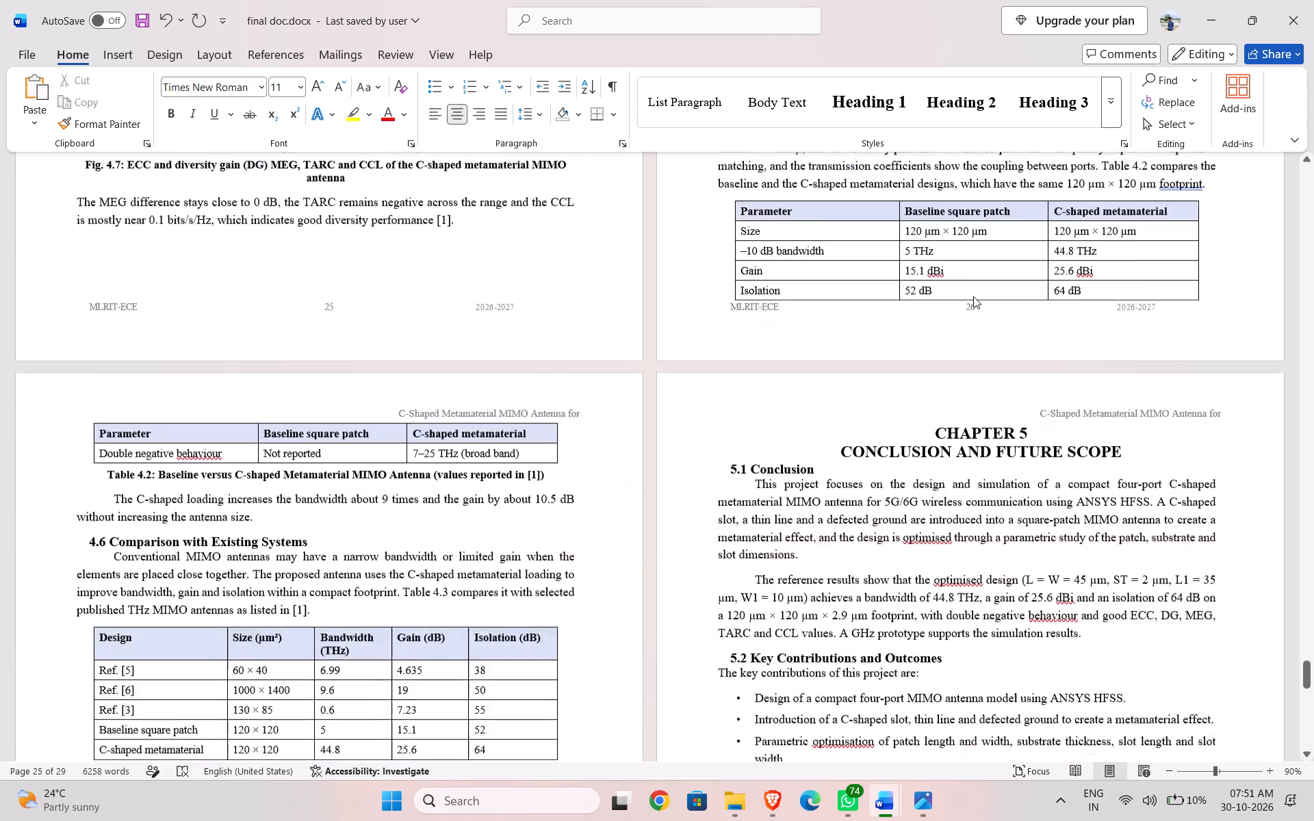
{"action": "scroll", "coordinate": [973, 296], "scroll_direction": "down", "scroll_amount": 8}
{"action": "scroll", "coordinate": [973, 296], "scroll_direction": "up", "scroll_amount": 9}
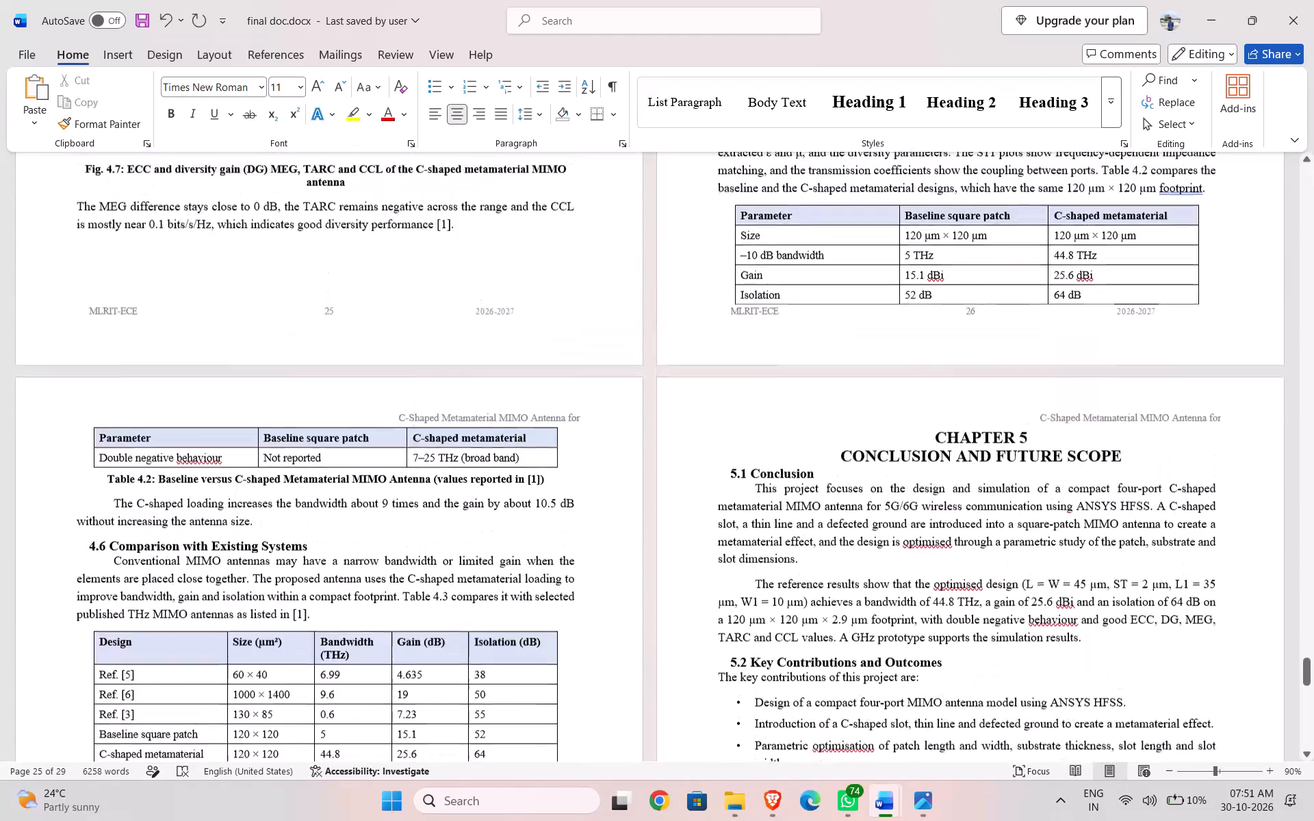
Reduce the Fig. 4.8 prototype picture's height by about a fifth, keeping its width, so that all of Table 4.2 fits on page 26.
{"action": "scroll", "coordinate": [973, 296], "scroll_direction": "up", "scroll_amount": 8}
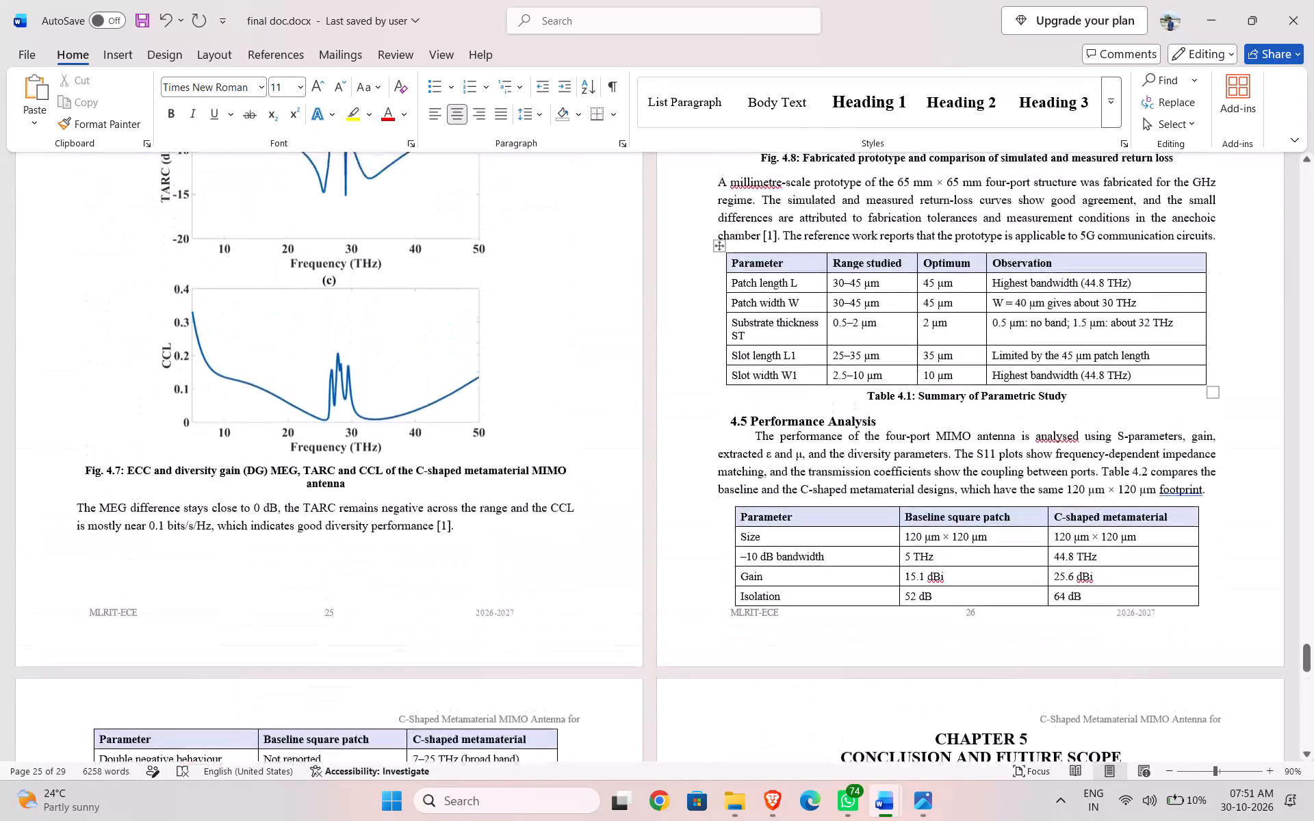
{"action": "scroll", "coordinate": [973, 296], "scroll_direction": "up", "scroll_amount": 9}
{"action": "left_click", "coordinate": [962, 404]}
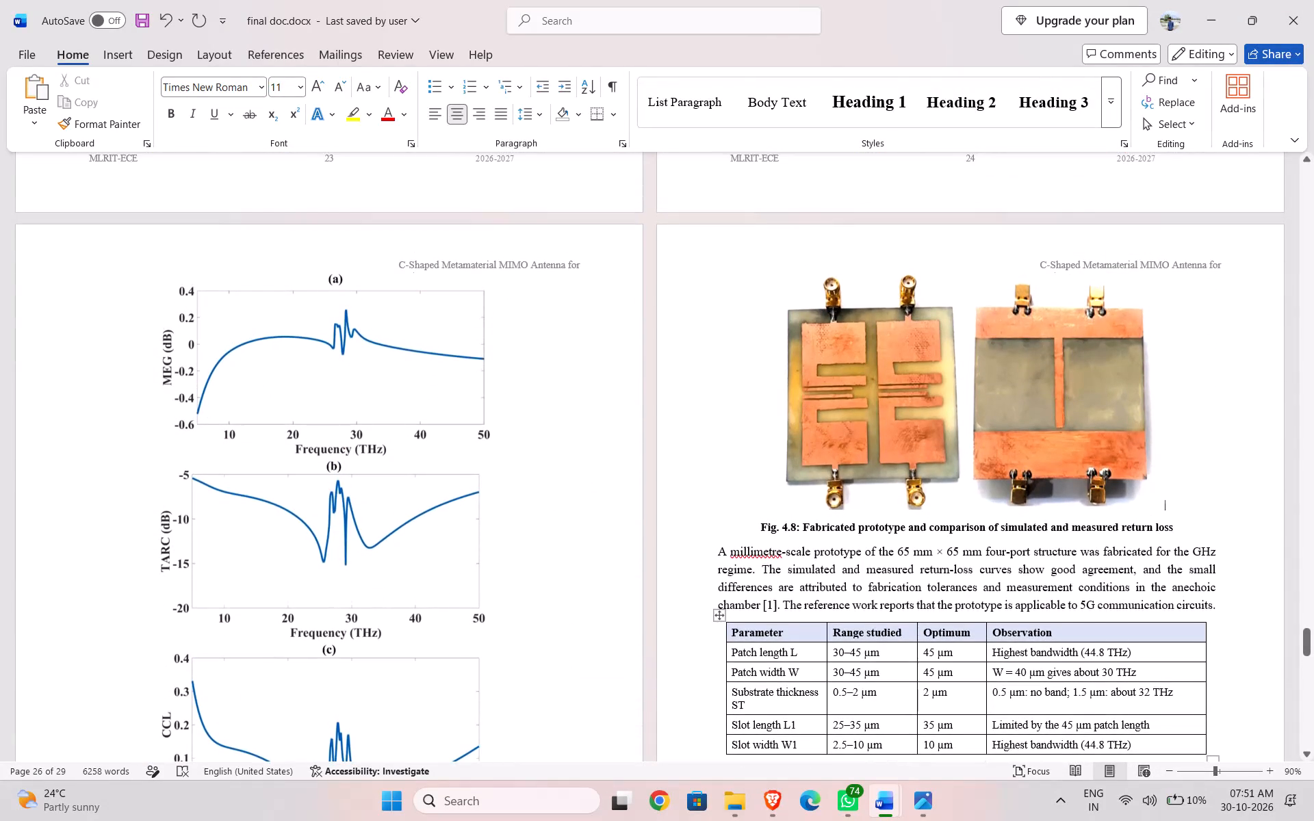
{"action": "left_click_drag", "start_coordinate": [970, 510], "coordinate": [972, 434]}
{"action": "scroll", "coordinate": [993, 420], "scroll_direction": "down", "scroll_amount": 7}
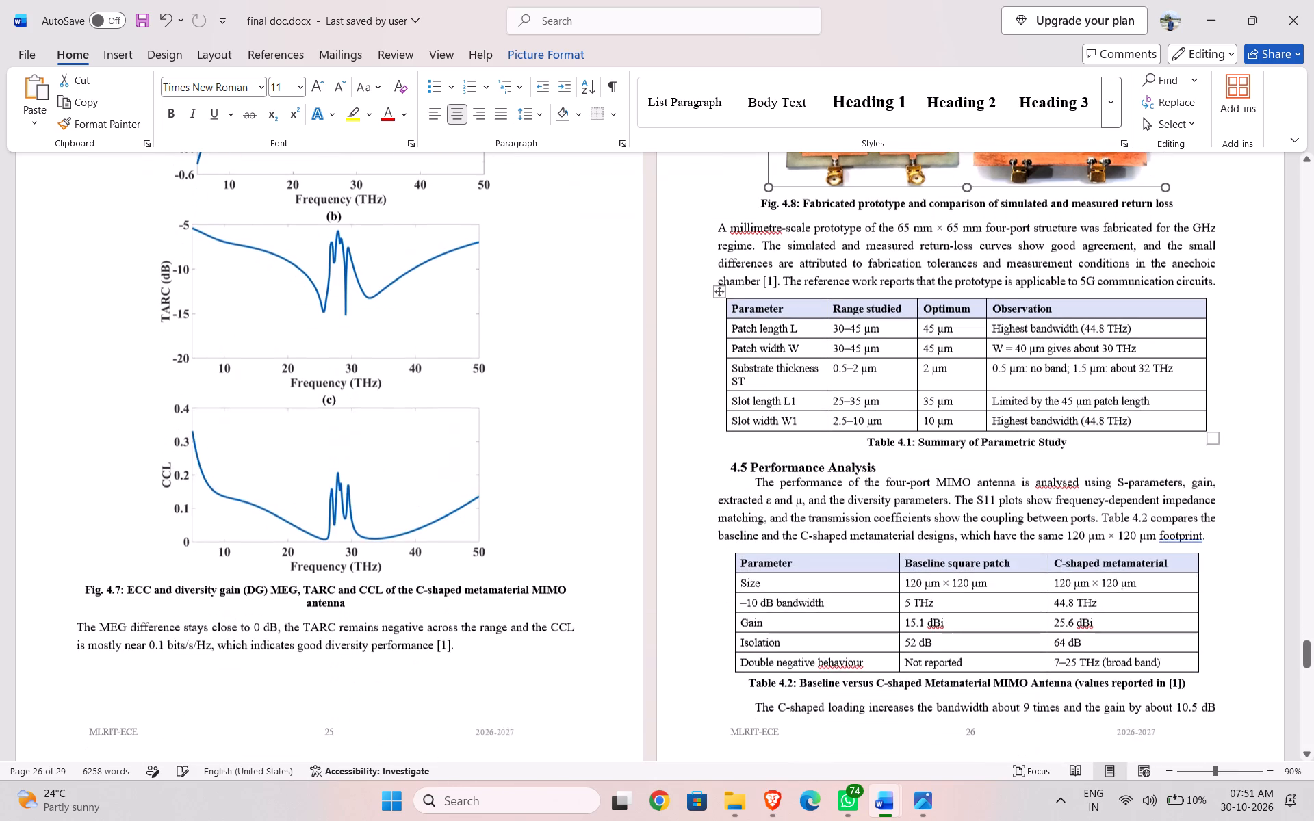
{"action": "scroll", "coordinate": [993, 419], "scroll_direction": "up", "scroll_amount": 5}
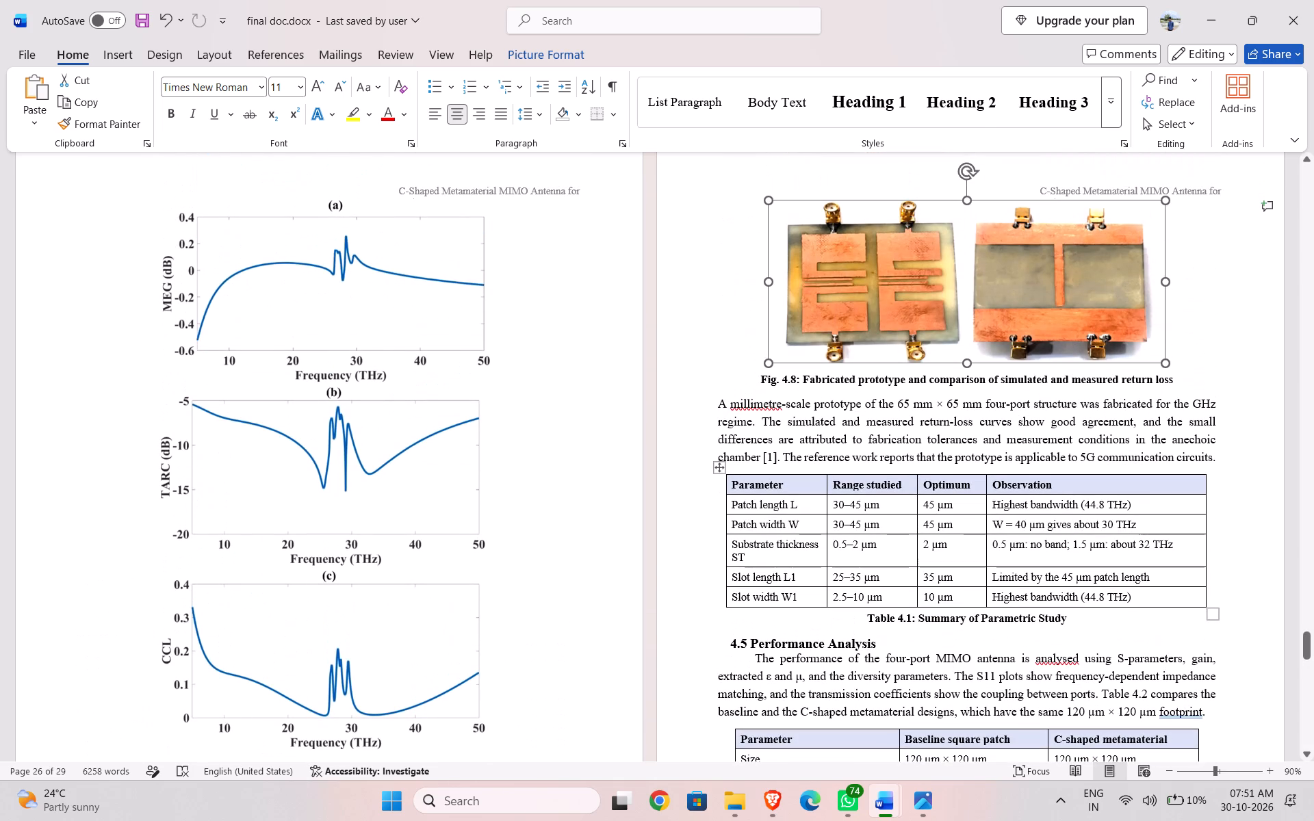
{"action": "left_click_drag", "start_coordinate": [966, 363], "coordinate": [966, 383]}
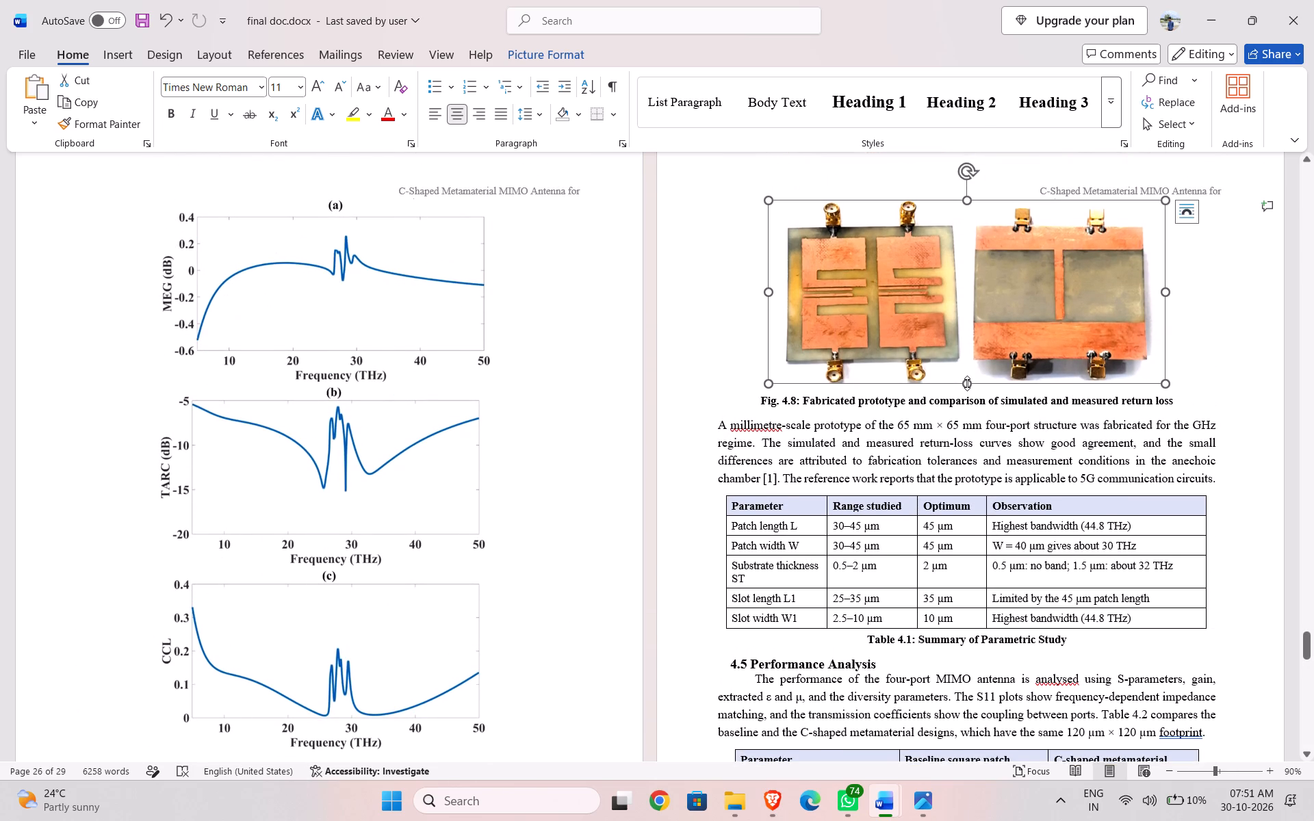
Review the report's figures, tables and page breaks from the Fig. 4.6 page through Chapter 5 to the references.
{"action": "scroll", "coordinate": [967, 384], "scroll_direction": "down", "scroll_amount": 17}
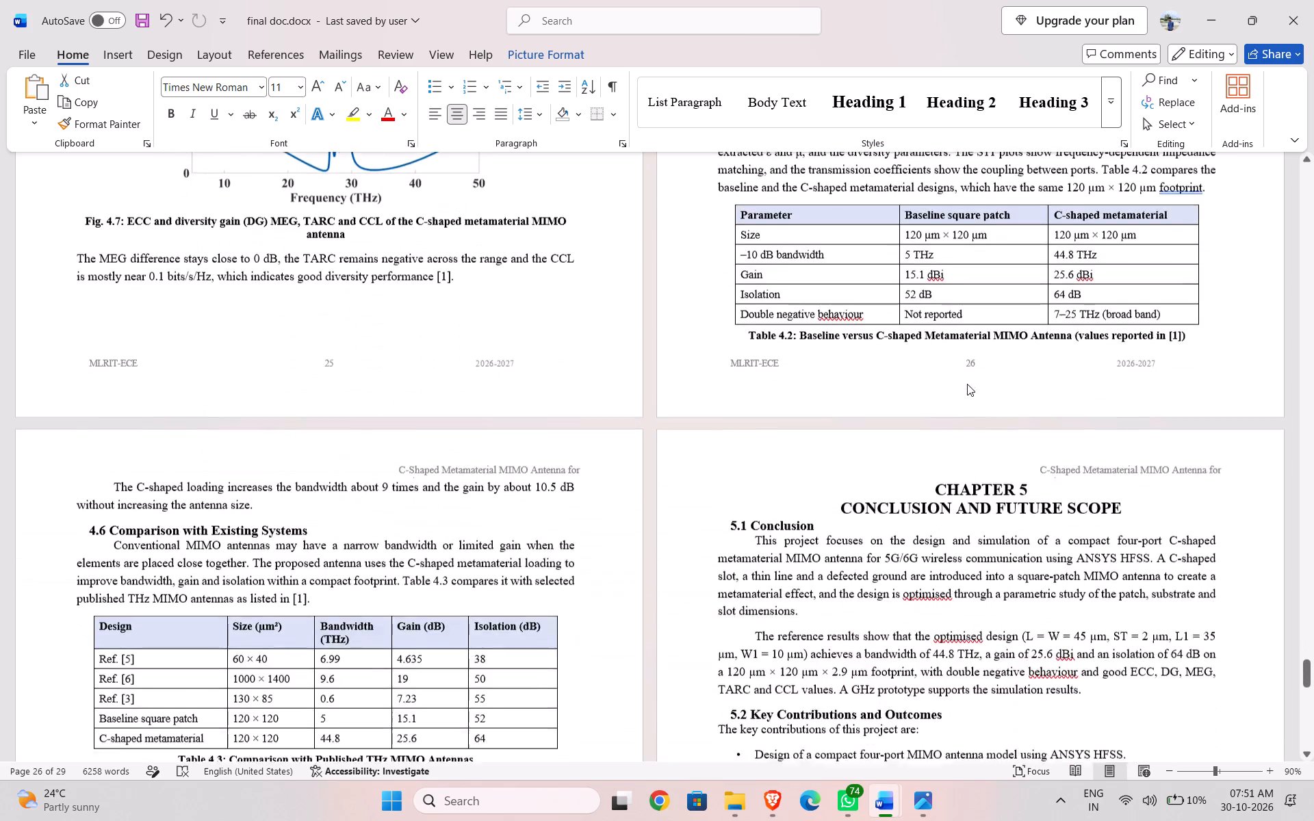
{"action": "scroll", "coordinate": [967, 384], "scroll_direction": "down", "scroll_amount": 18}
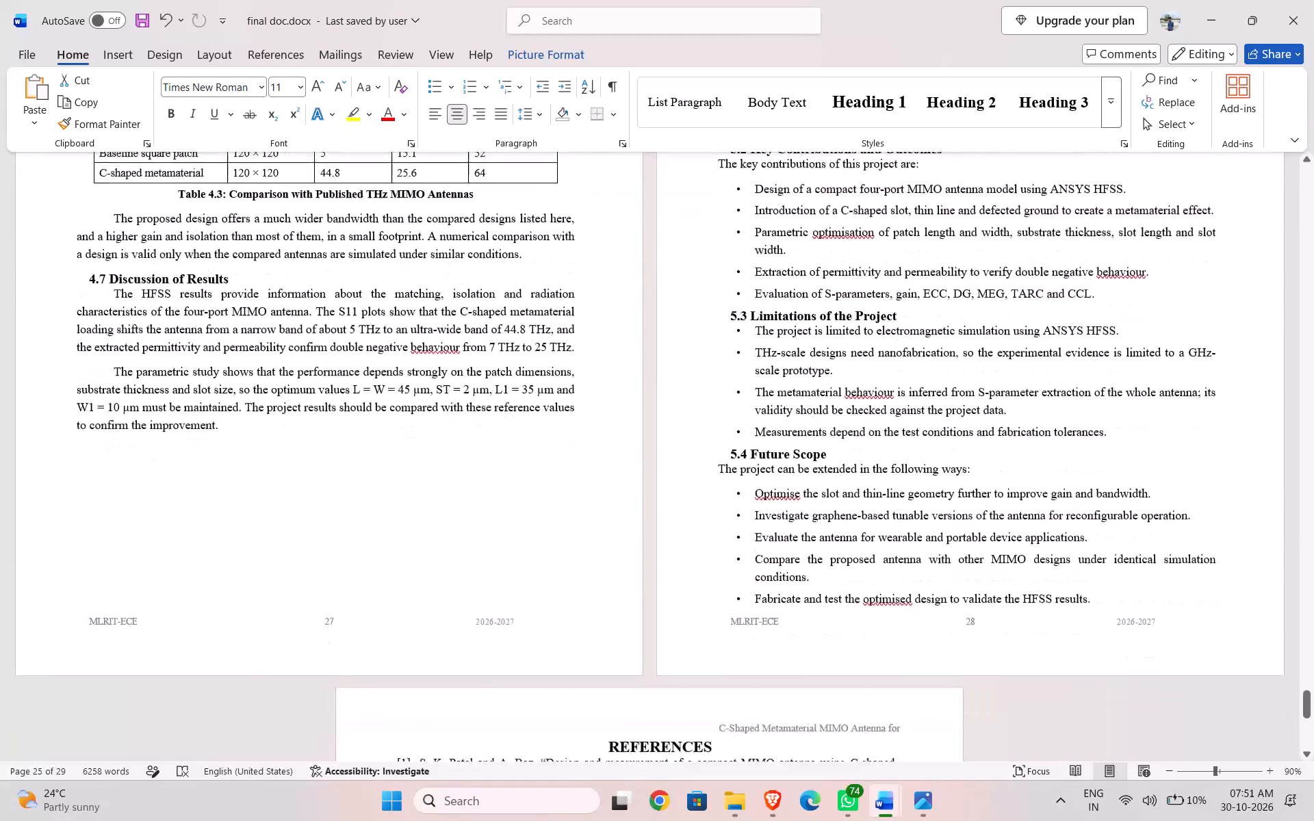
{"action": "scroll", "coordinate": [967, 384], "scroll_direction": "down", "scroll_amount": 16}
{"action": "scroll", "coordinate": [967, 384], "scroll_direction": "up", "scroll_amount": 19}
{"action": "scroll", "coordinate": [967, 384], "scroll_direction": "up", "scroll_amount": 13}
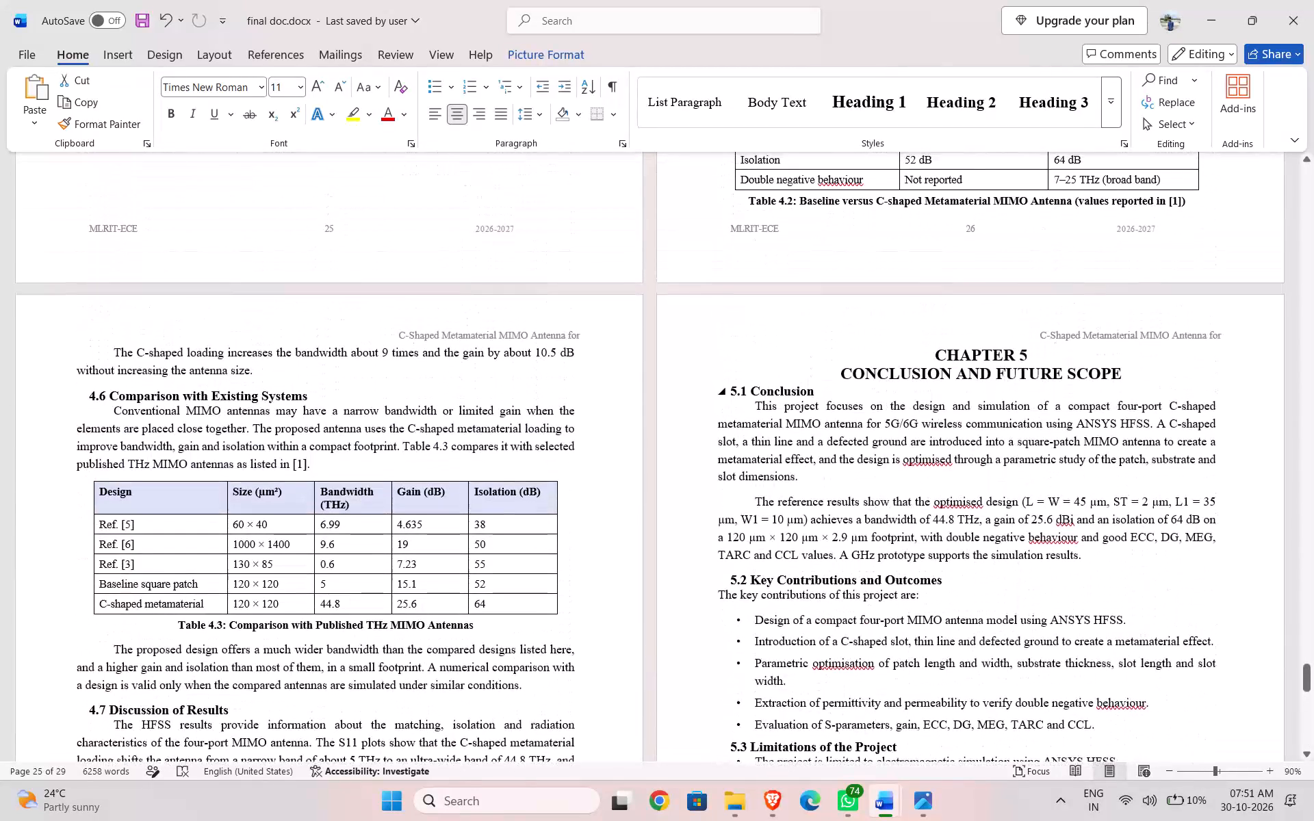
{"action": "scroll", "coordinate": [967, 384], "scroll_direction": "up", "scroll_amount": 9}
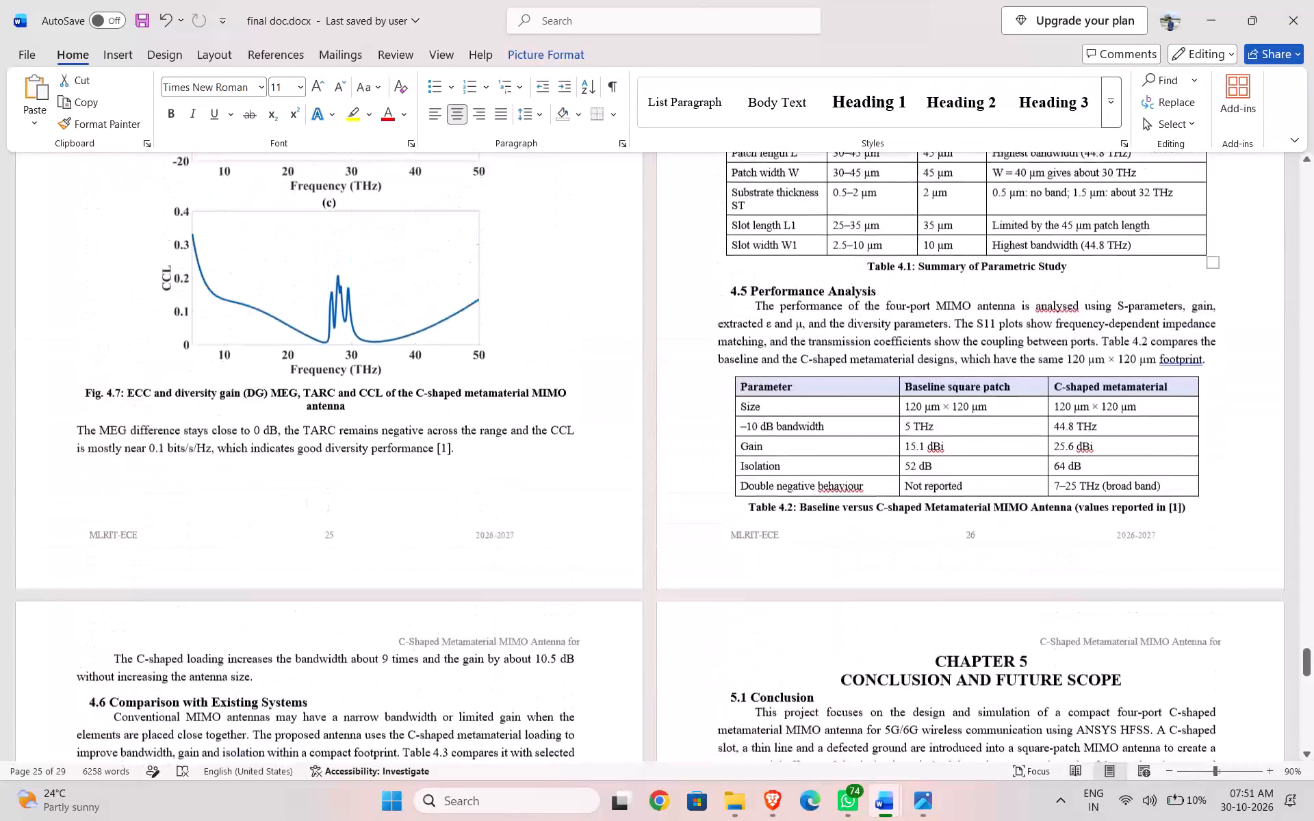
{"action": "scroll", "coordinate": [967, 384], "scroll_direction": "up", "scroll_amount": 19}
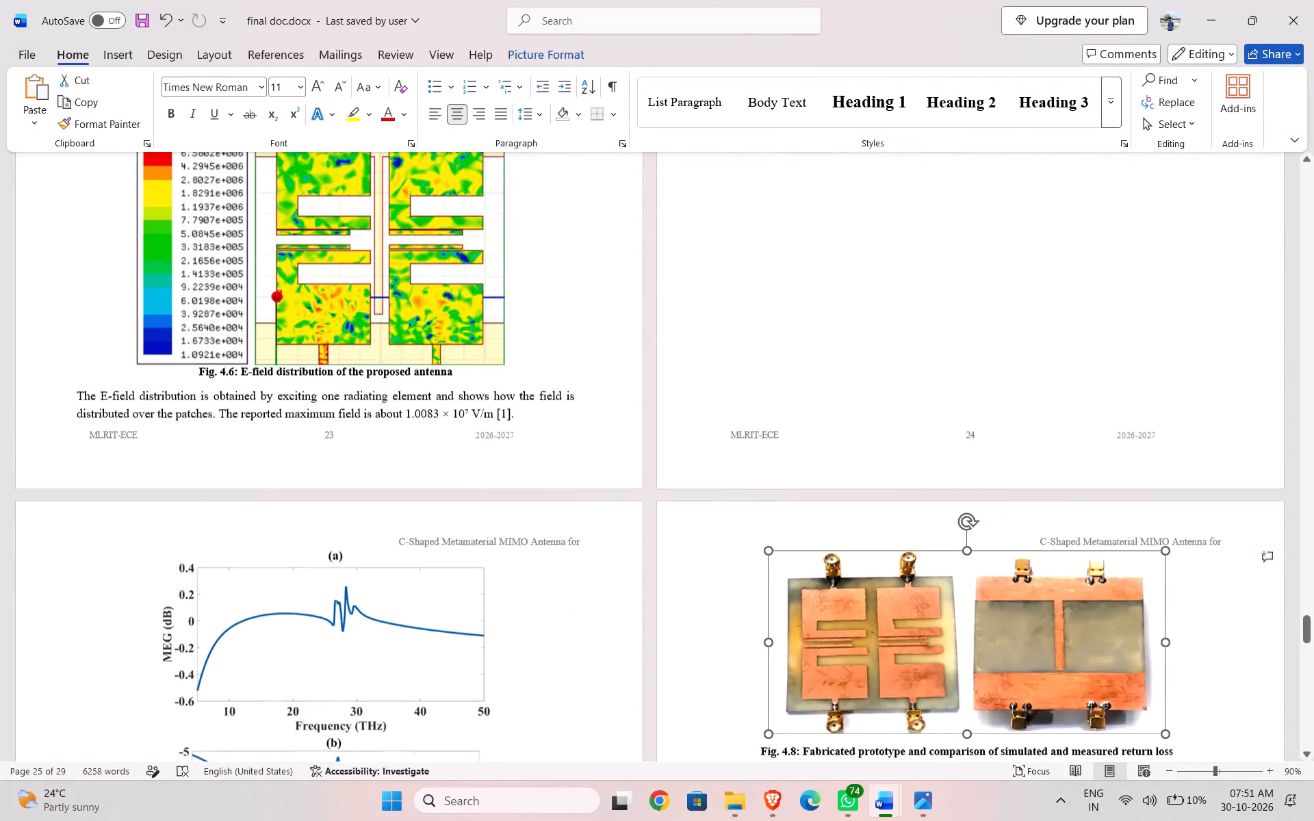
{"action": "scroll", "coordinate": [967, 384], "scroll_direction": "up", "scroll_amount": 2}
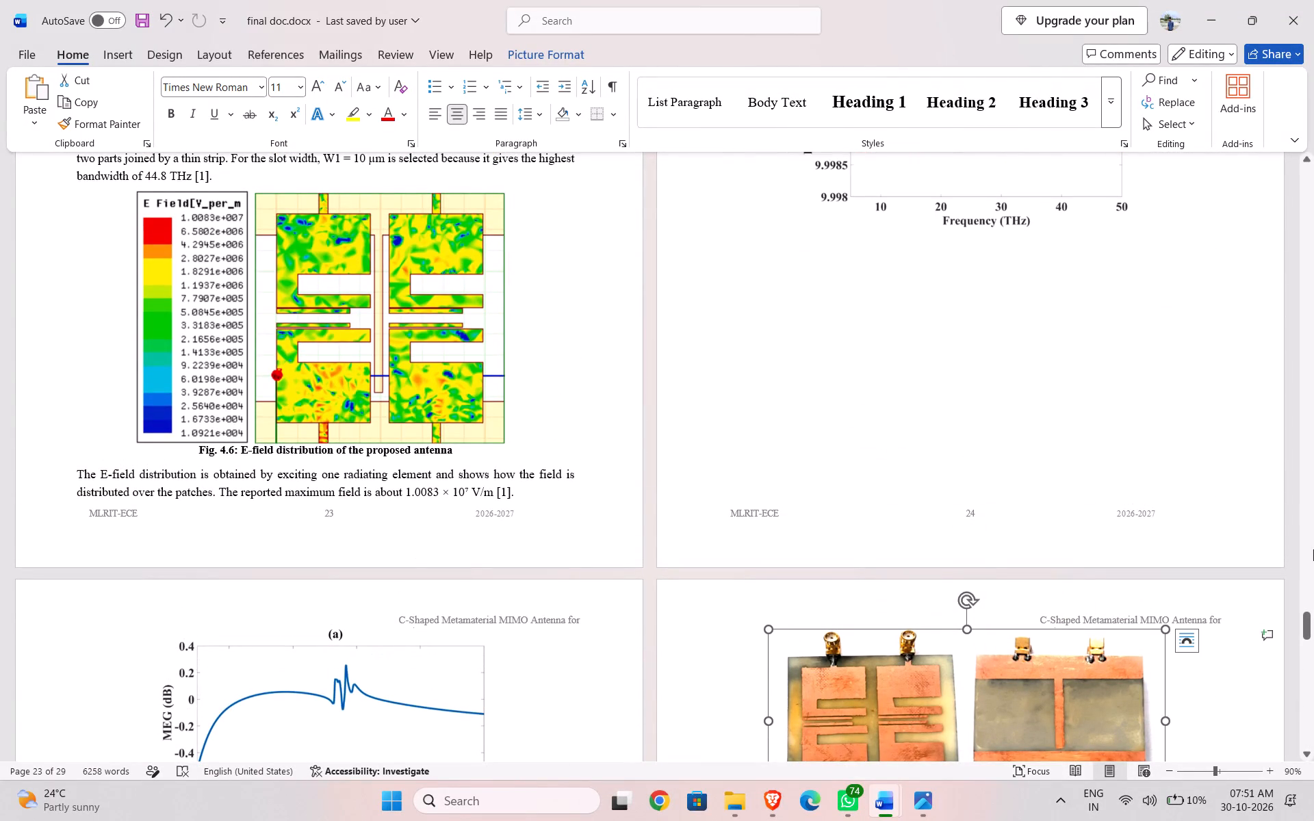
{"action": "left_click_drag", "start_coordinate": [1304, 619], "coordinate": [1313, 704]}
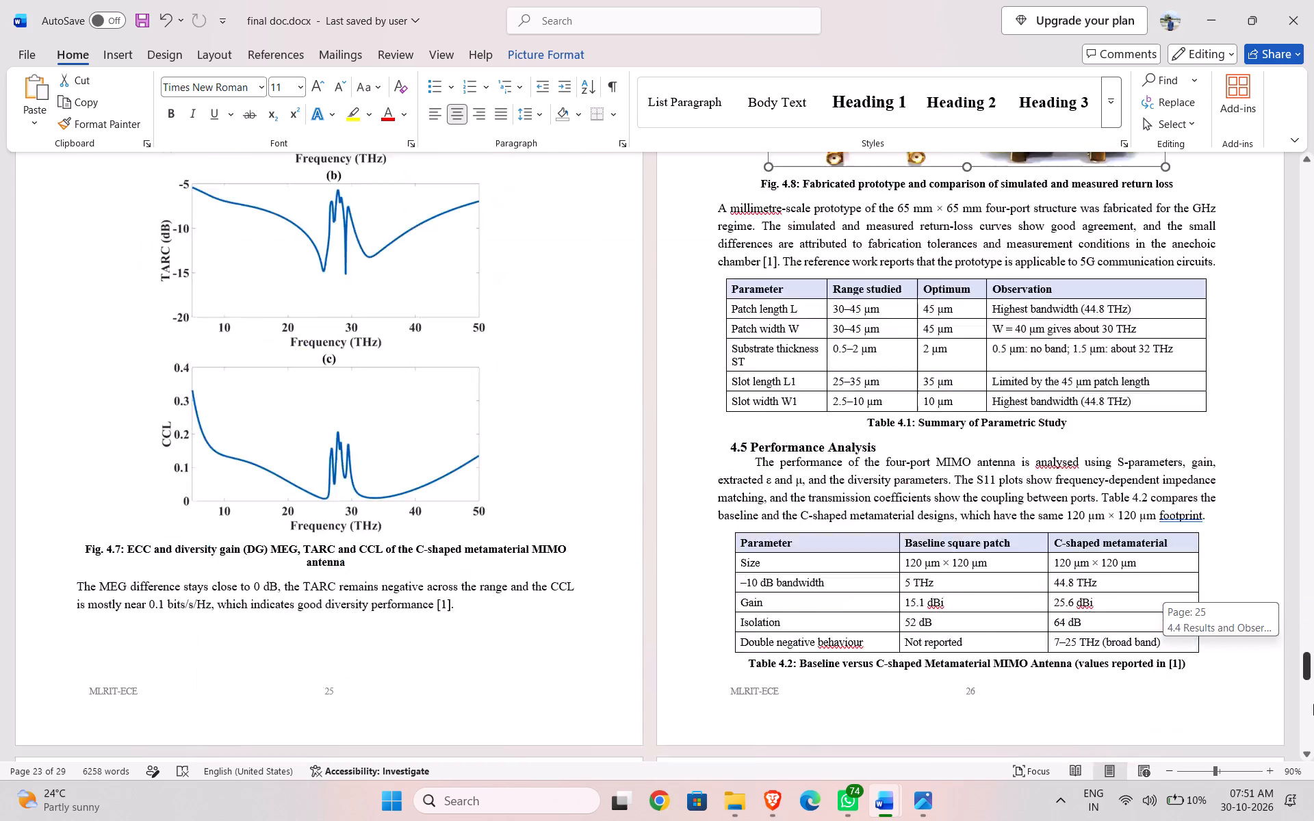
{"action": "left_click_drag", "start_coordinate": [1313, 704], "coordinate": [1313, 718]}
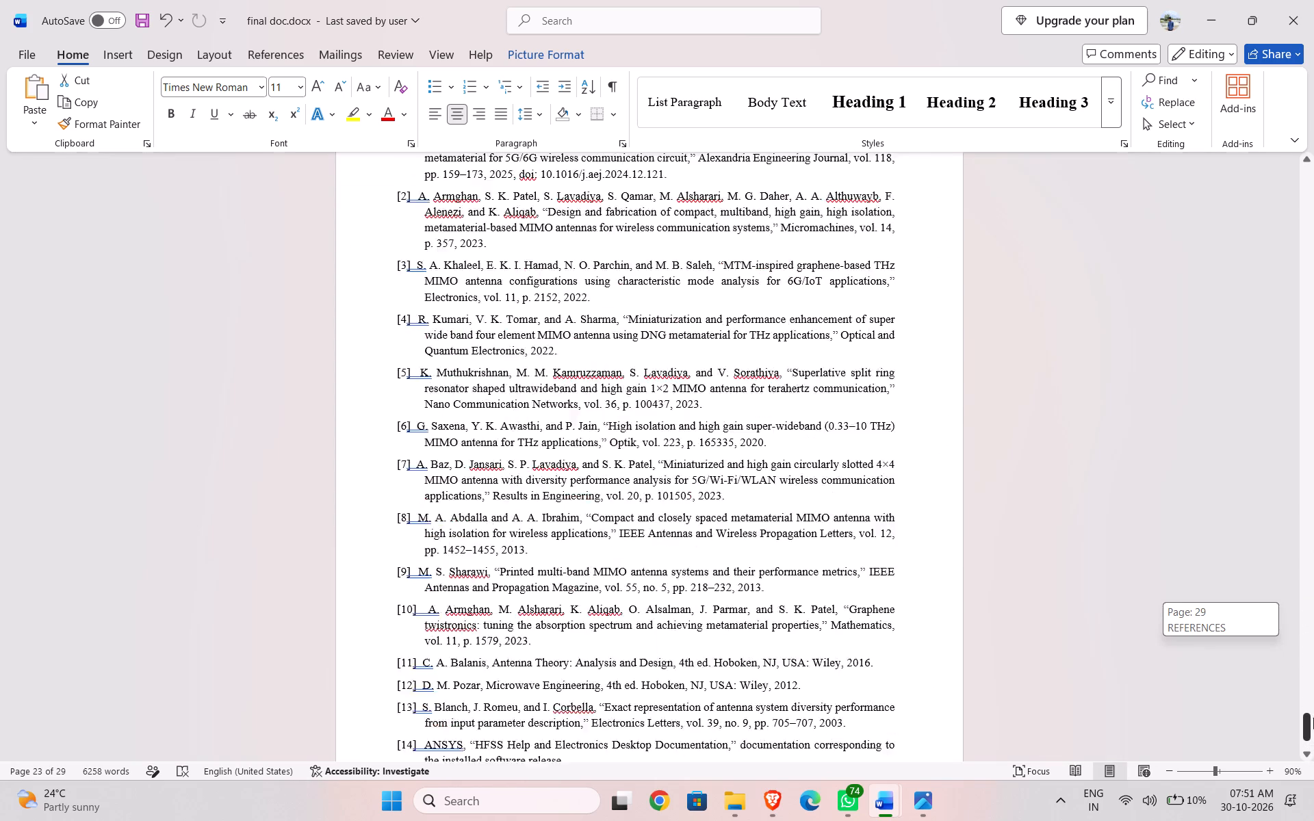
{"action": "left_click_drag", "start_coordinate": [1313, 718], "coordinate": [1311, 616]}
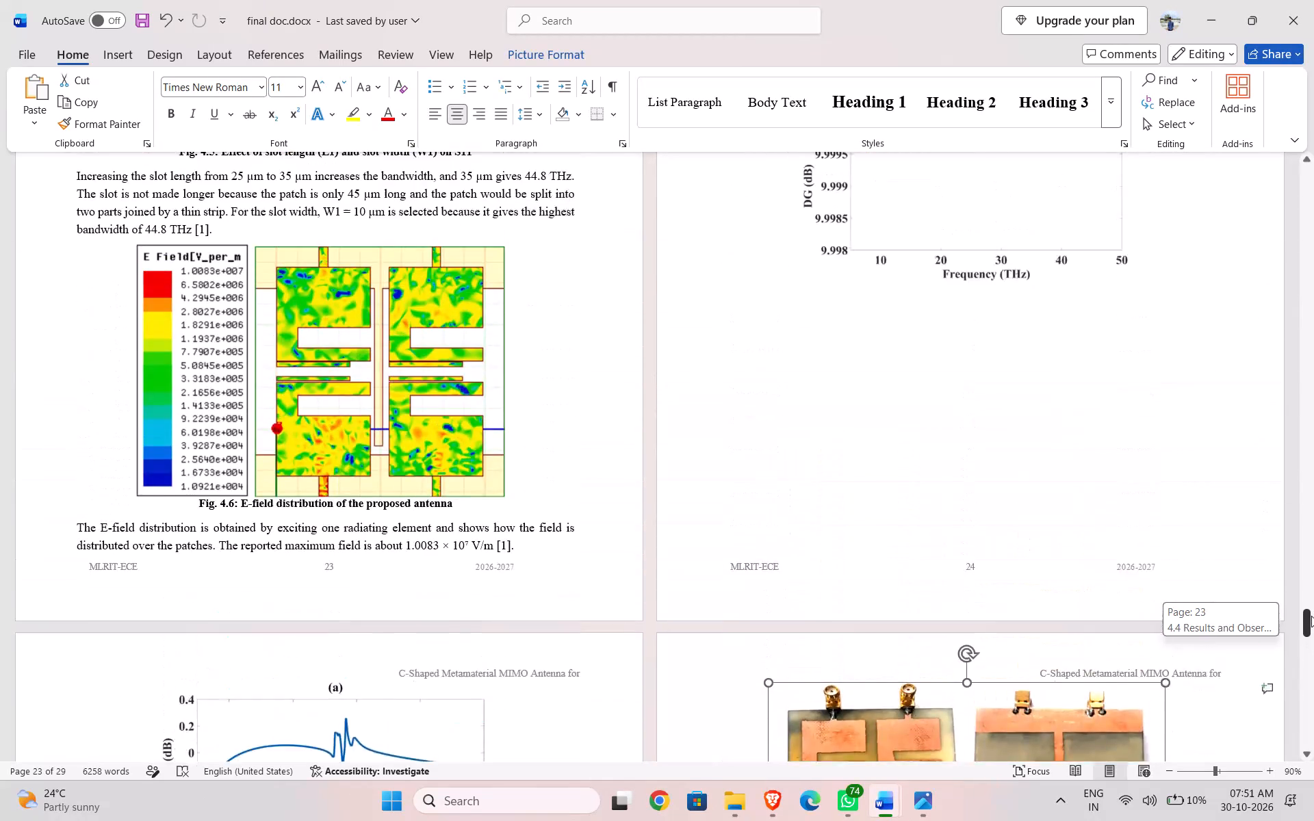
Review the report's pages from Chapter 4 back through Chapter 3 to the List of Figures, noting the pages its figures are on.
{"action": "left_click_drag", "start_coordinate": [1311, 616], "coordinate": [1311, 564]}
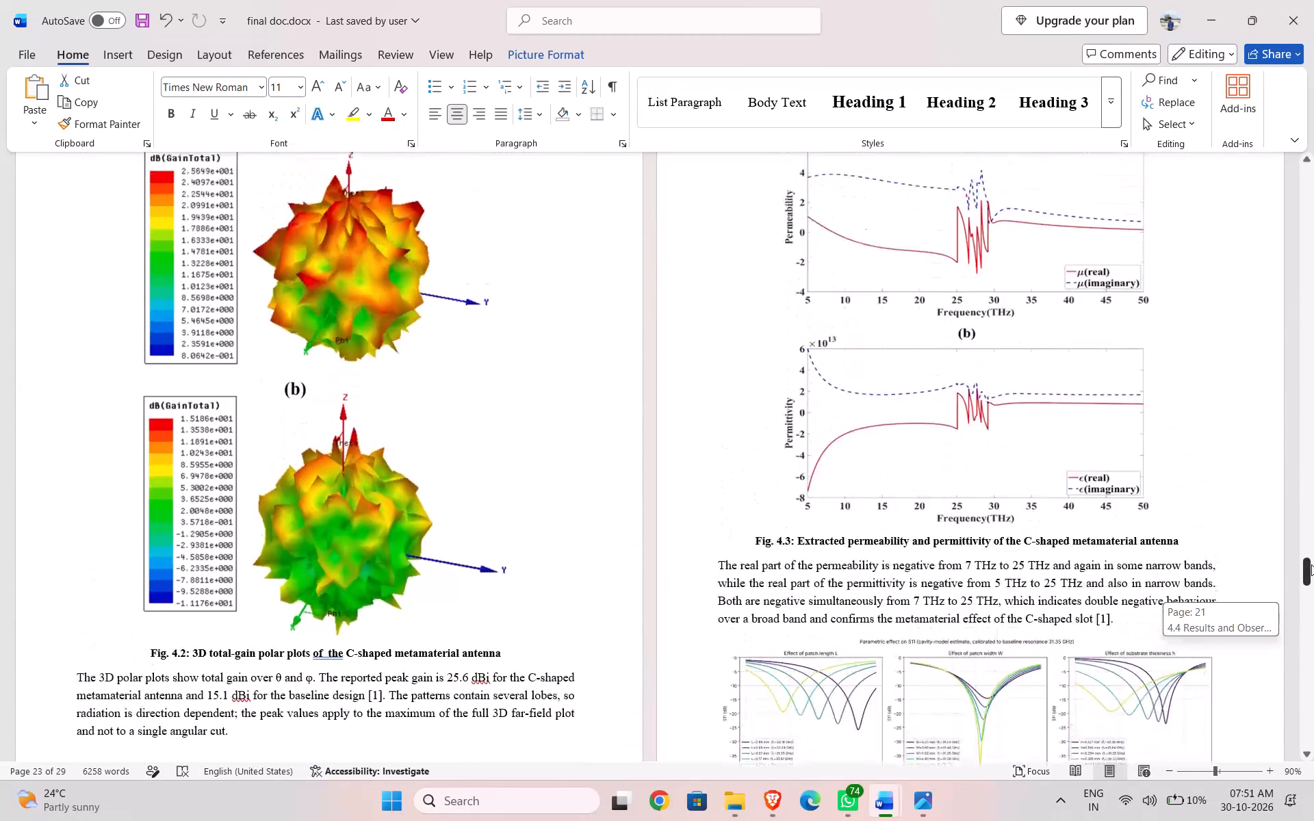
{"action": "left_click_drag", "start_coordinate": [1311, 564], "coordinate": [1286, 443]}
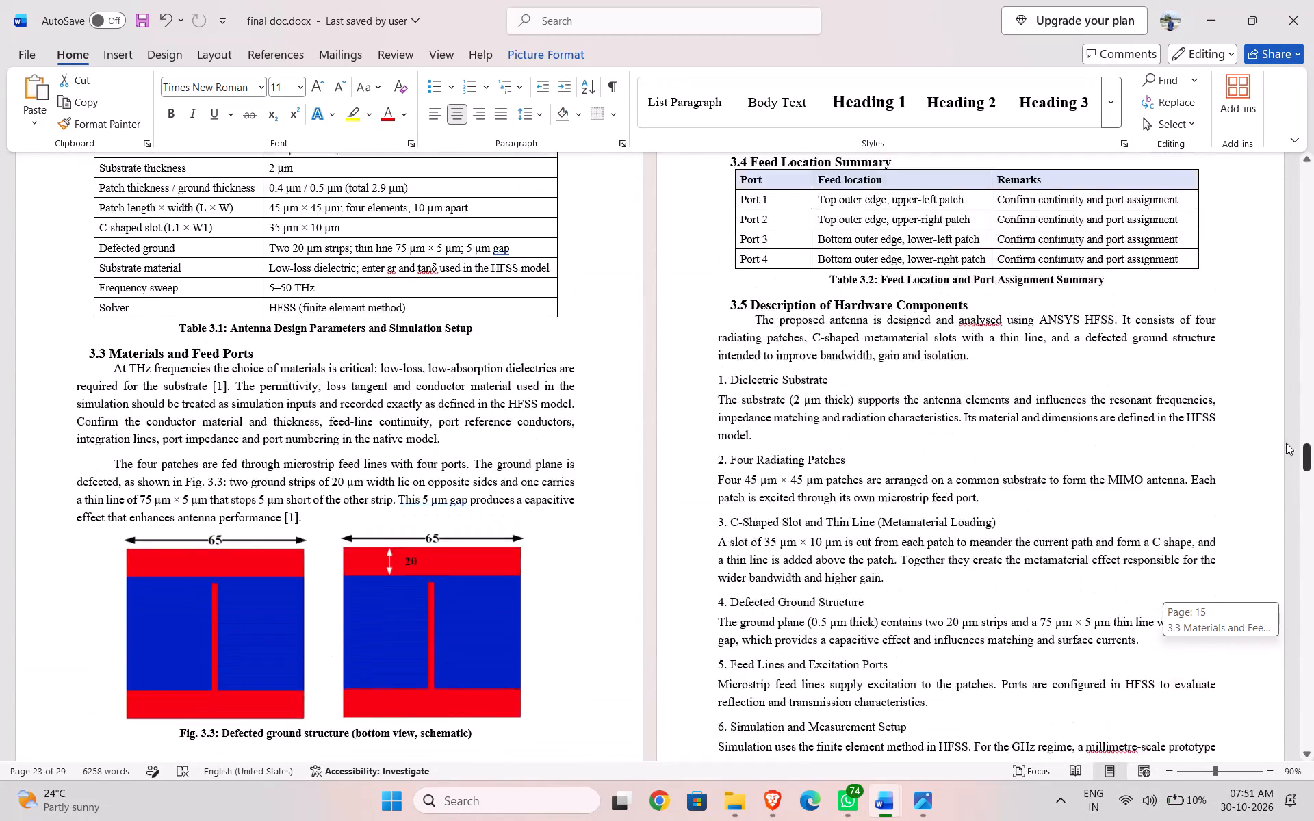
{"action": "left_click_drag", "start_coordinate": [1286, 443], "coordinate": [1284, 459]}
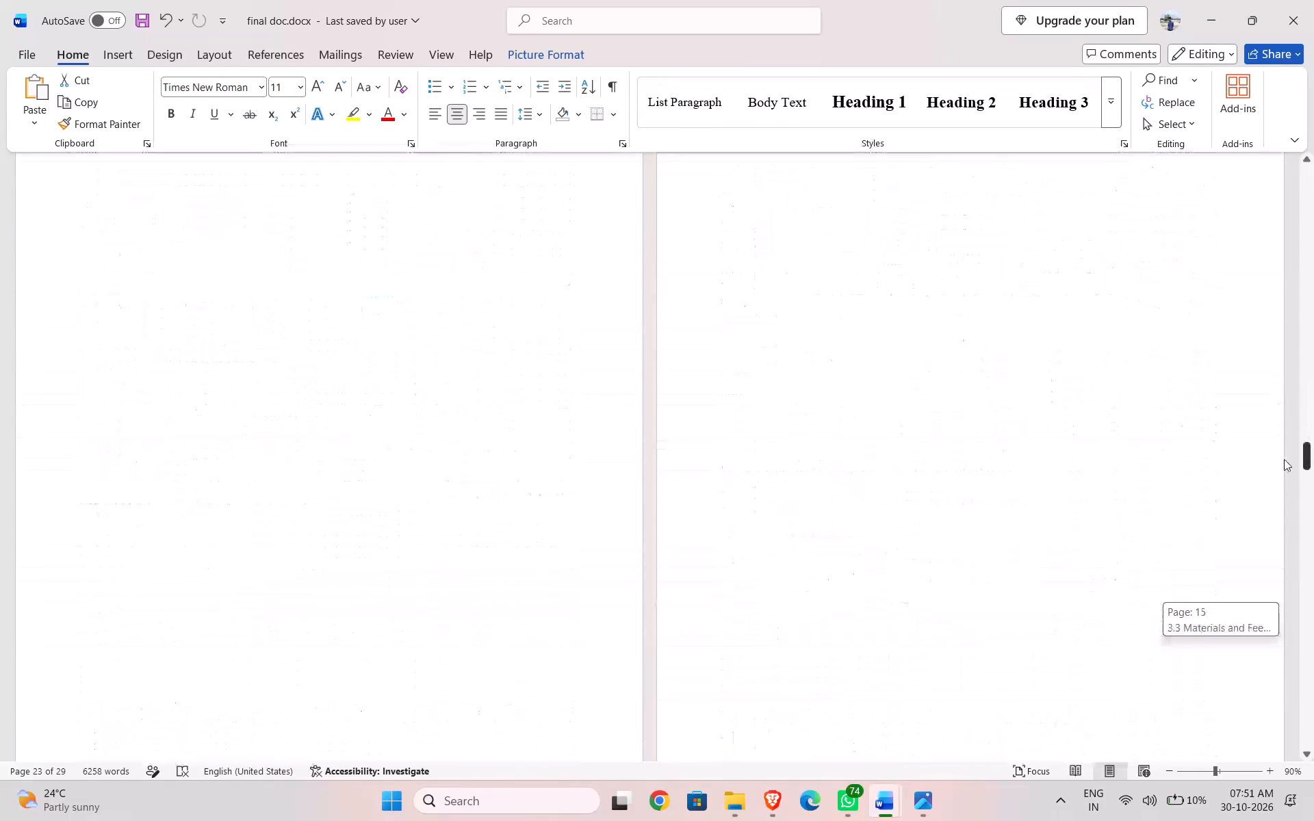
{"action": "left_click_drag", "start_coordinate": [1284, 459], "coordinate": [1282, 426]}
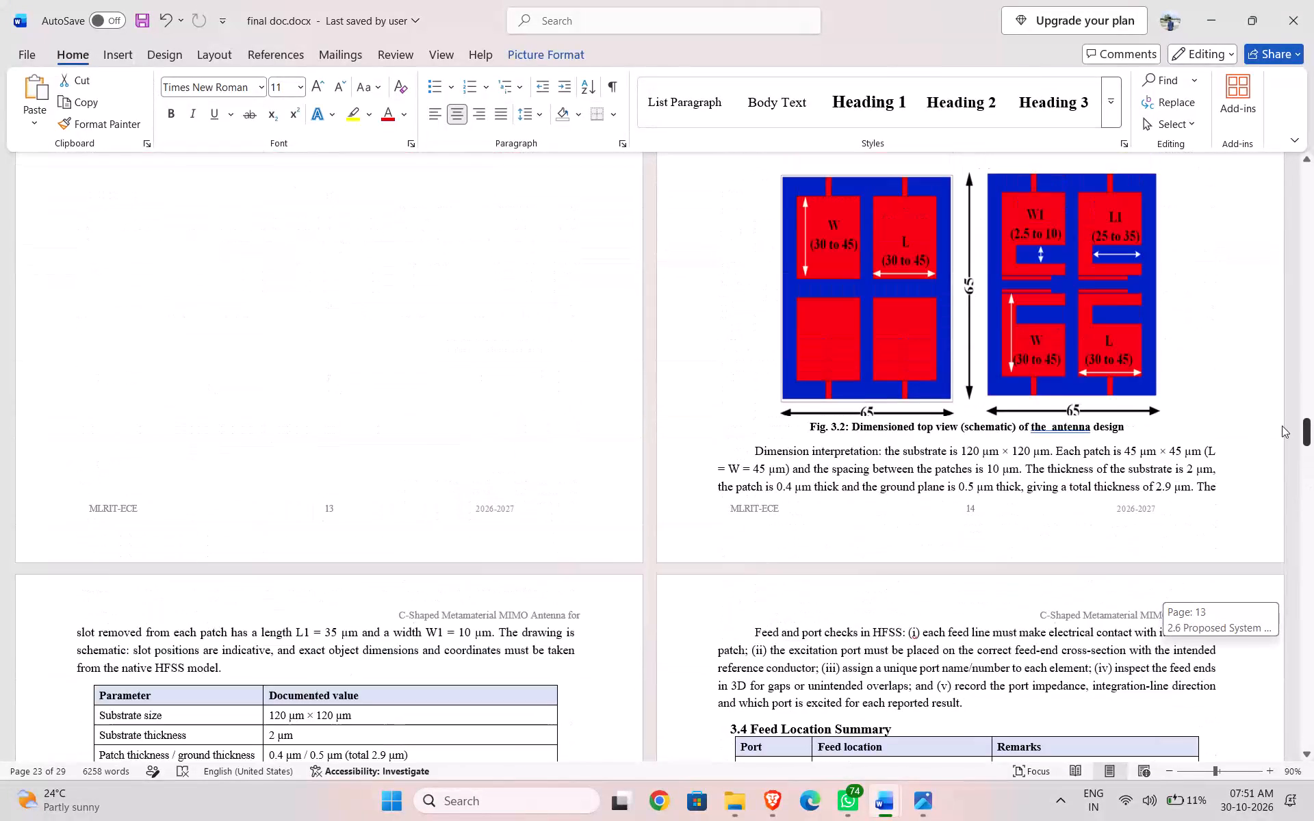
{"action": "left_click_drag", "start_coordinate": [1282, 426], "coordinate": [1282, 423]}
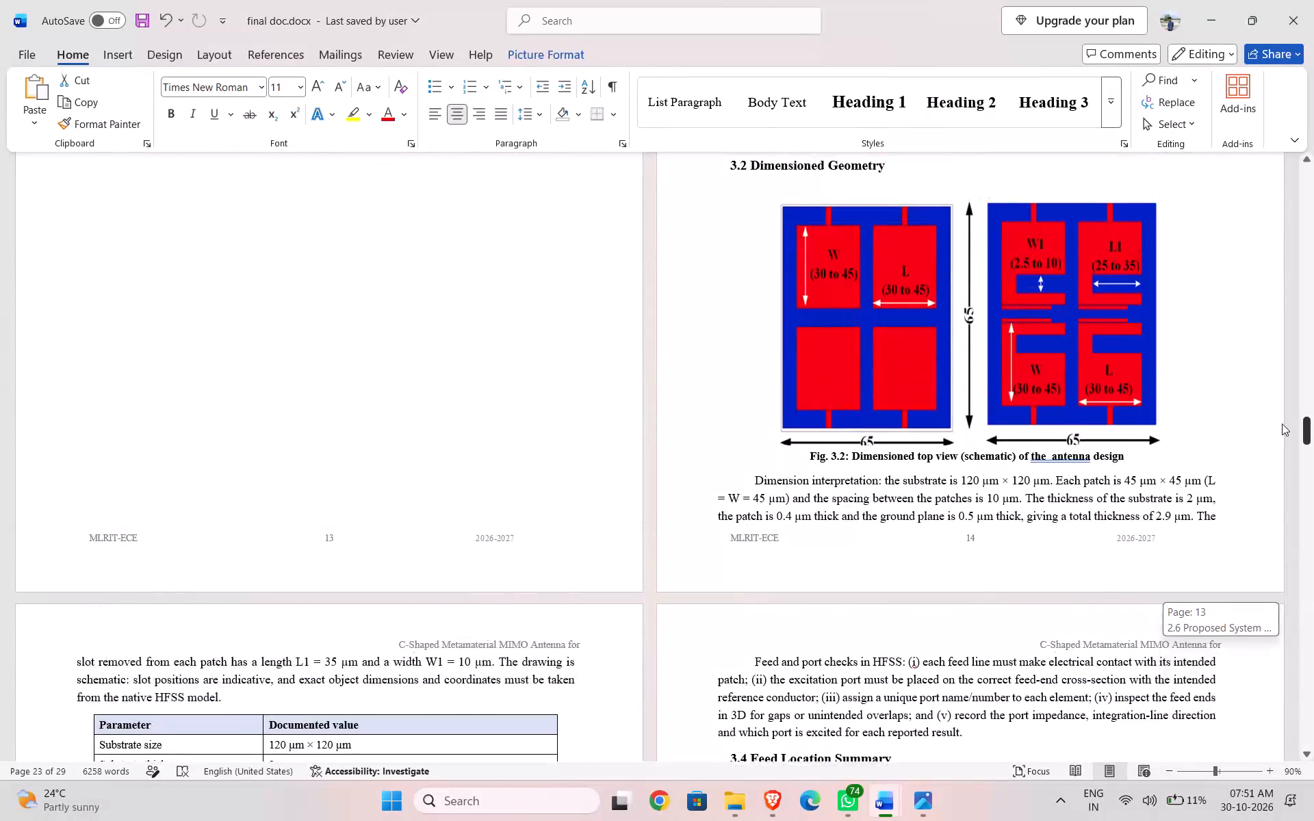
{"action": "left_click_drag", "start_coordinate": [1282, 423], "coordinate": [1282, 419]}
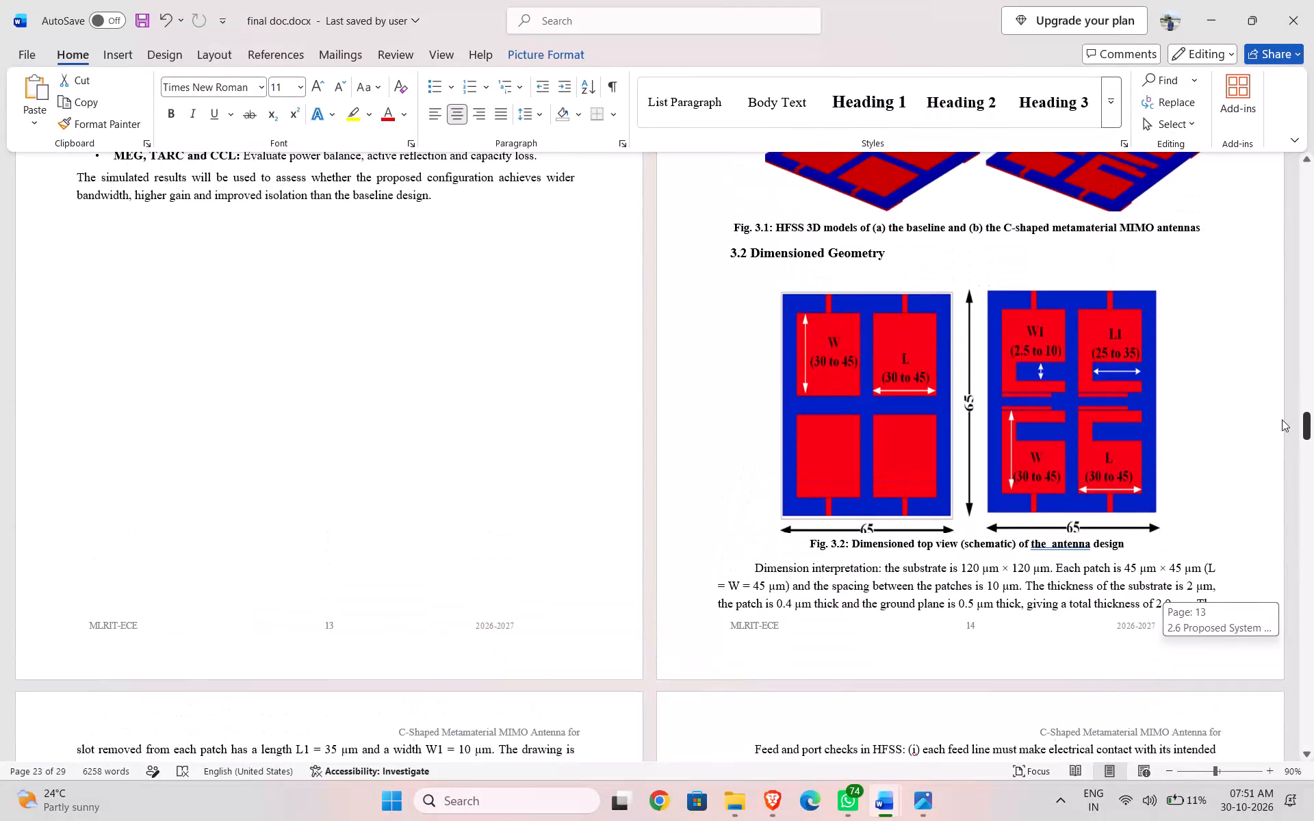
{"action": "left_click_drag", "start_coordinate": [1282, 419], "coordinate": [1285, 469]}
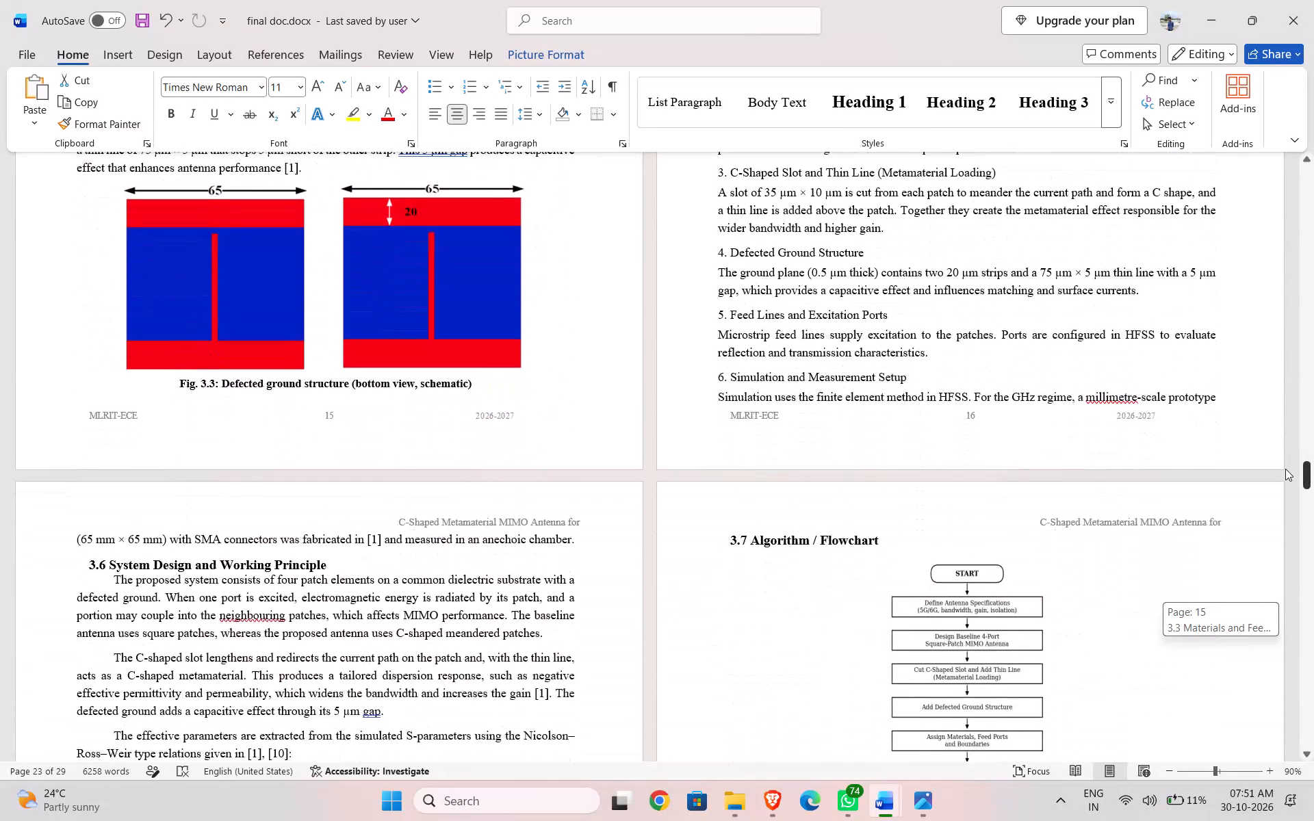
{"action": "left_click_drag", "start_coordinate": [1285, 469], "coordinate": [1285, 496]}
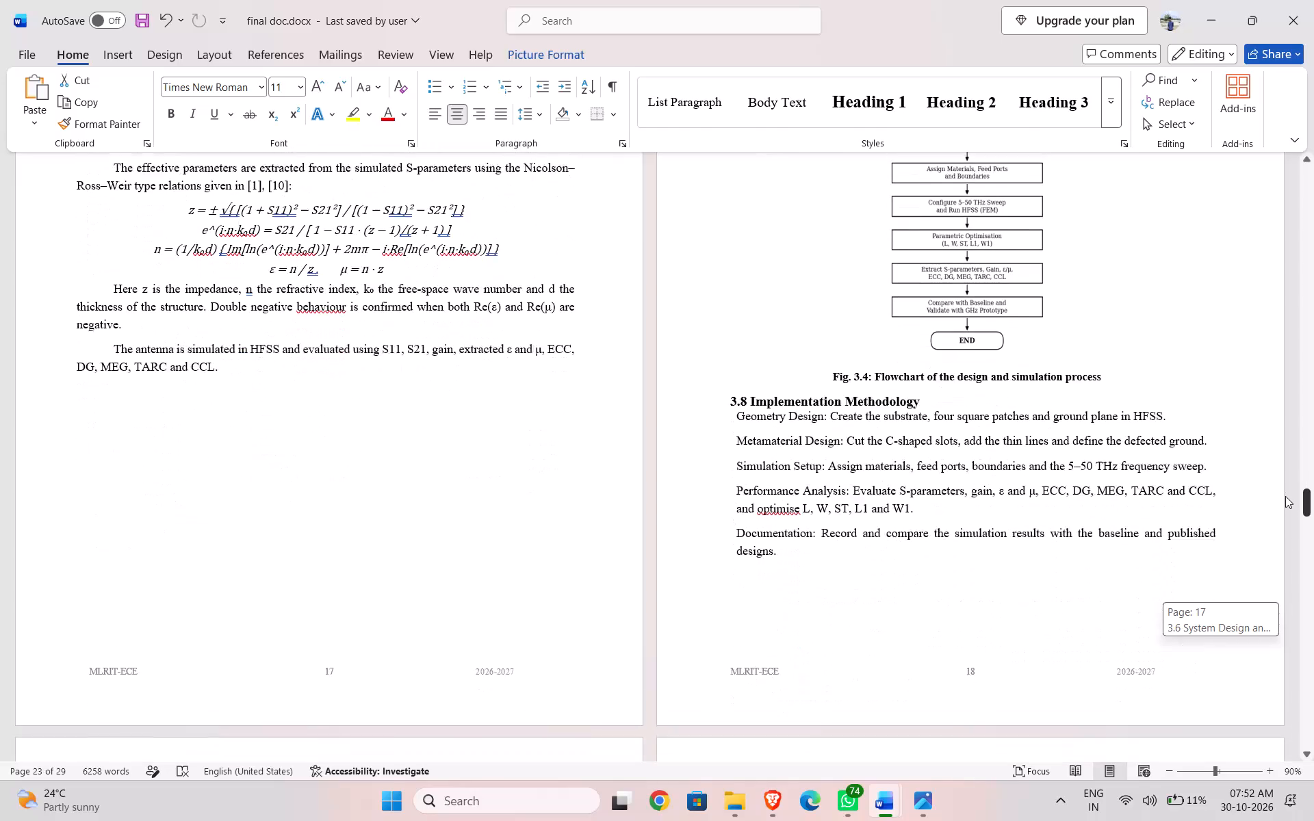
{"action": "left_click_drag", "start_coordinate": [1285, 496], "coordinate": [1285, 497]}
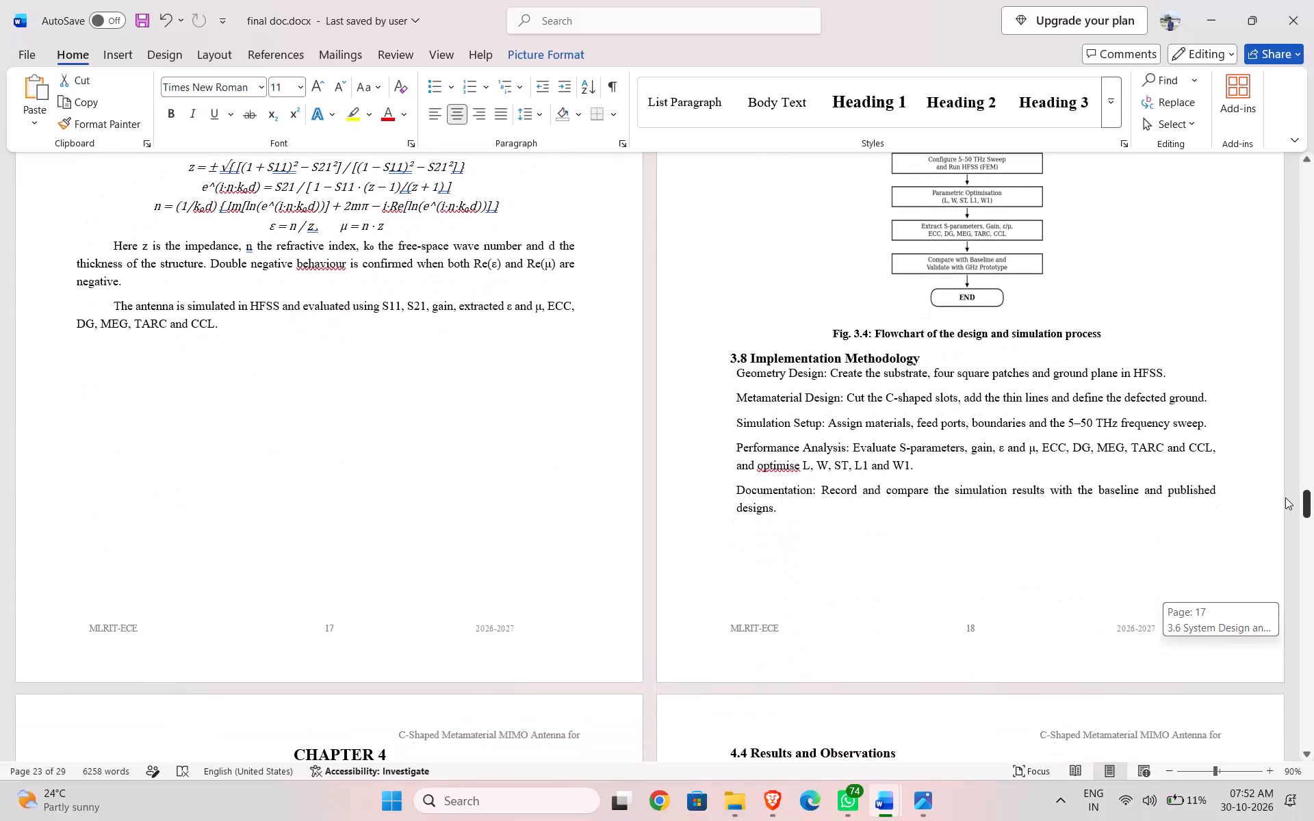
{"action": "left_click_drag", "start_coordinate": [1285, 497], "coordinate": [1285, 489]}
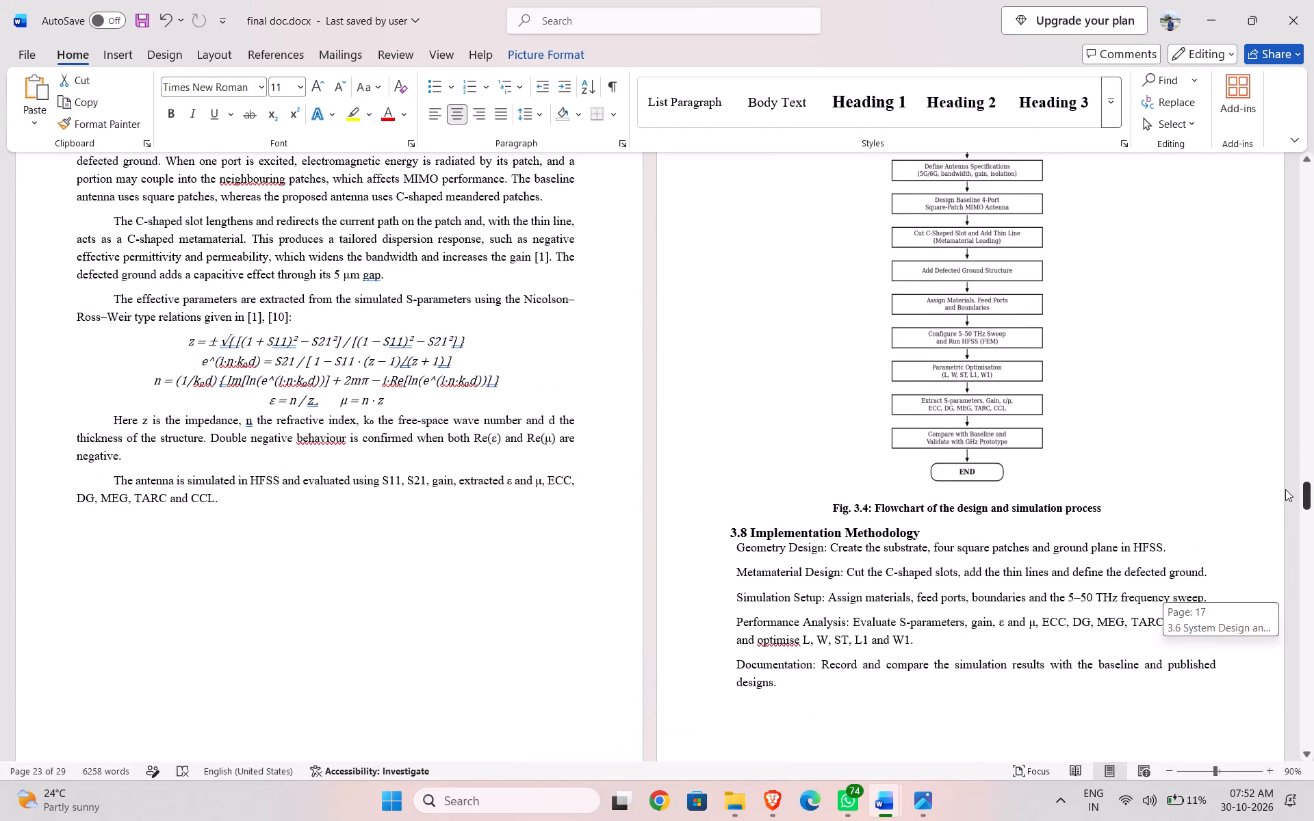
{"action": "left_click_drag", "start_coordinate": [1285, 489], "coordinate": [1285, 486]}
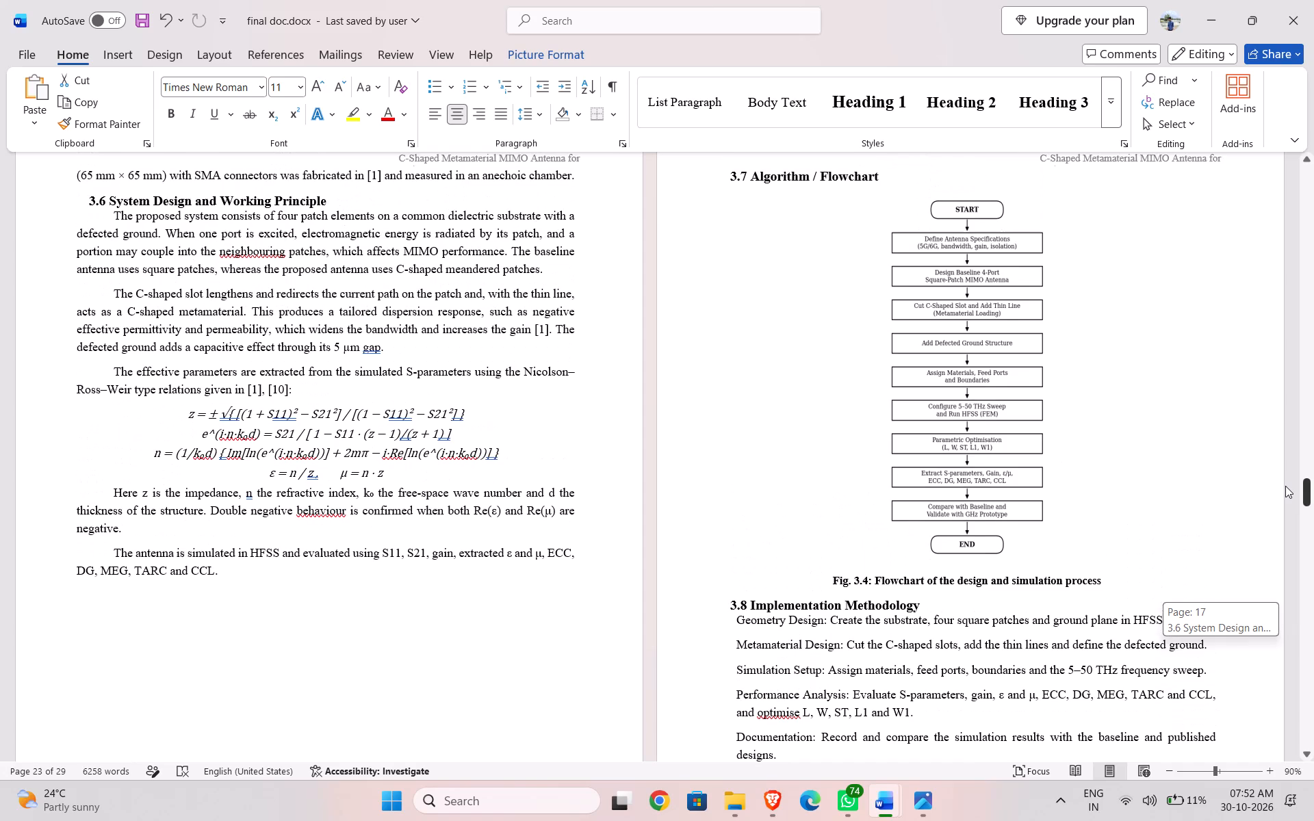
{"action": "left_click_drag", "start_coordinate": [1285, 486], "coordinate": [1270, 401]}
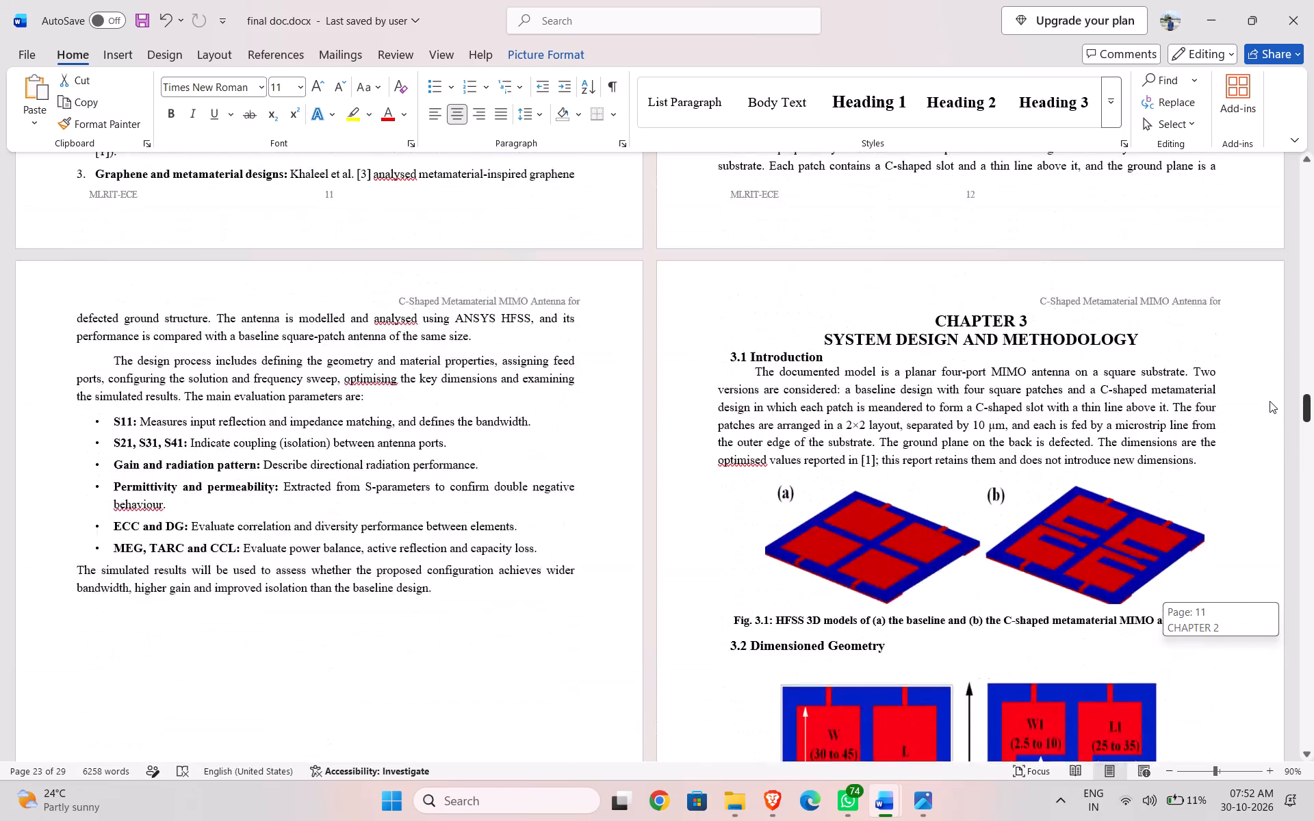
{"action": "left_click_drag", "start_coordinate": [1270, 401], "coordinate": [1266, 352]}
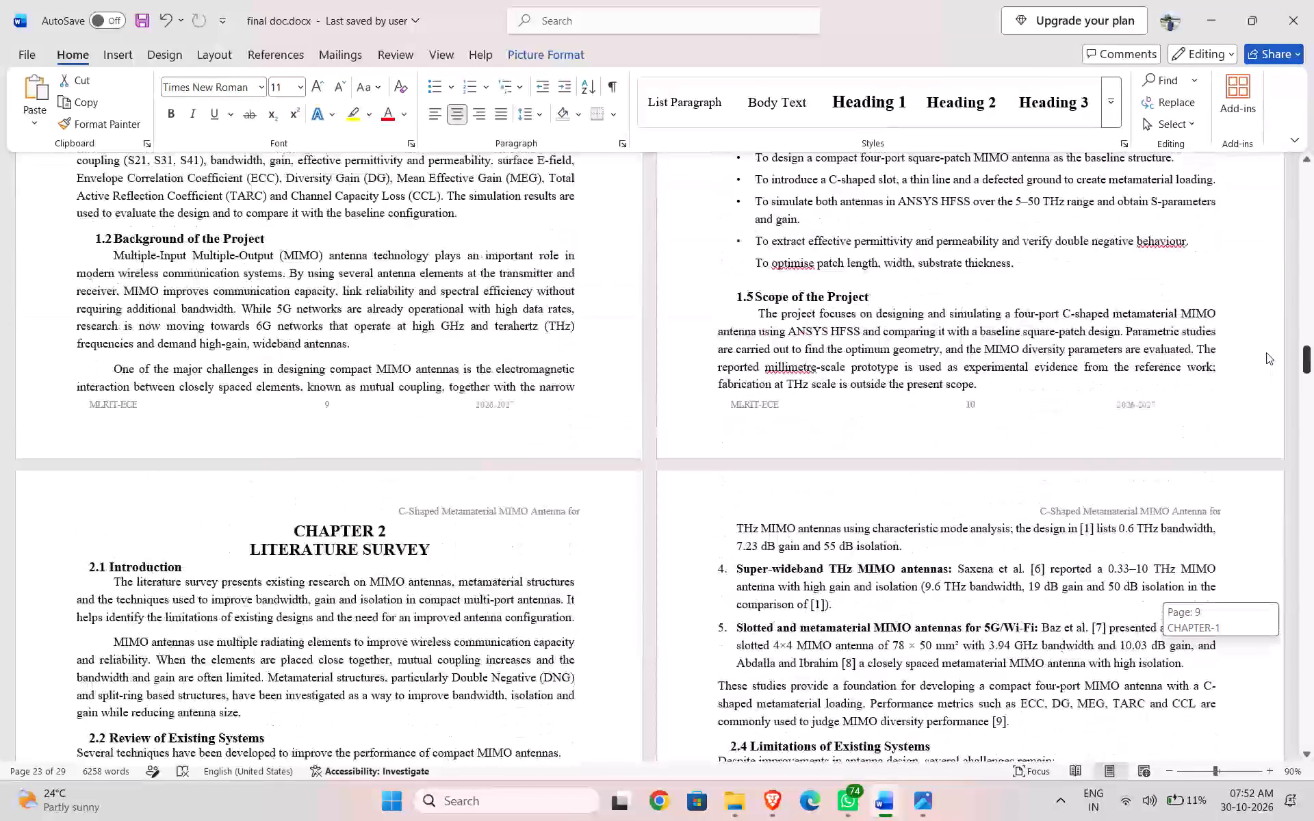
{"action": "left_click_drag", "start_coordinate": [1266, 352], "coordinate": [1266, 302]}
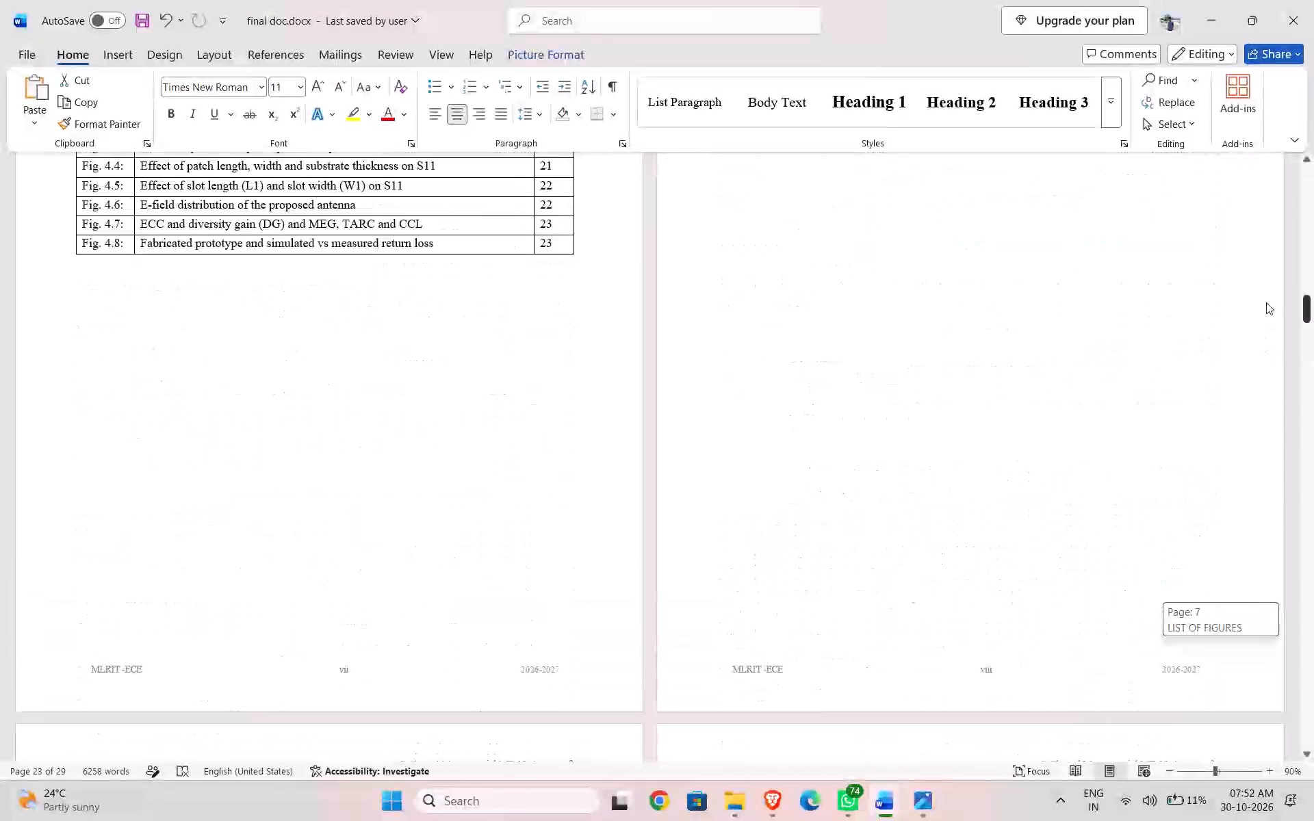
{"action": "left_click_drag", "start_coordinate": [1266, 302], "coordinate": [1283, 416]}
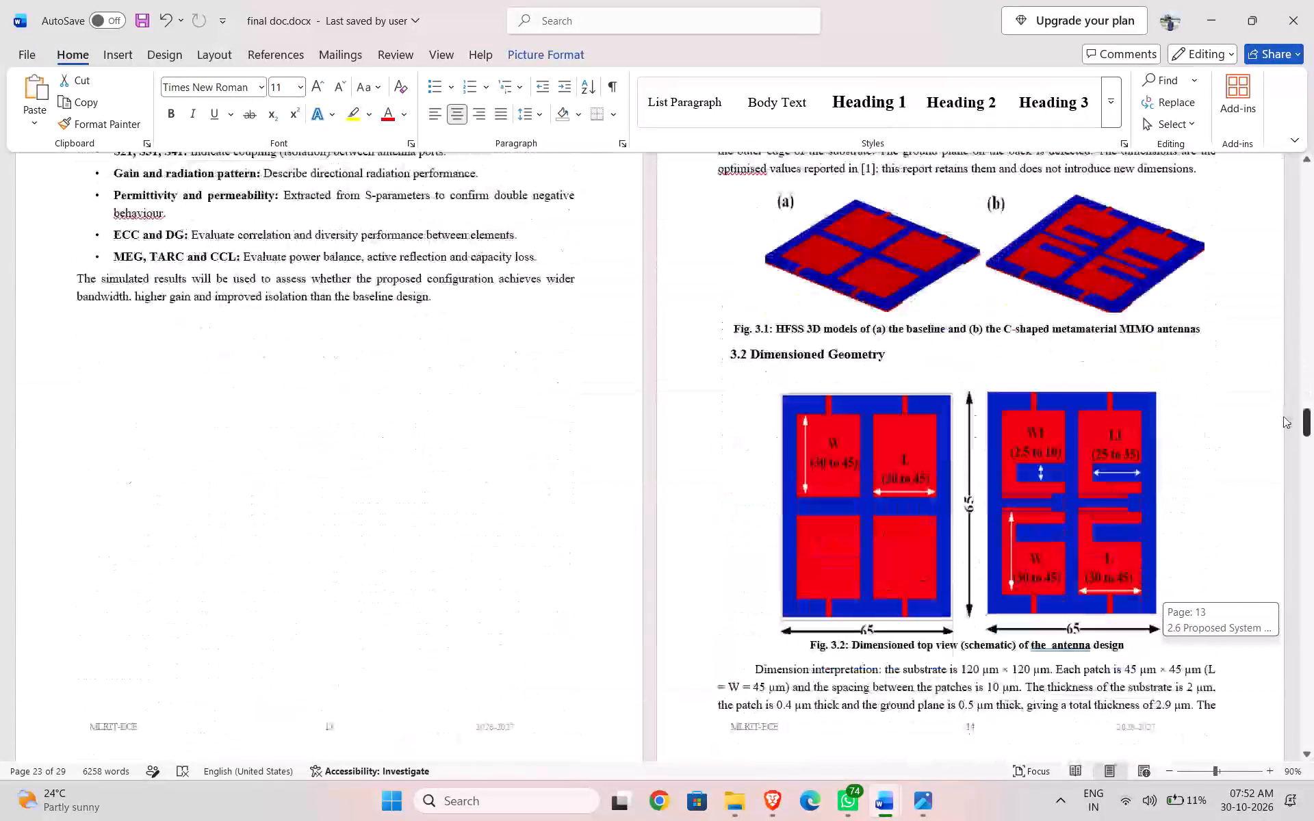
{"action": "left_click_drag", "start_coordinate": [1283, 416], "coordinate": [1284, 419]}
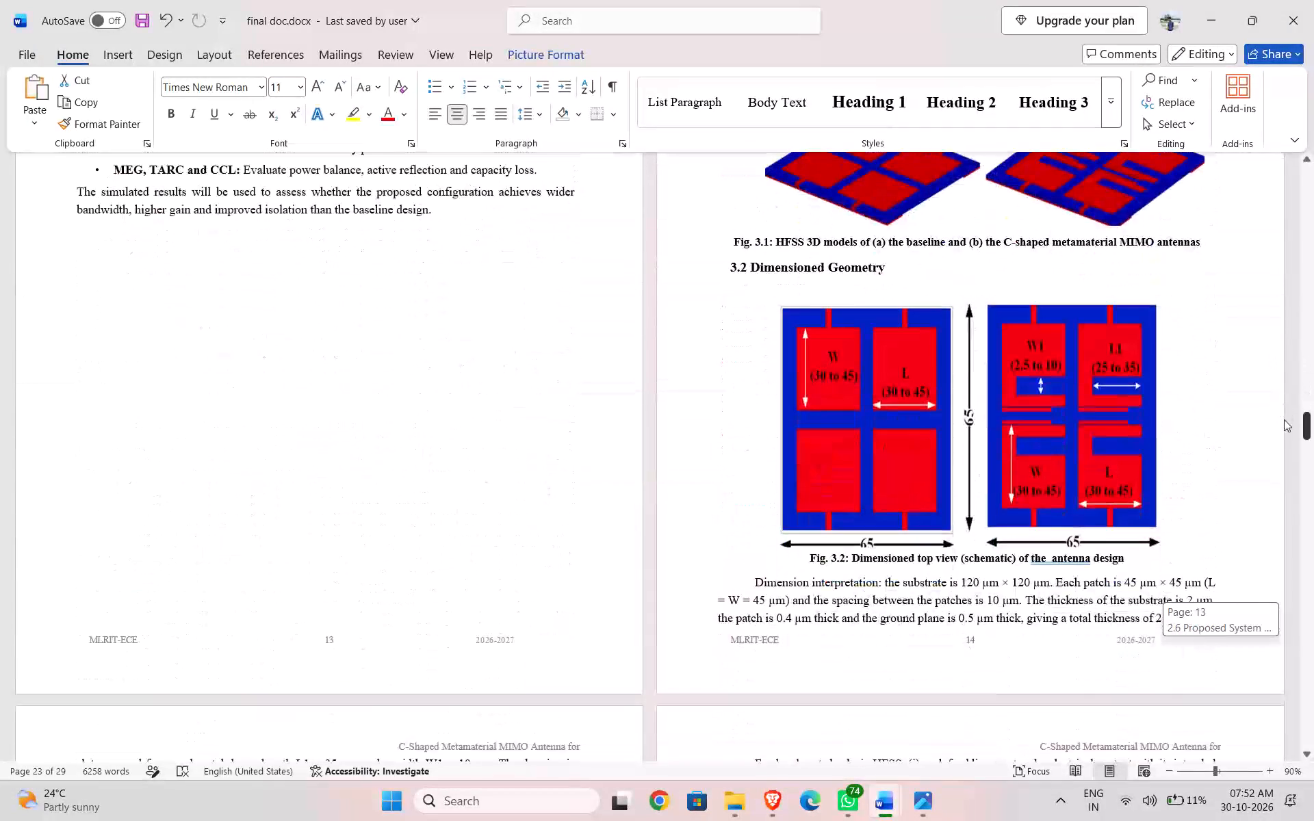
{"action": "left_click_drag", "start_coordinate": [1284, 419], "coordinate": [1263, 289]}
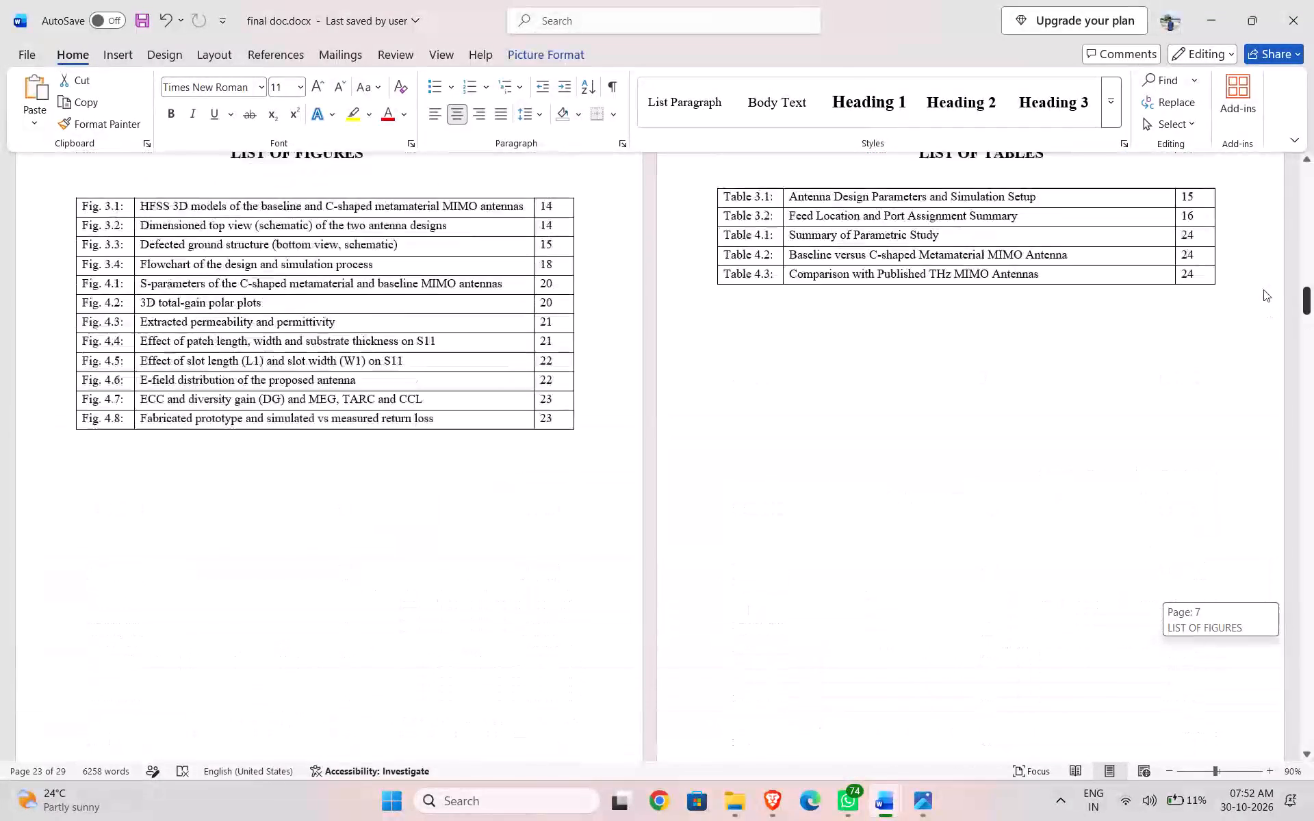
{"action": "left_click_drag", "start_coordinate": [1263, 289], "coordinate": [1263, 285]}
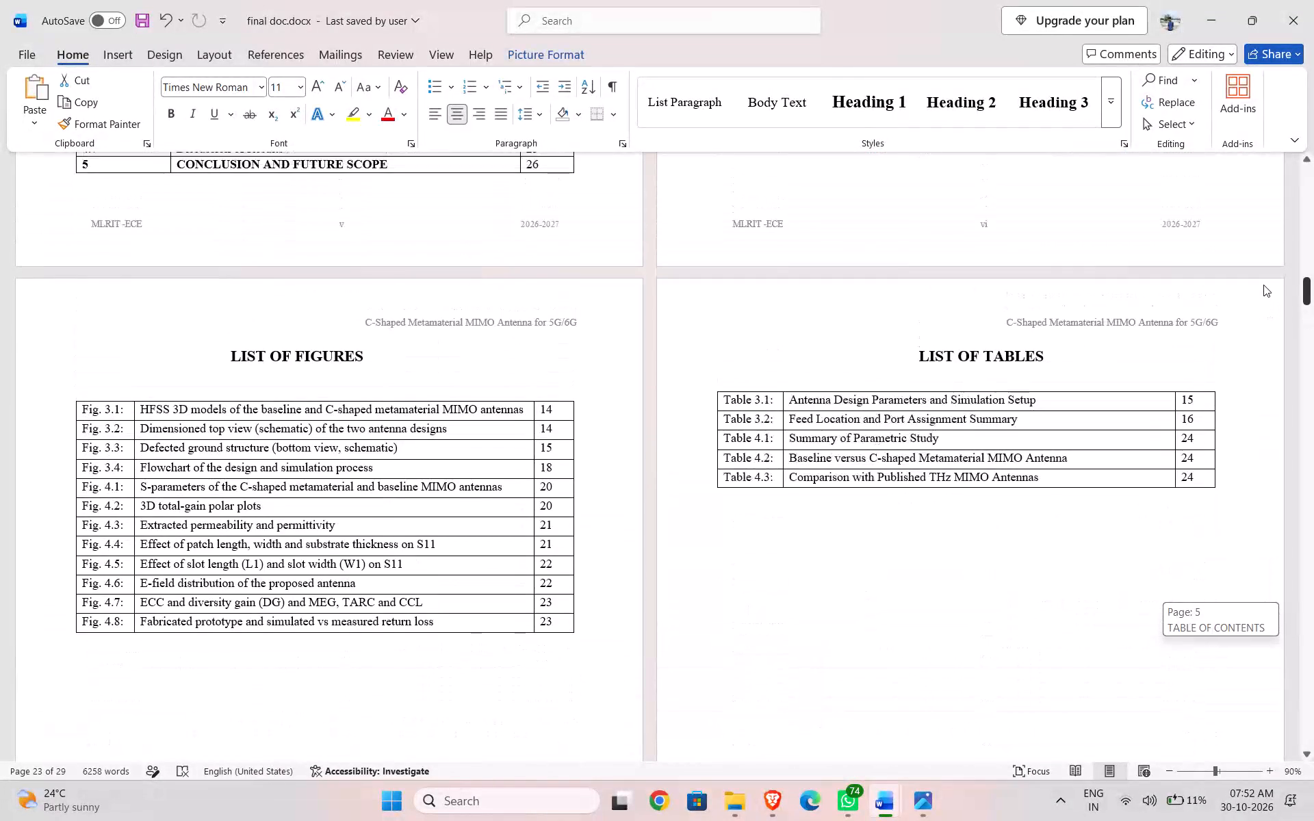
Check which pages Figs. 4.1 to 4.4 are on against the page numbers in the List of Figures.
{"action": "left_click_drag", "start_coordinate": [1263, 285], "coordinate": [1274, 453]}
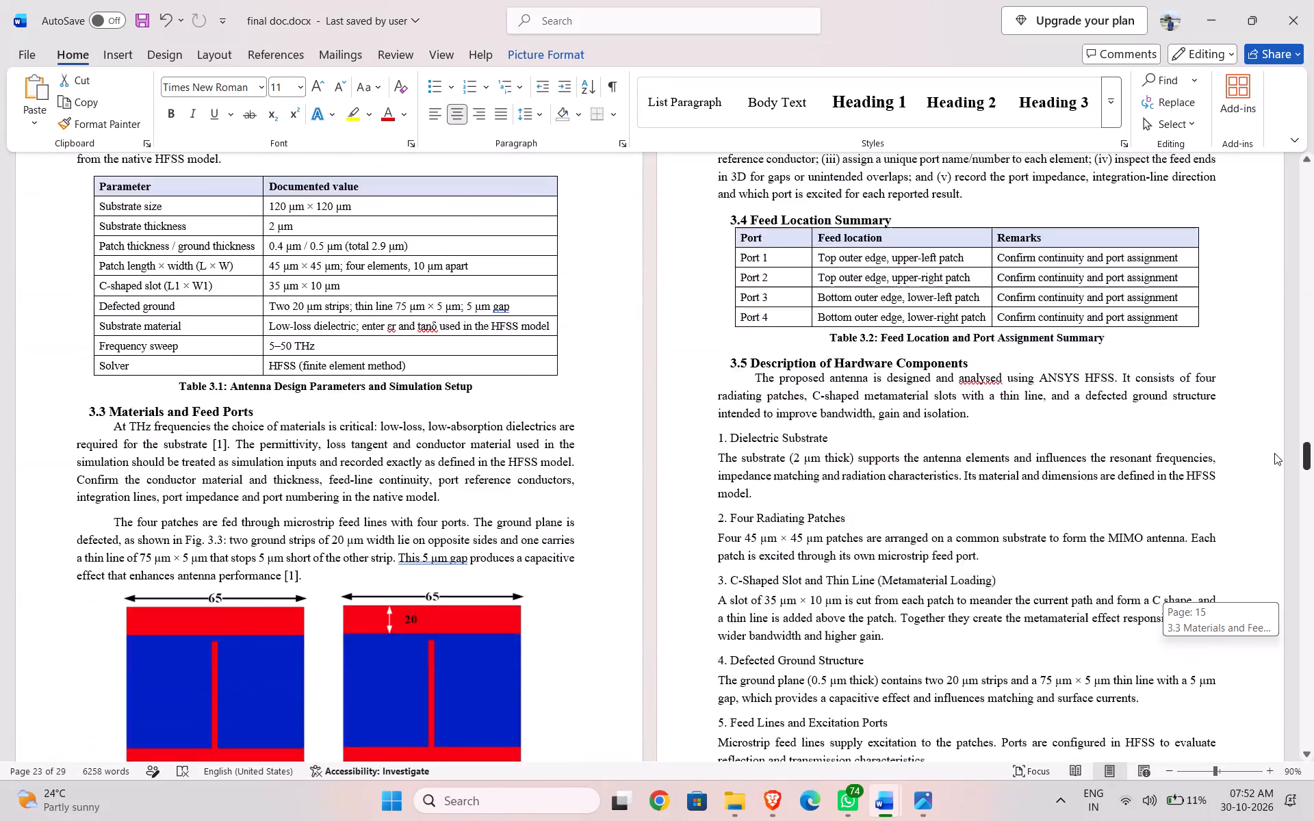
{"action": "left_click_drag", "start_coordinate": [1274, 453], "coordinate": [1275, 503]}
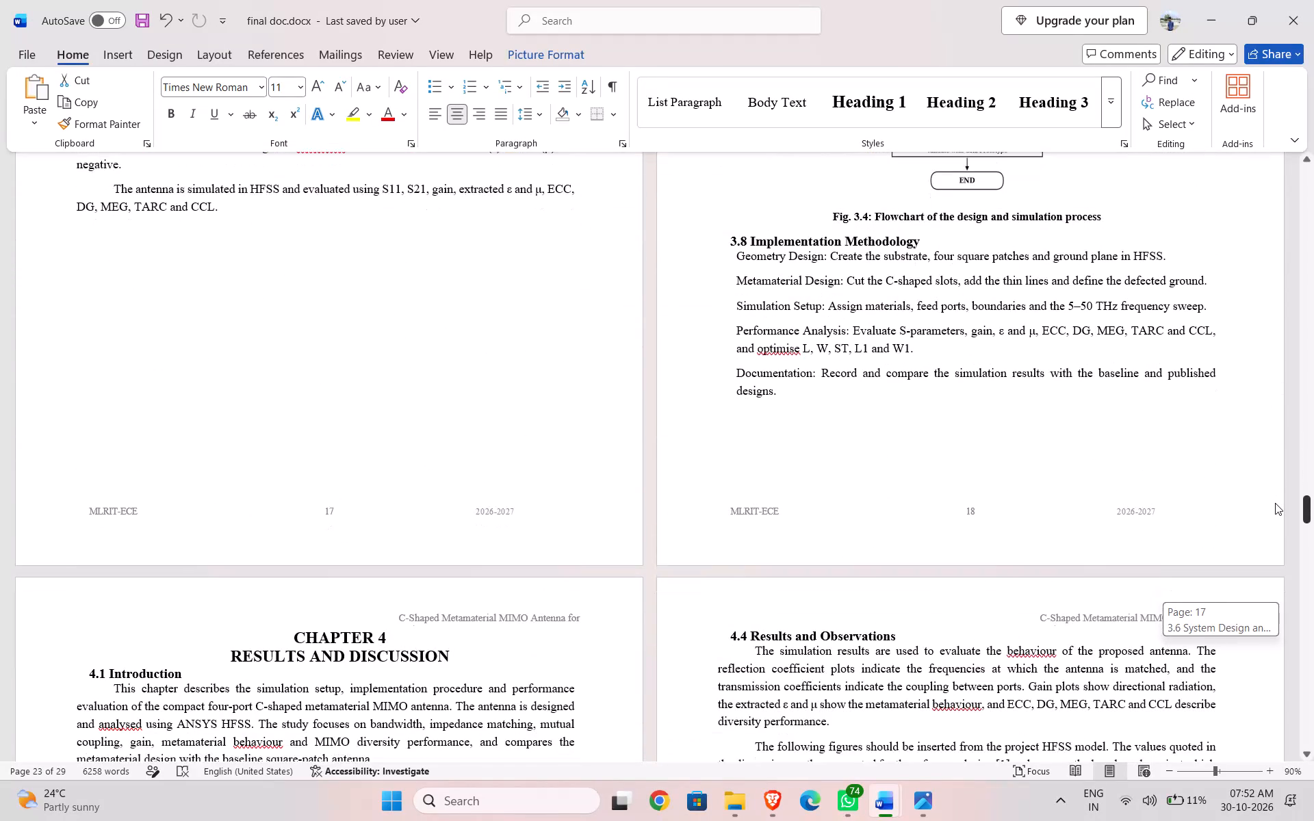
{"action": "left_click_drag", "start_coordinate": [1275, 503], "coordinate": [1276, 534]}
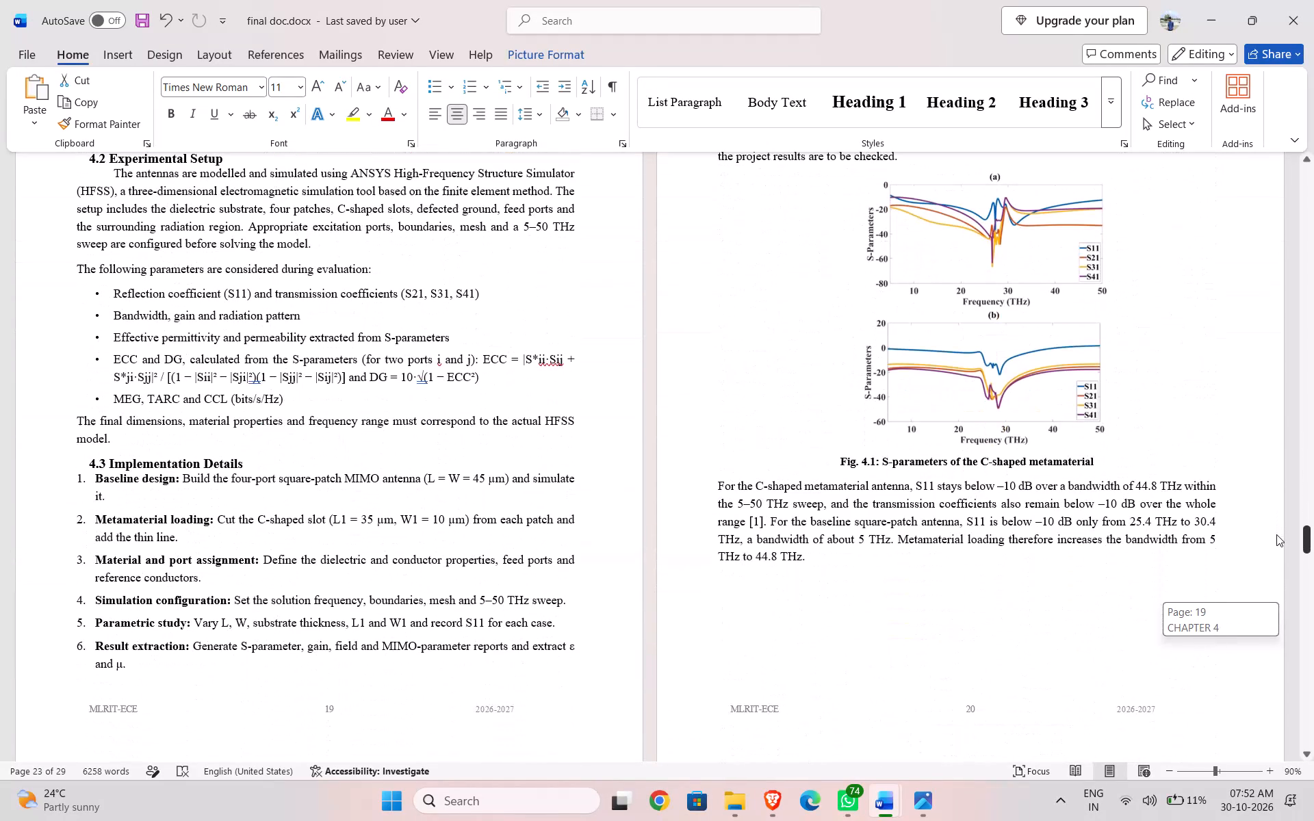
{"action": "left_click_drag", "start_coordinate": [1276, 534], "coordinate": [1273, 569]}
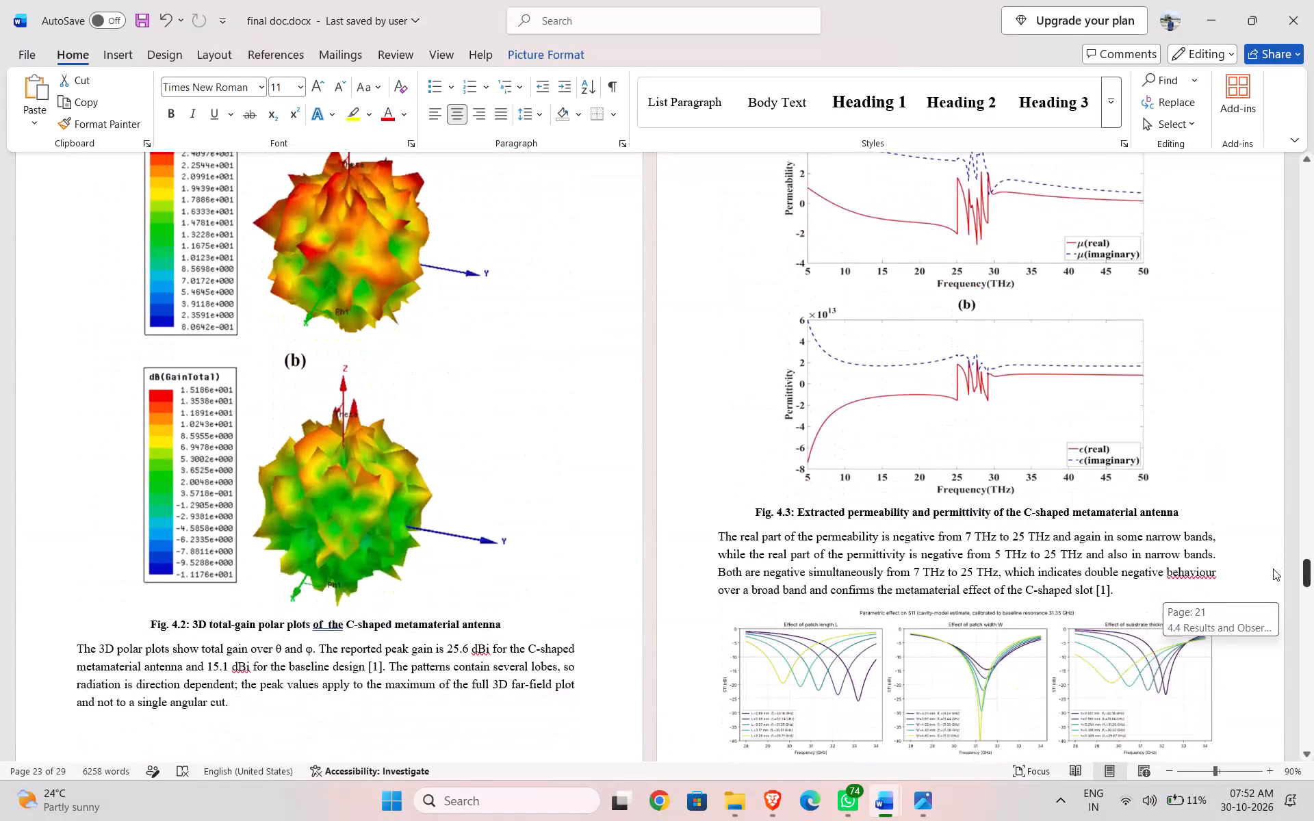
{"action": "left_click_drag", "start_coordinate": [1273, 569], "coordinate": [1270, 557]}
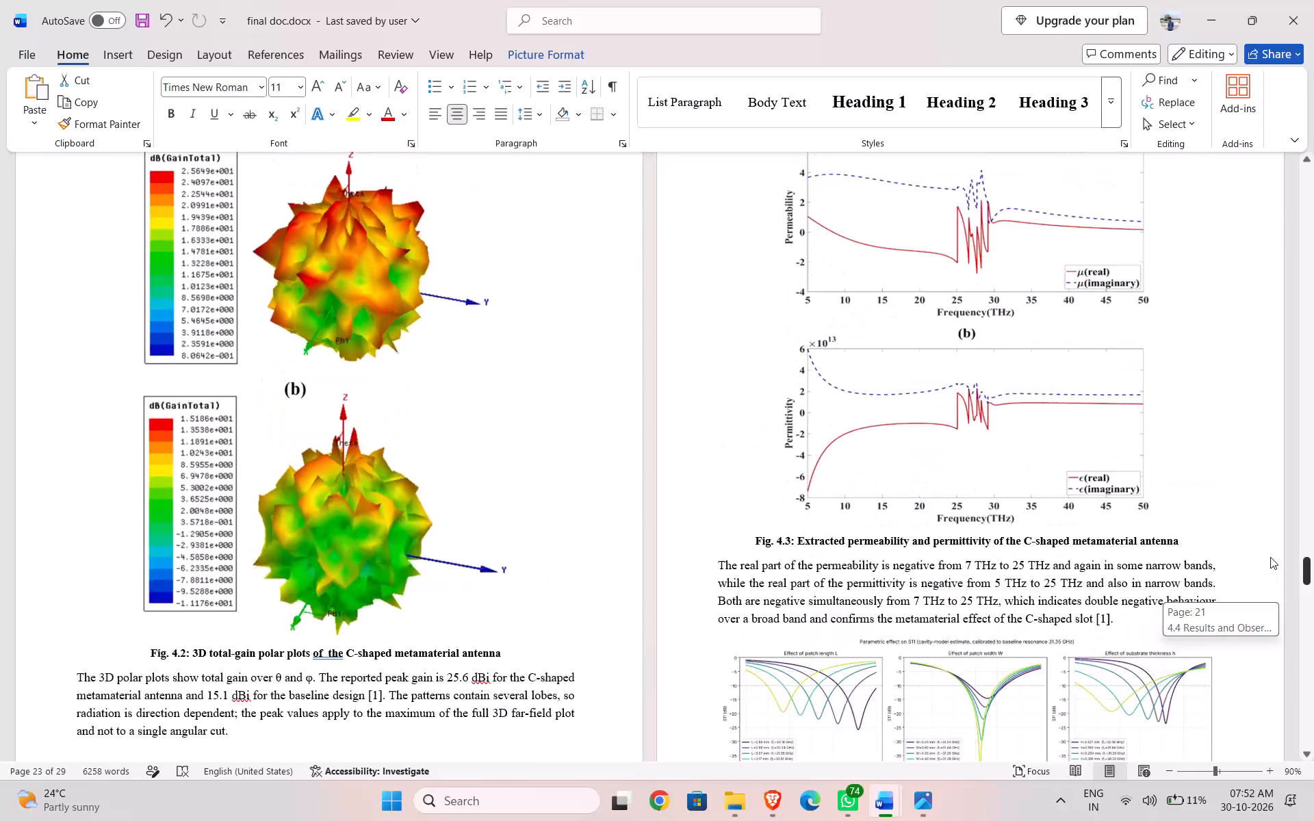
{"action": "left_click_drag", "start_coordinate": [1270, 557], "coordinate": [1274, 571]}
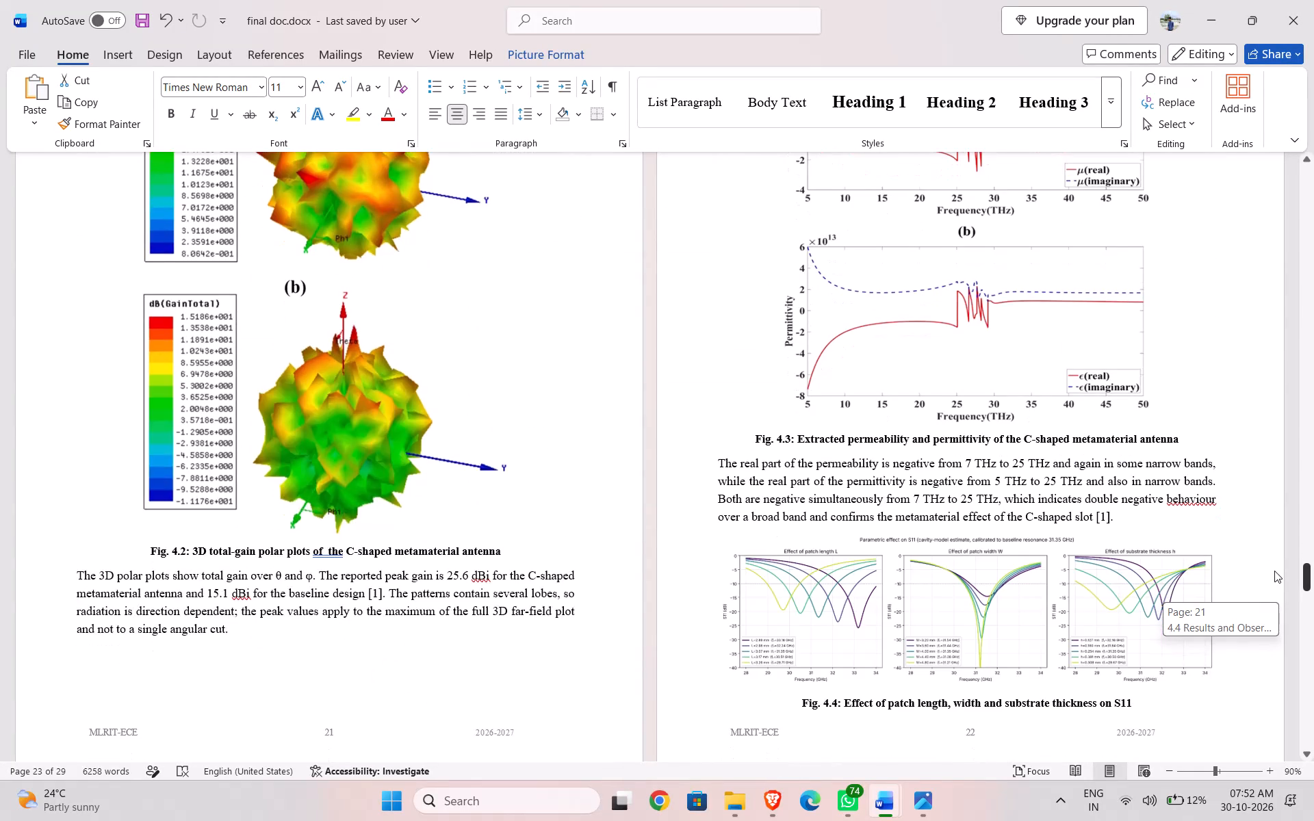
{"action": "left_click_drag", "start_coordinate": [1274, 571], "coordinate": [1246, 391]}
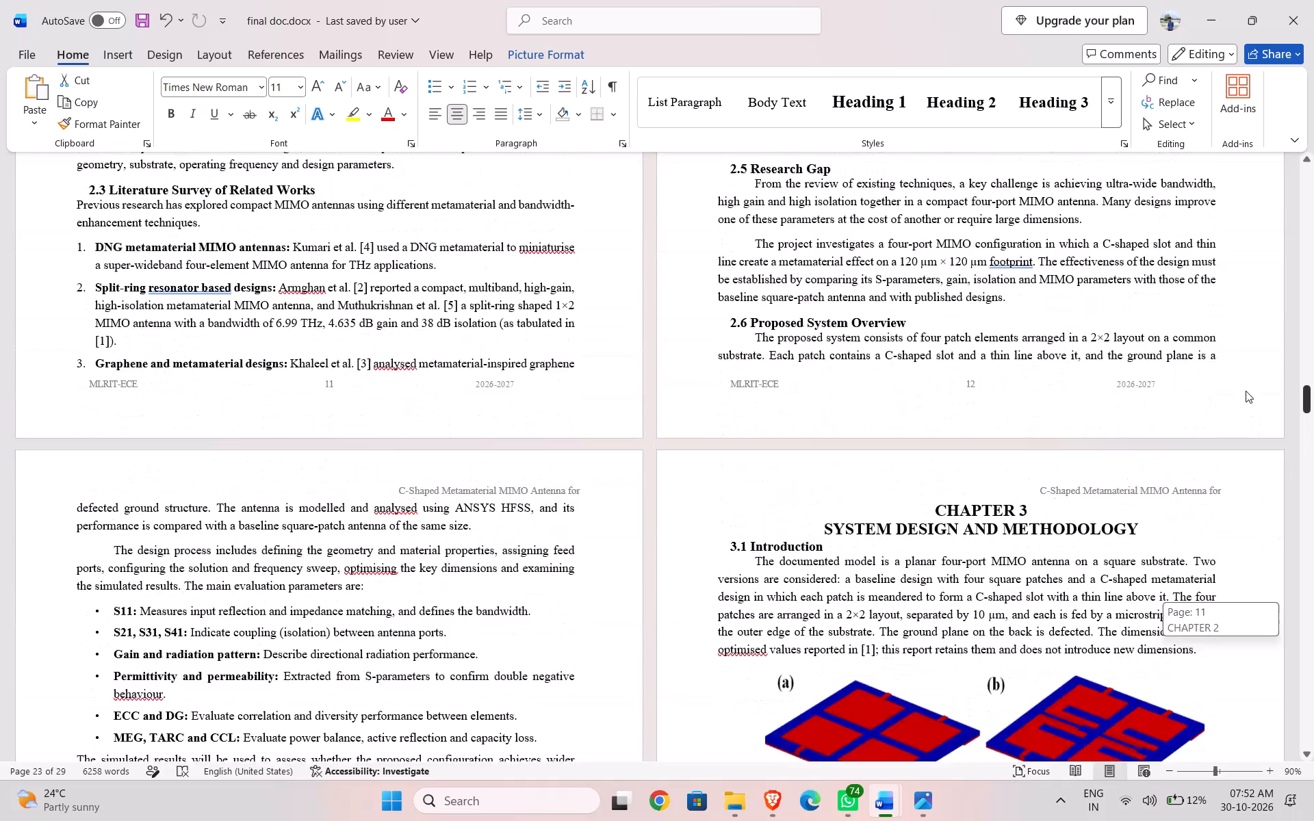
{"action": "left_click_drag", "start_coordinate": [1246, 391], "coordinate": [1241, 305]}
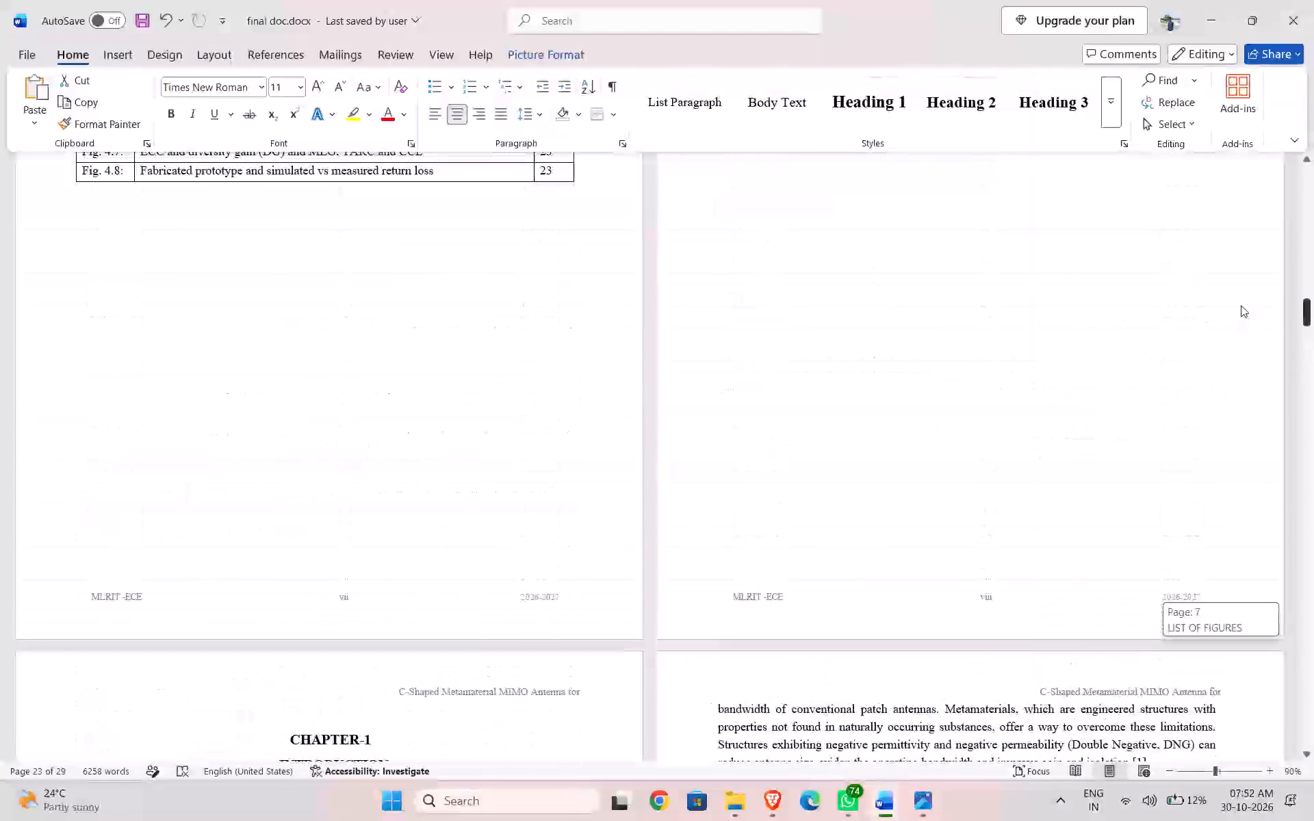
{"action": "left_click_drag", "start_coordinate": [1241, 305], "coordinate": [1237, 291]}
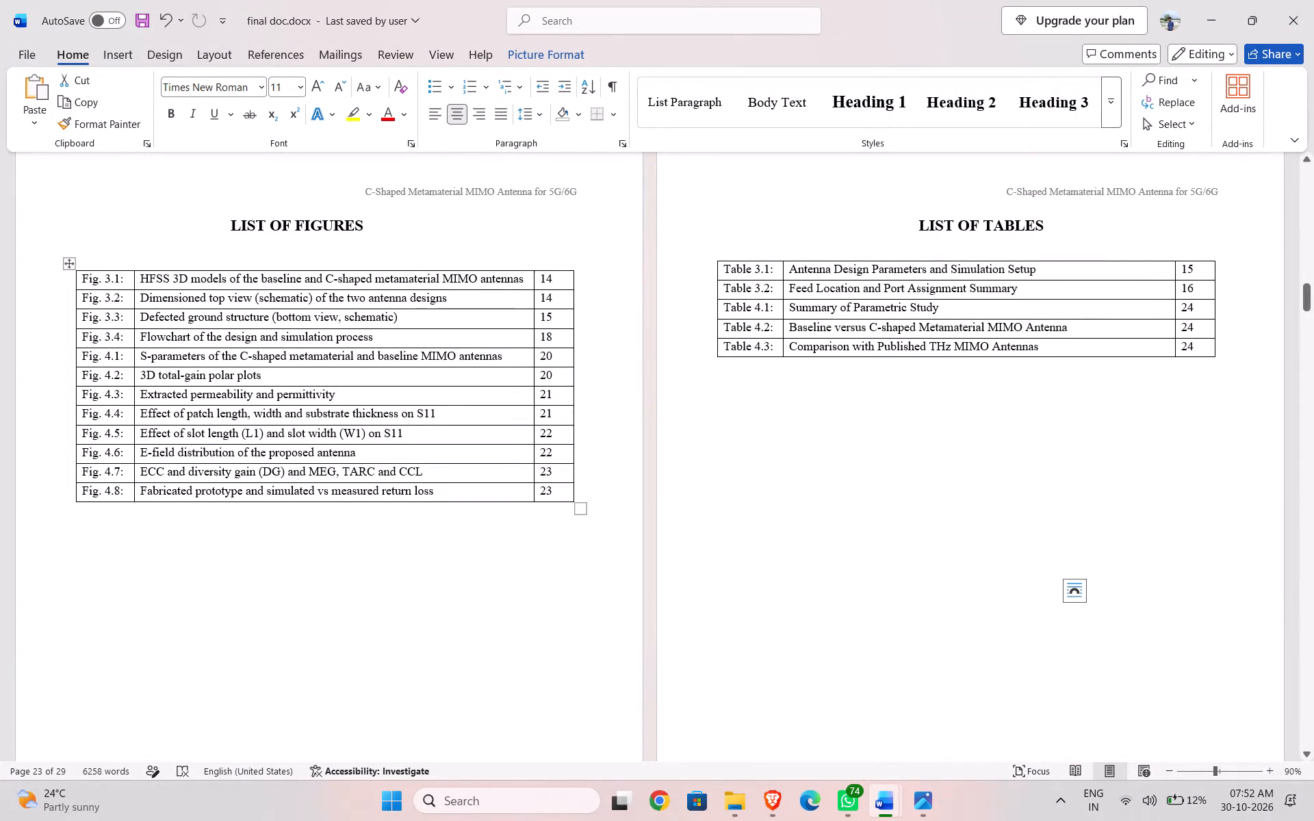
In the List of Figures, set the page numbers to 21 for Fig. 4.2 and 22 for Figs. 4.3 and 4.4.
{"action": "left_click", "coordinate": [555, 372]}
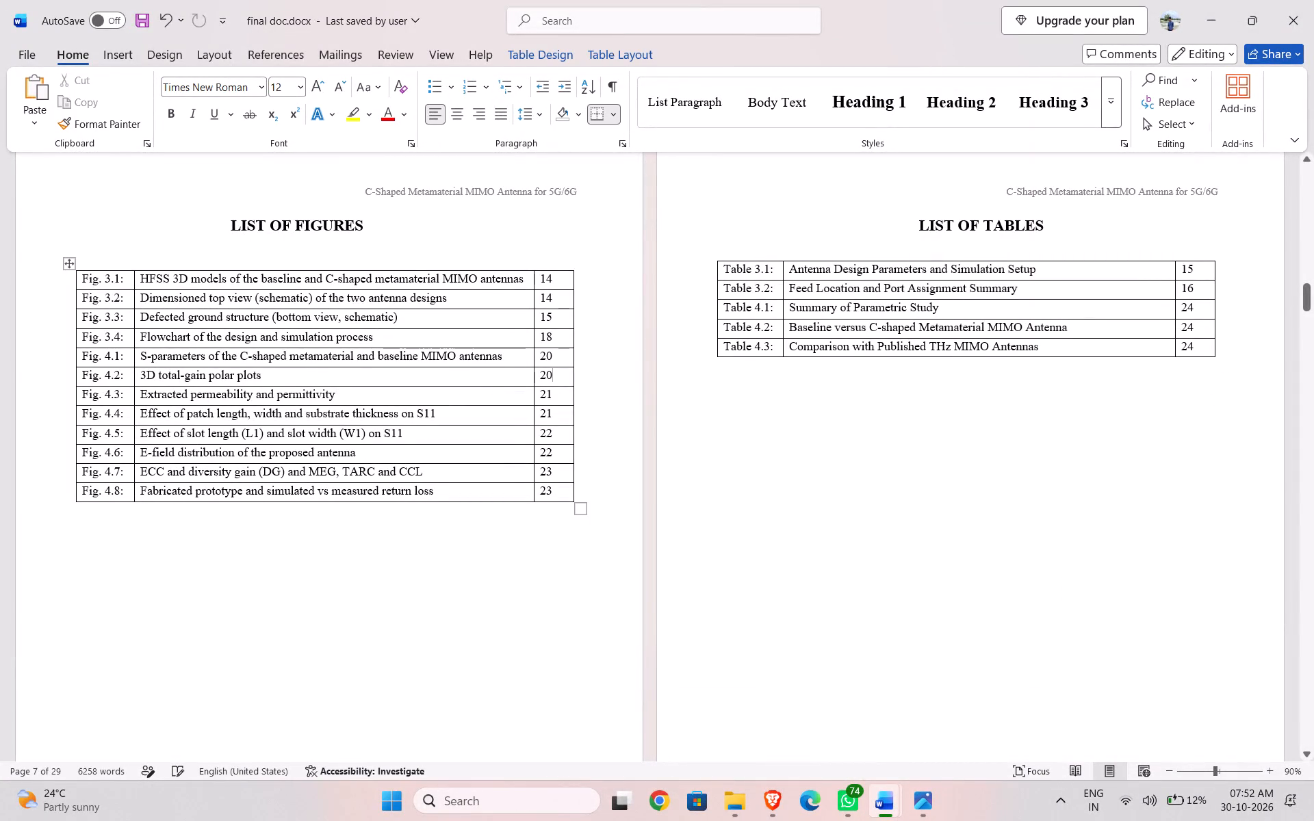
{"action": "key", "text": "BackSpace"}
{"action": "key", "text": "1"}
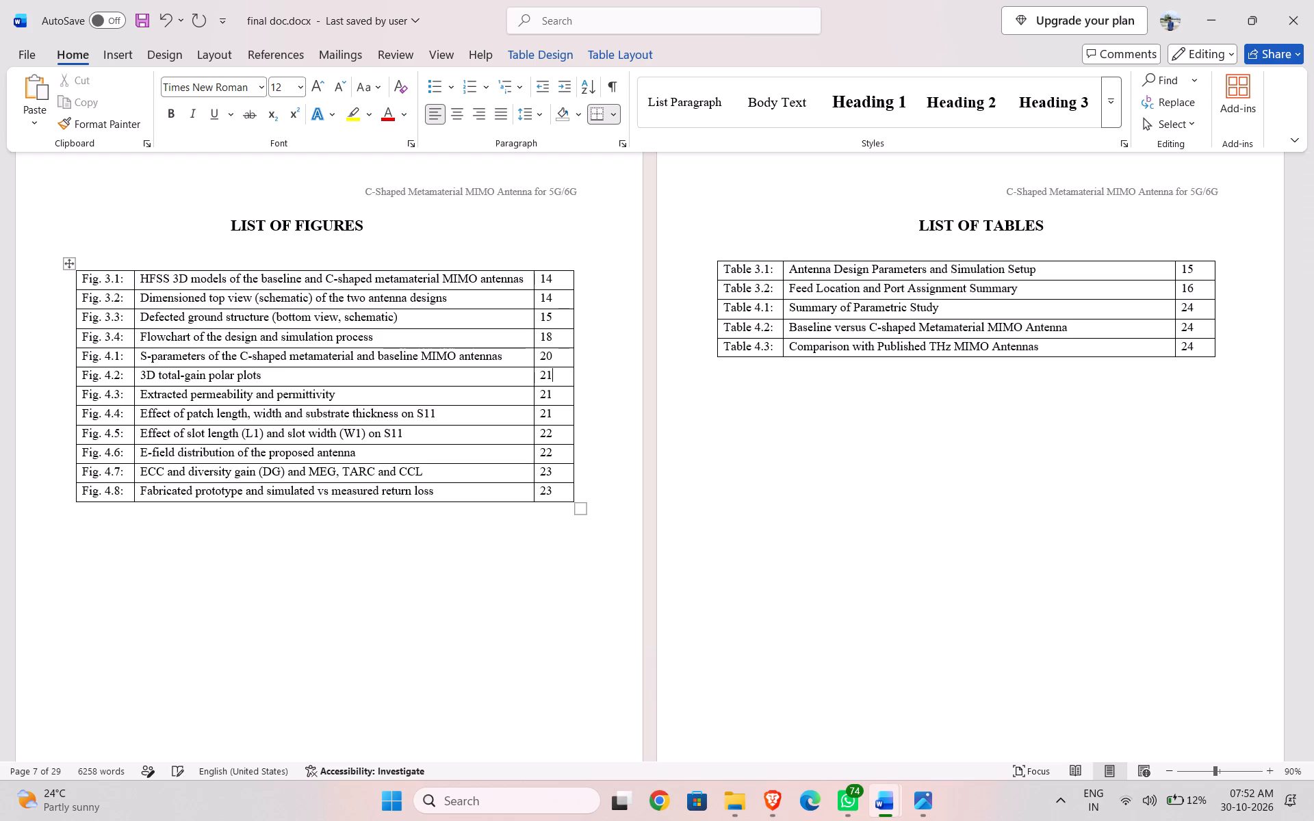
{"action": "left_click", "coordinate": [555, 395]}
{"action": "key", "text": "BackSpace"}
{"action": "key", "text": "2"}
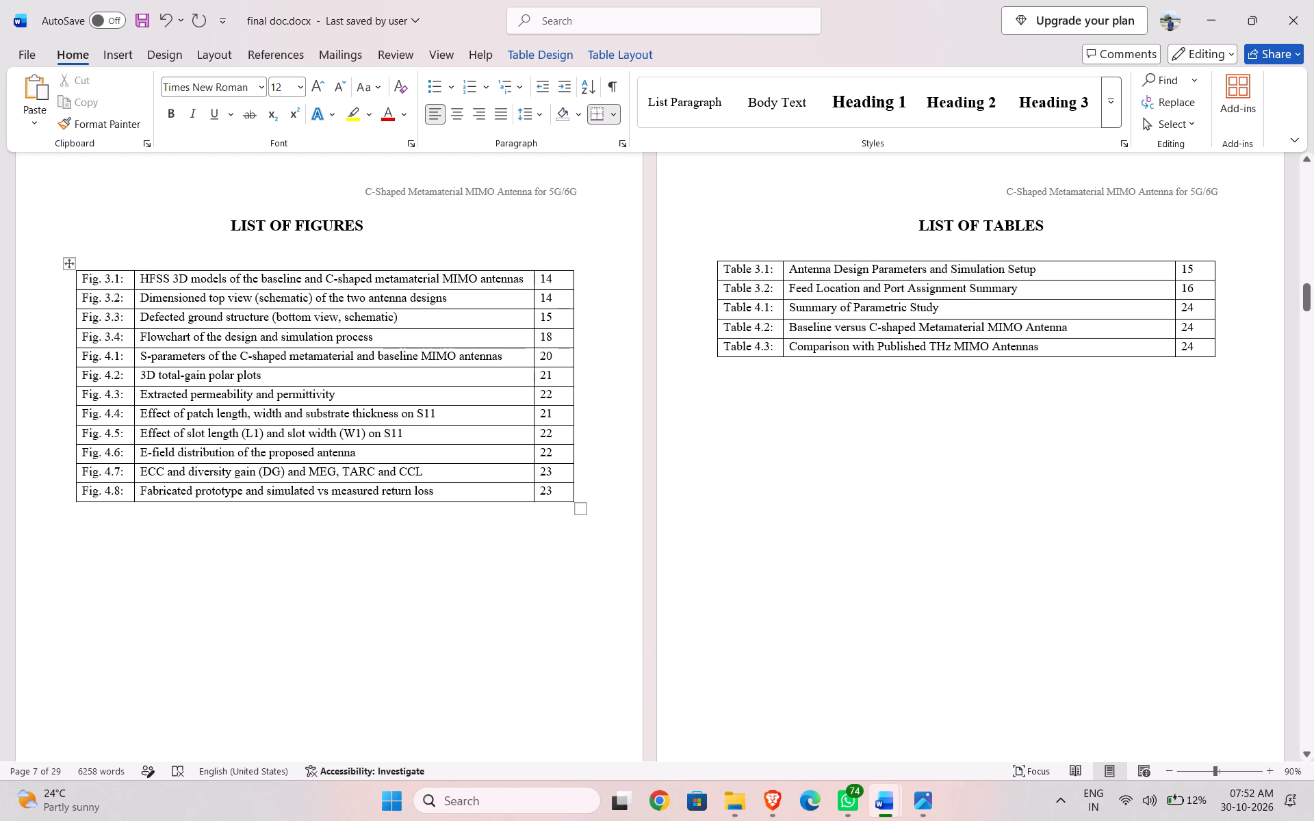
{"action": "left_click", "coordinate": [554, 417]}
{"action": "key", "text": "BackSpace"}
{"action": "key", "text": "2"}
Check which pages Figs. 4.5 to 4.8 are on against the page numbers in the List of Figures.
{"action": "left_click_drag", "start_coordinate": [1306, 294], "coordinate": [1313, 493]}
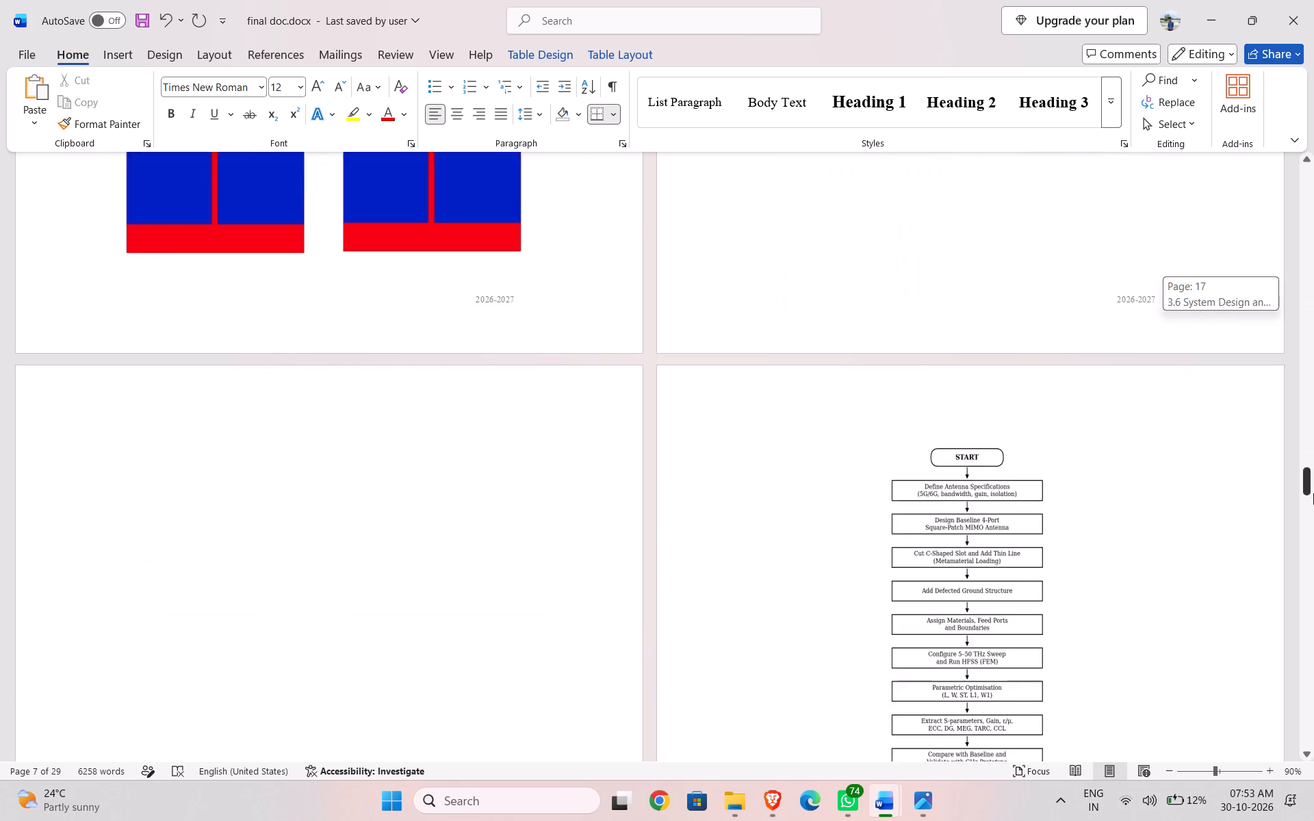
{"action": "left_click_drag", "start_coordinate": [1313, 493], "coordinate": [1313, 558]}
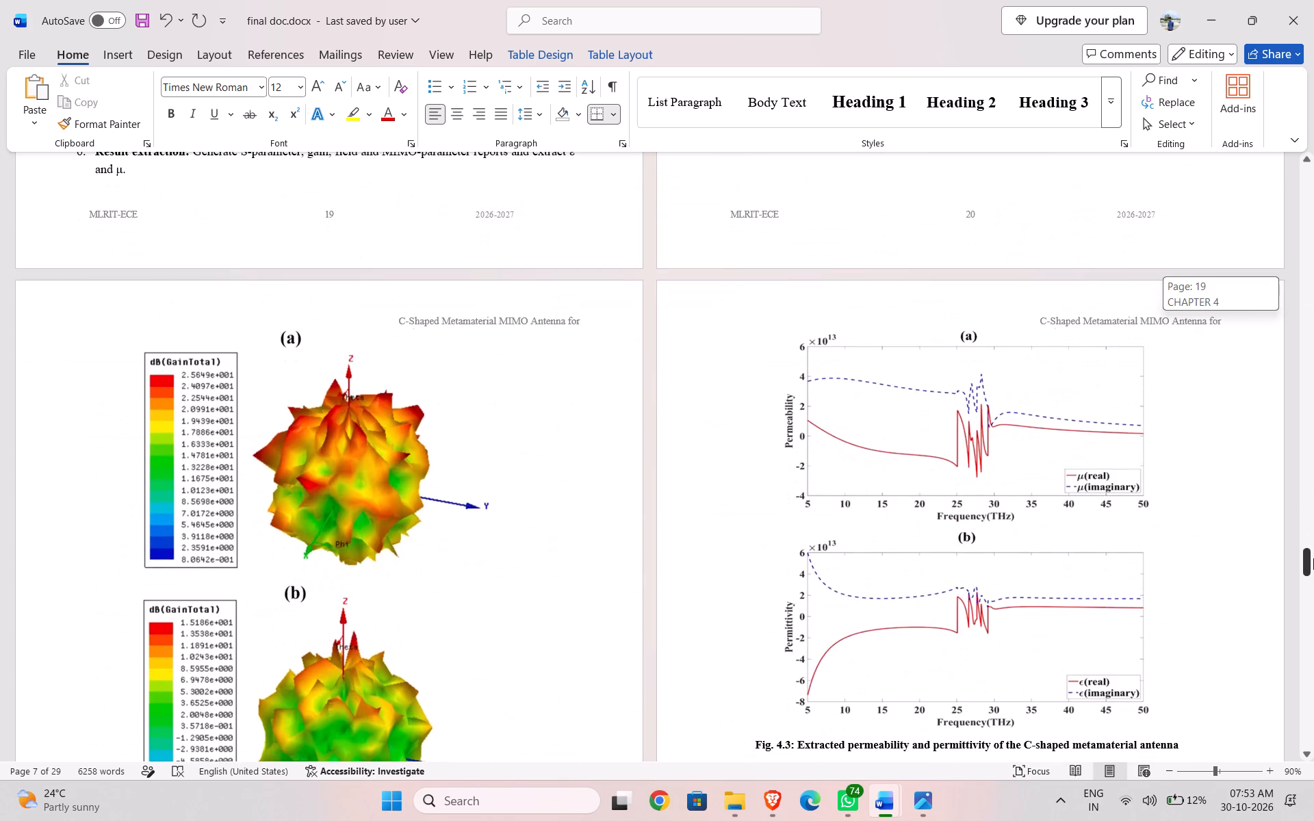
{"action": "left_click_drag", "start_coordinate": [1313, 558], "coordinate": [1313, 572]}
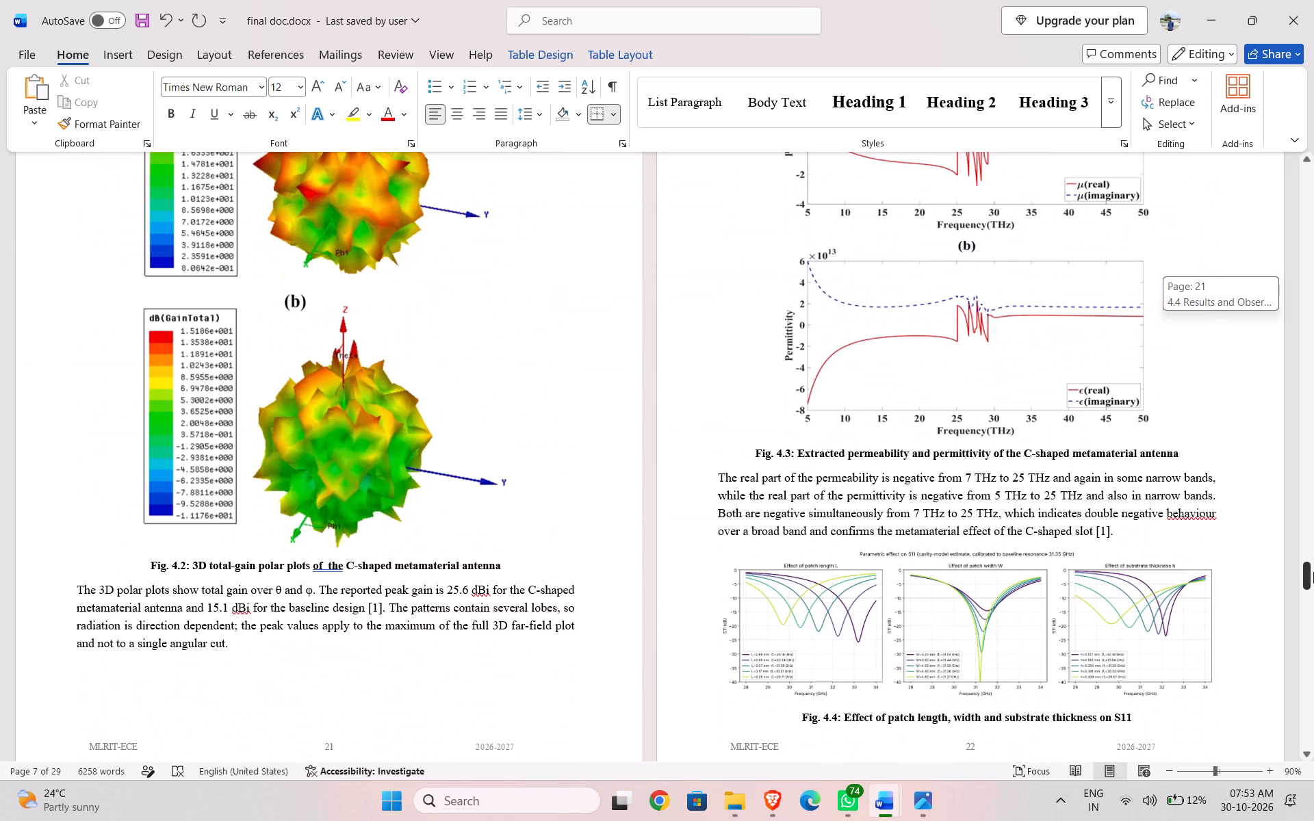
{"action": "left_click_drag", "start_coordinate": [1313, 572], "coordinate": [1313, 599]}
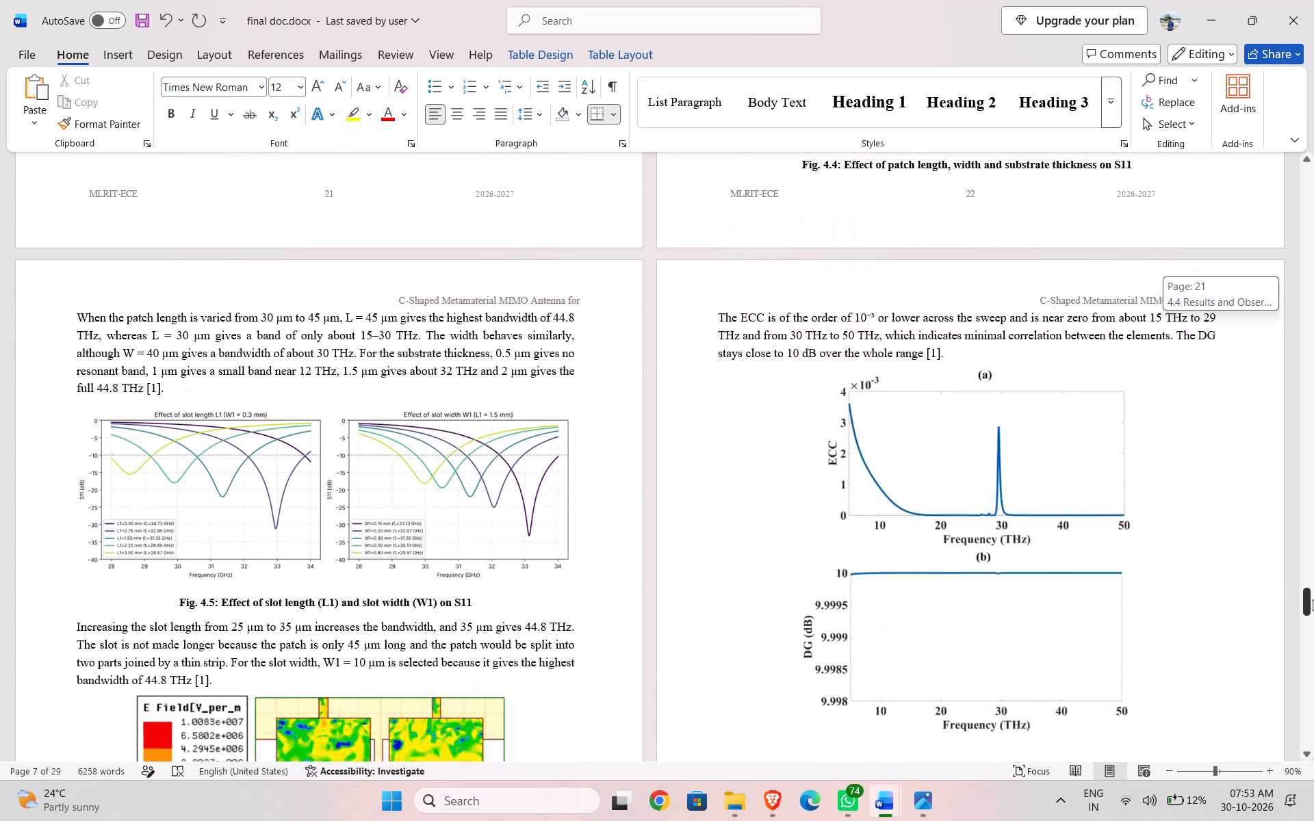
{"action": "left_click_drag", "start_coordinate": [1313, 599], "coordinate": [1313, 611]}
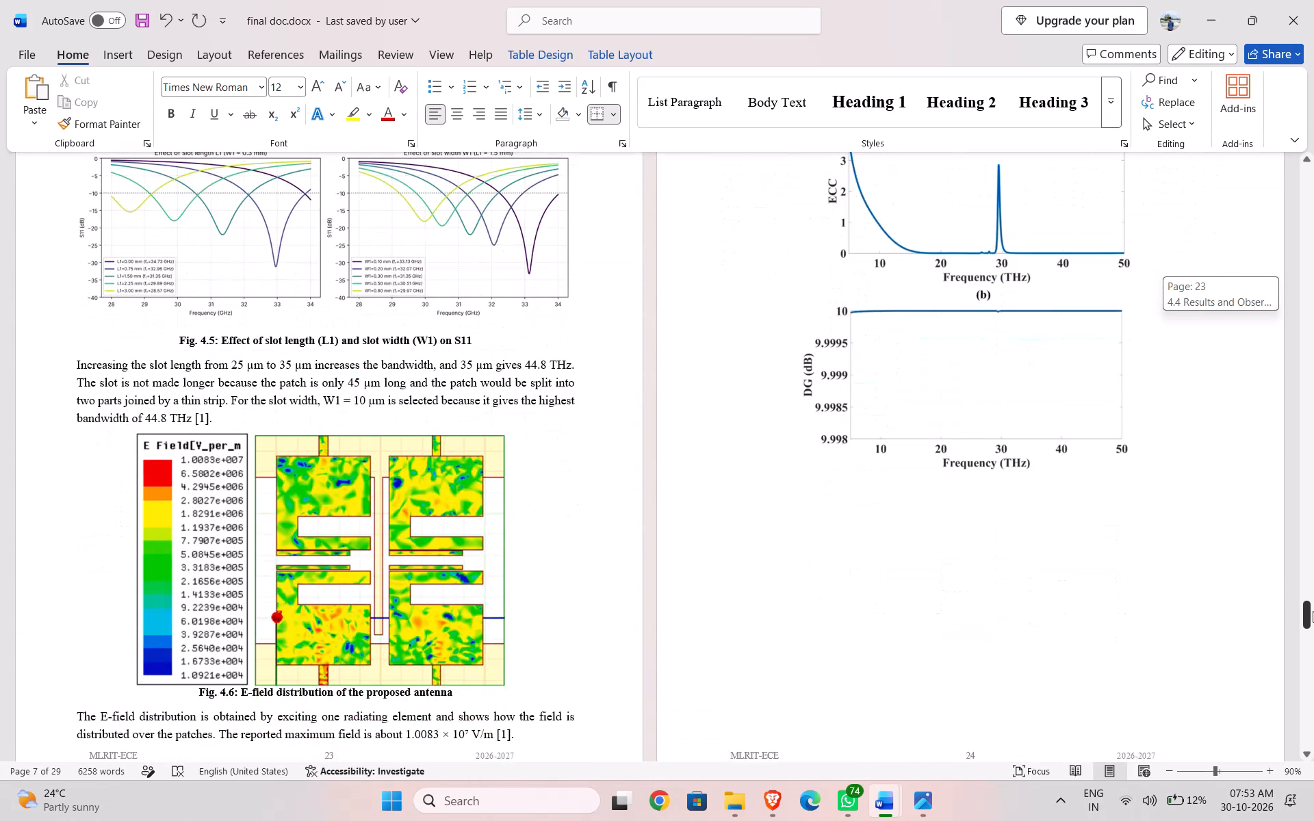
{"action": "left_click_drag", "start_coordinate": [1313, 611], "coordinate": [1313, 614]}
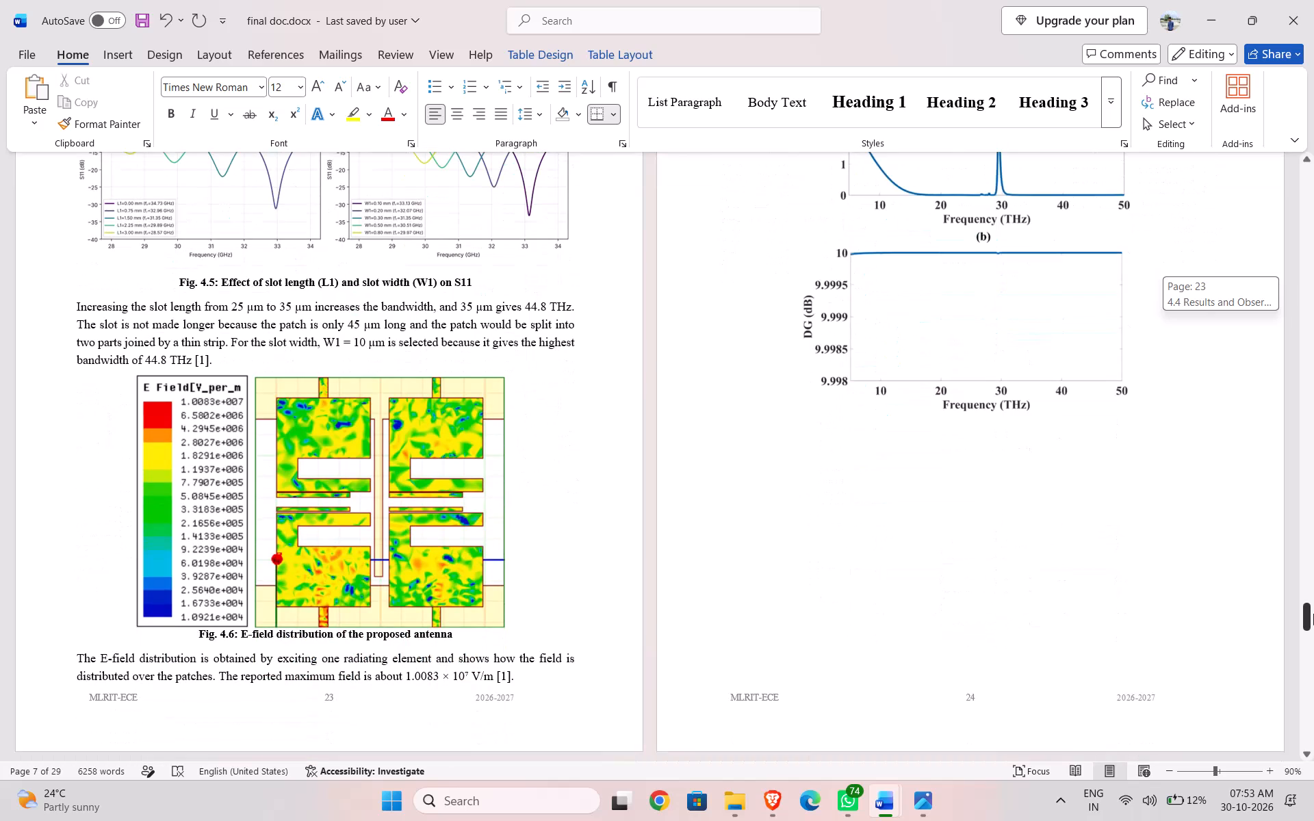
{"action": "left_click_drag", "start_coordinate": [1313, 614], "coordinate": [1313, 627]}
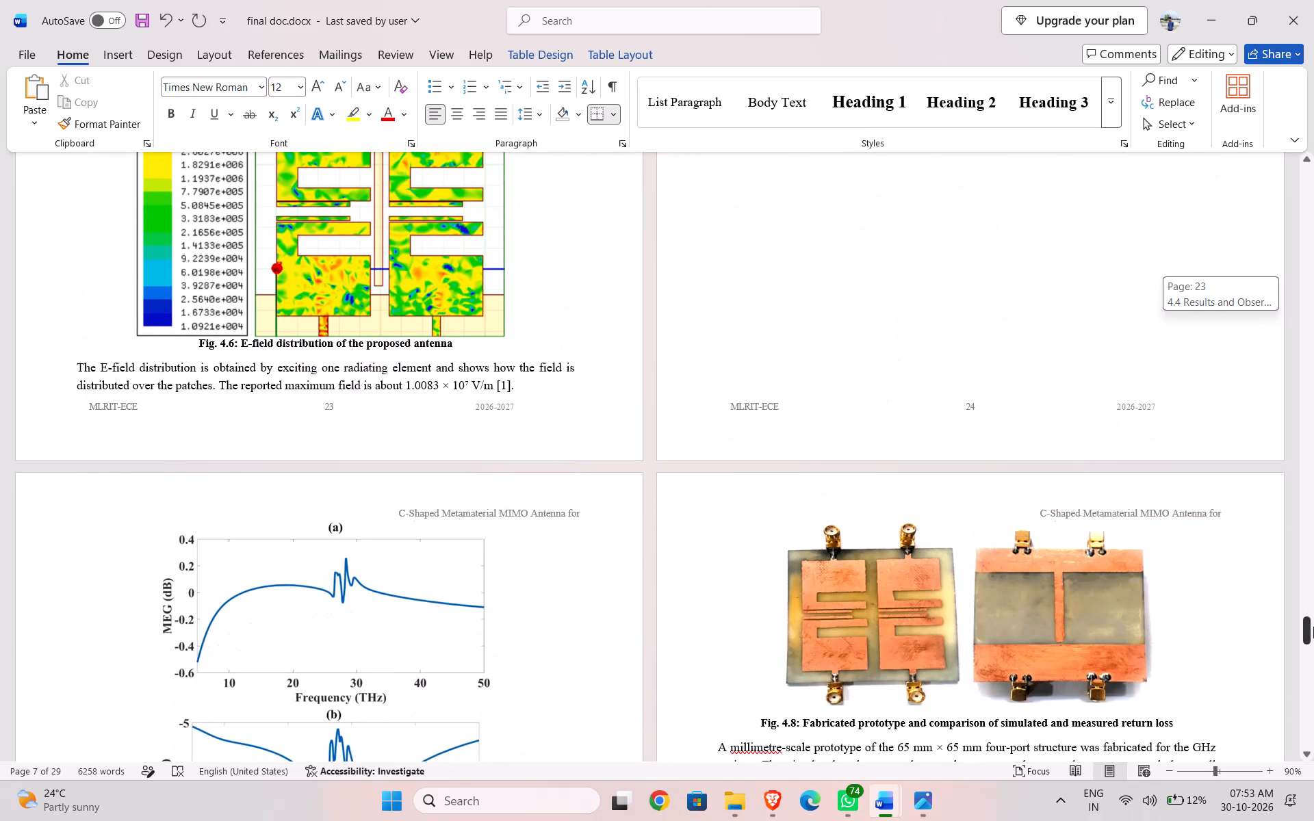
{"action": "left_click_drag", "start_coordinate": [1313, 627], "coordinate": [1313, 605]}
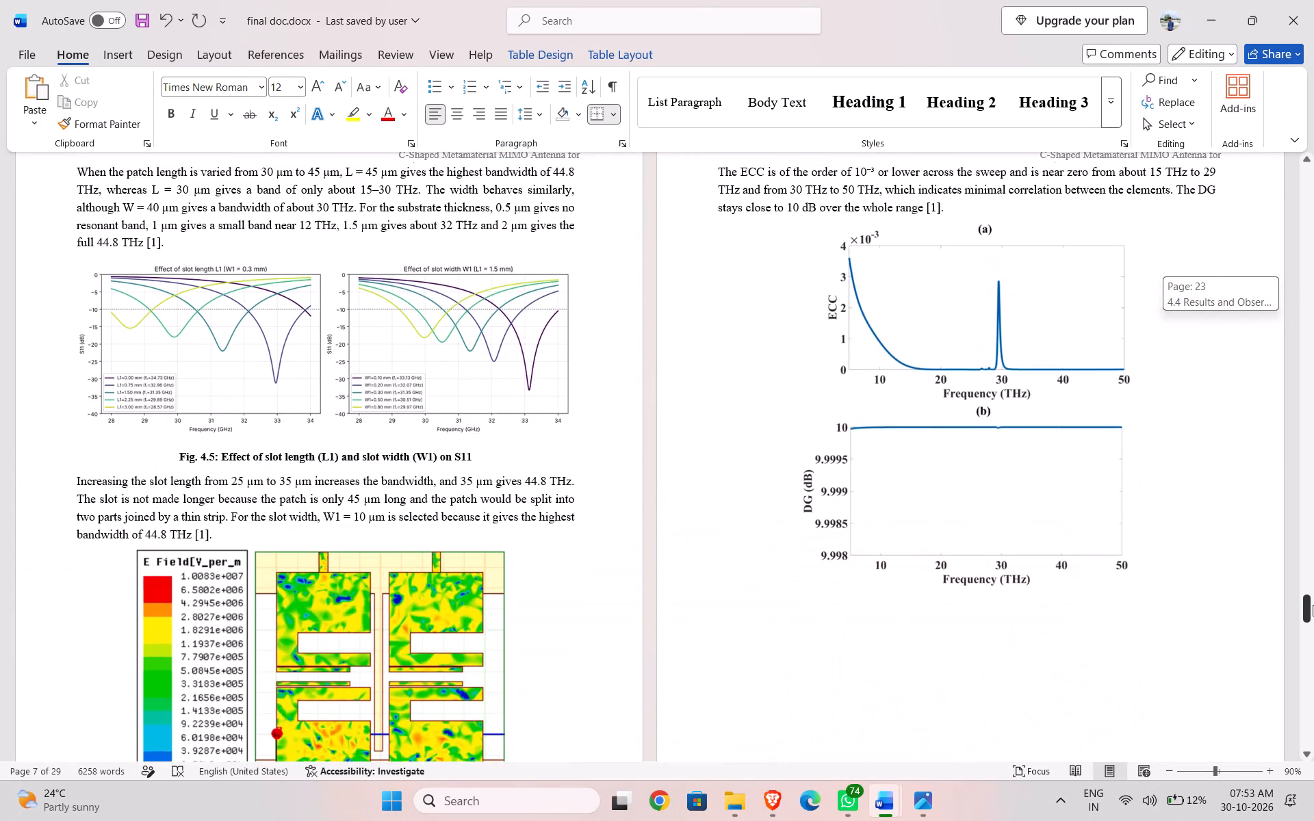
{"action": "left_click_drag", "start_coordinate": [1313, 605], "coordinate": [1289, 411]}
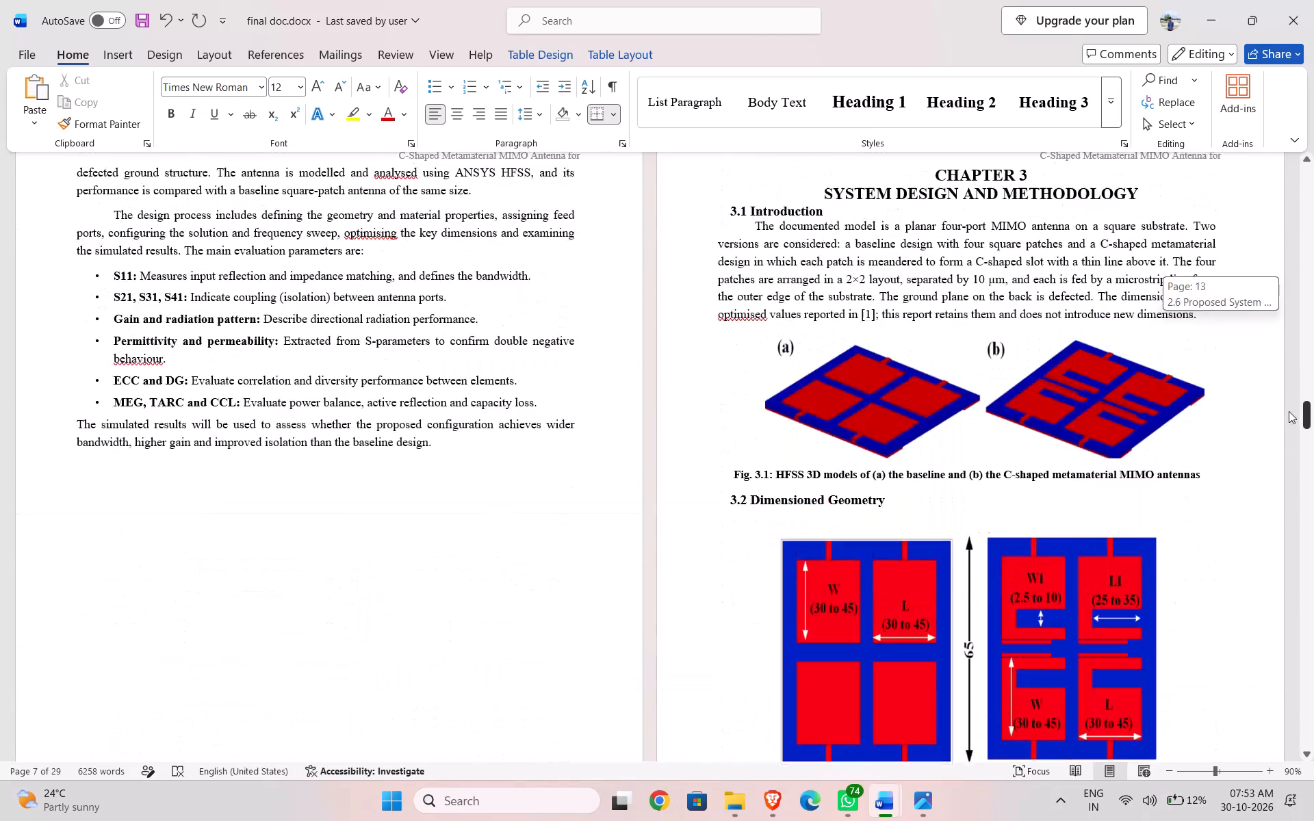
{"action": "left_click_drag", "start_coordinate": [1289, 411], "coordinate": [1278, 330]}
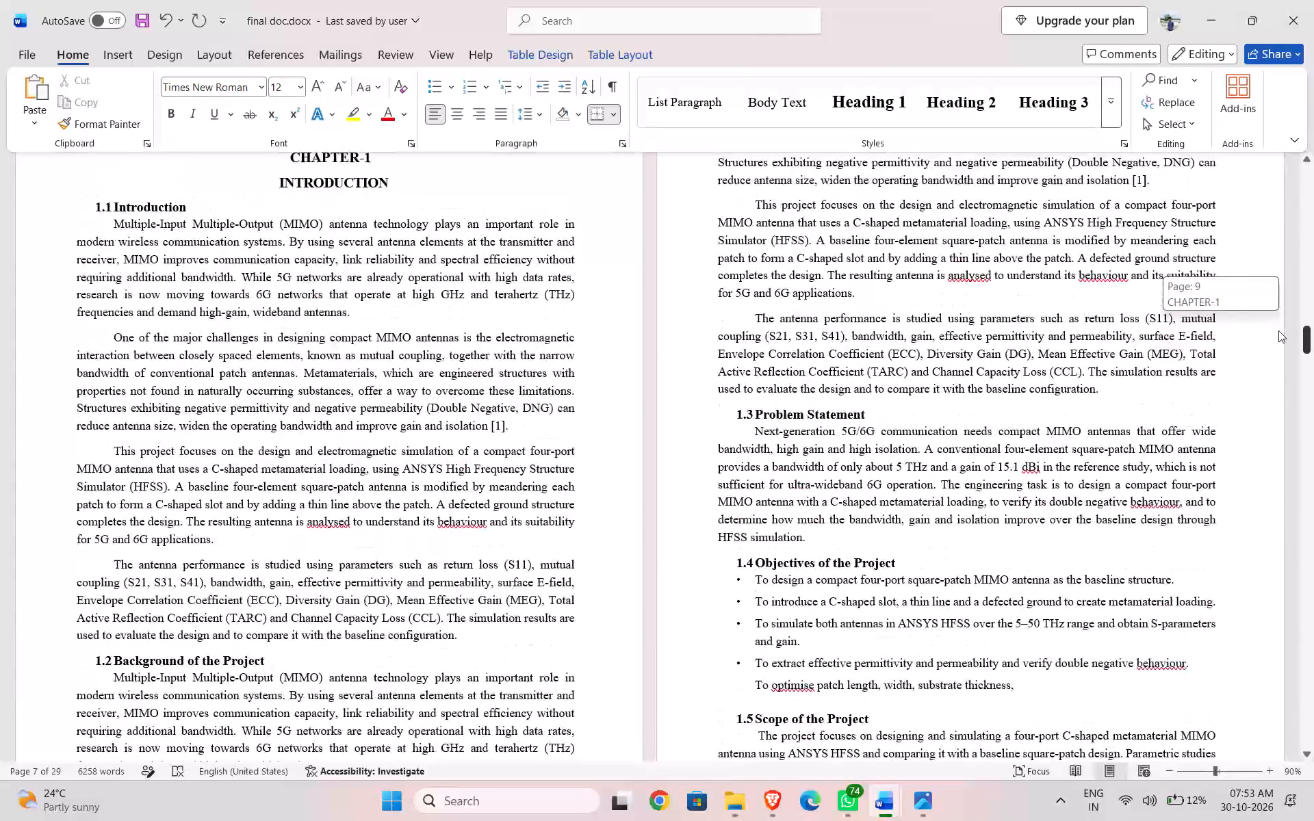
{"action": "left_click_drag", "start_coordinate": [1278, 330], "coordinate": [1275, 287]}
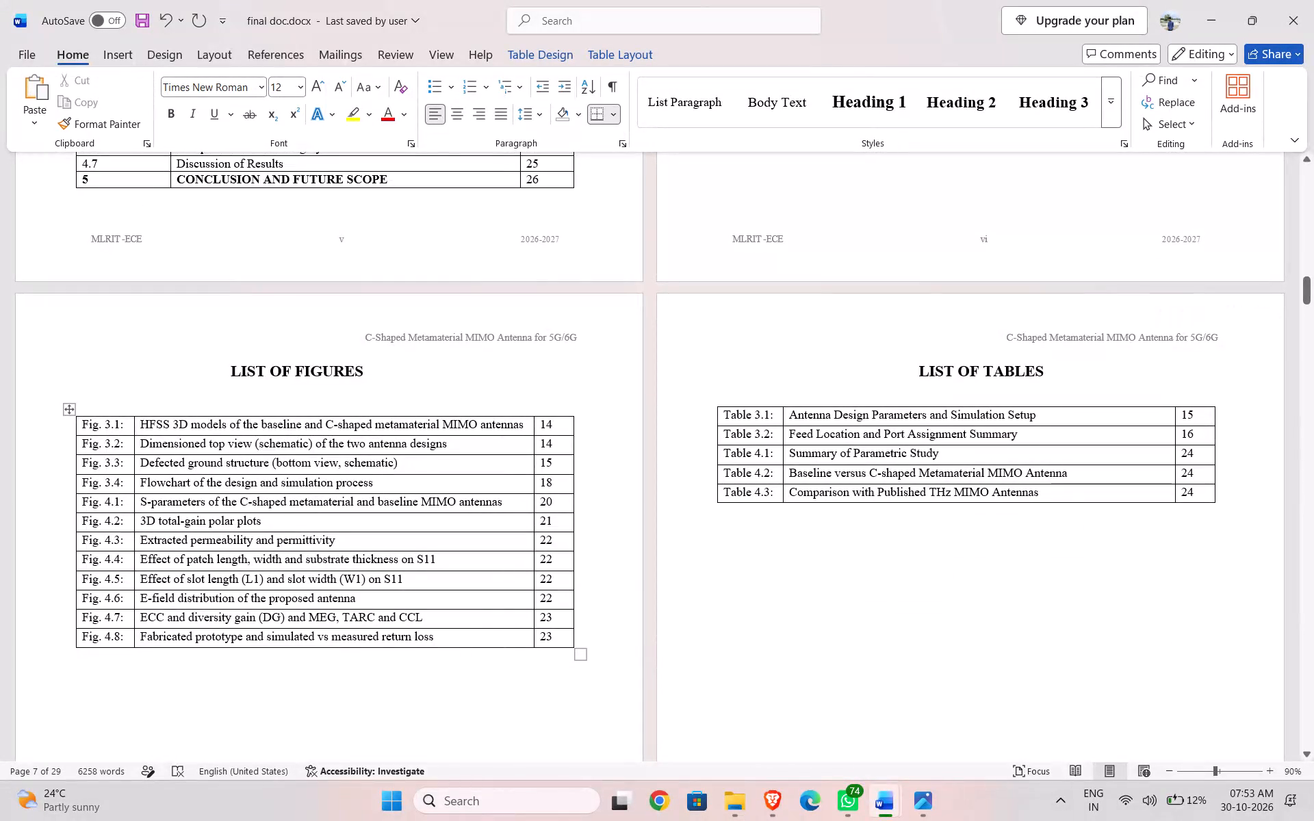
In the List of Figures, set the page numbers to 23 for Figs. 4.5 and 4.6 and 24 for Fig. 4.7.
{"action": "left_click", "coordinate": [553, 579]}
{"action": "key", "text": "BackSpace"}
{"action": "key", "text": "3"}
{"action": "key", "text": "Down"}
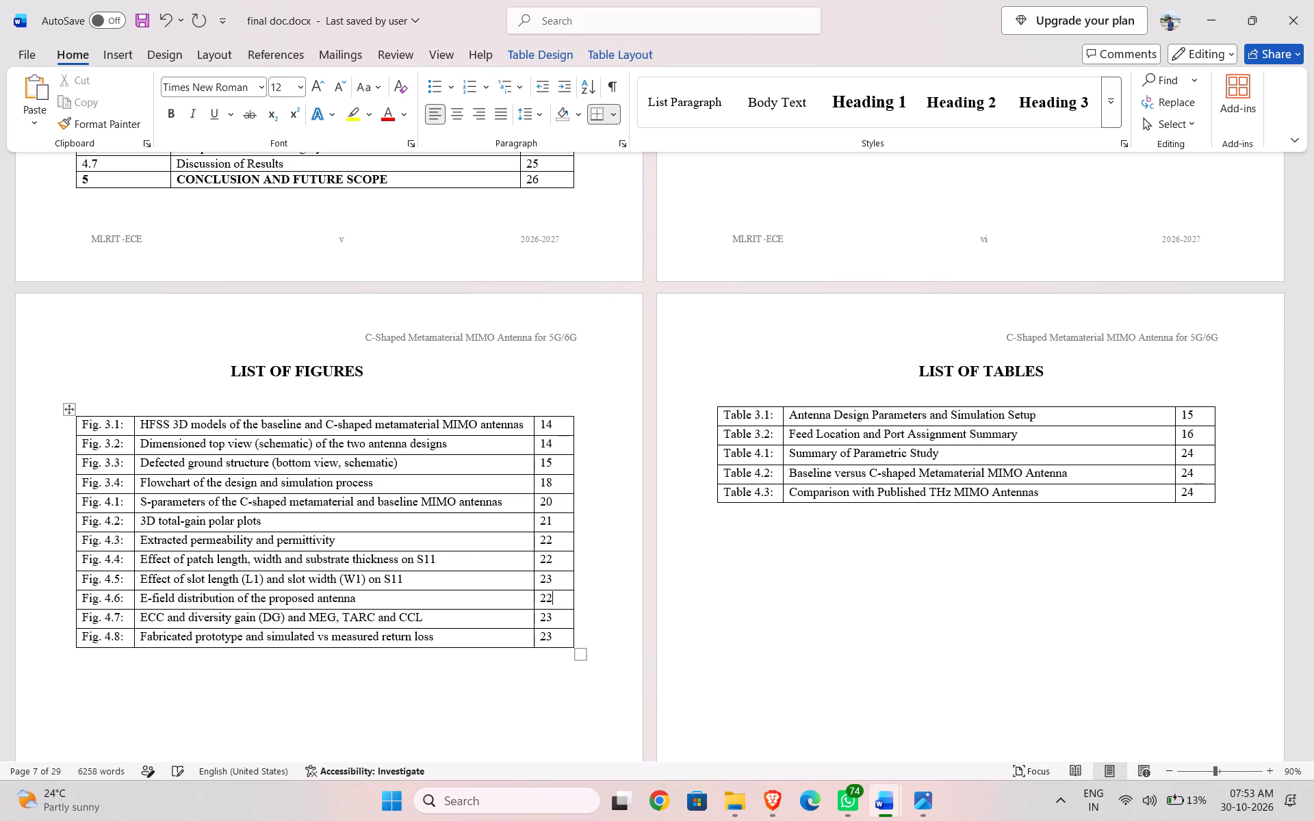
{"action": "key", "text": "BackSpace"}
{"action": "key", "text": "3"}
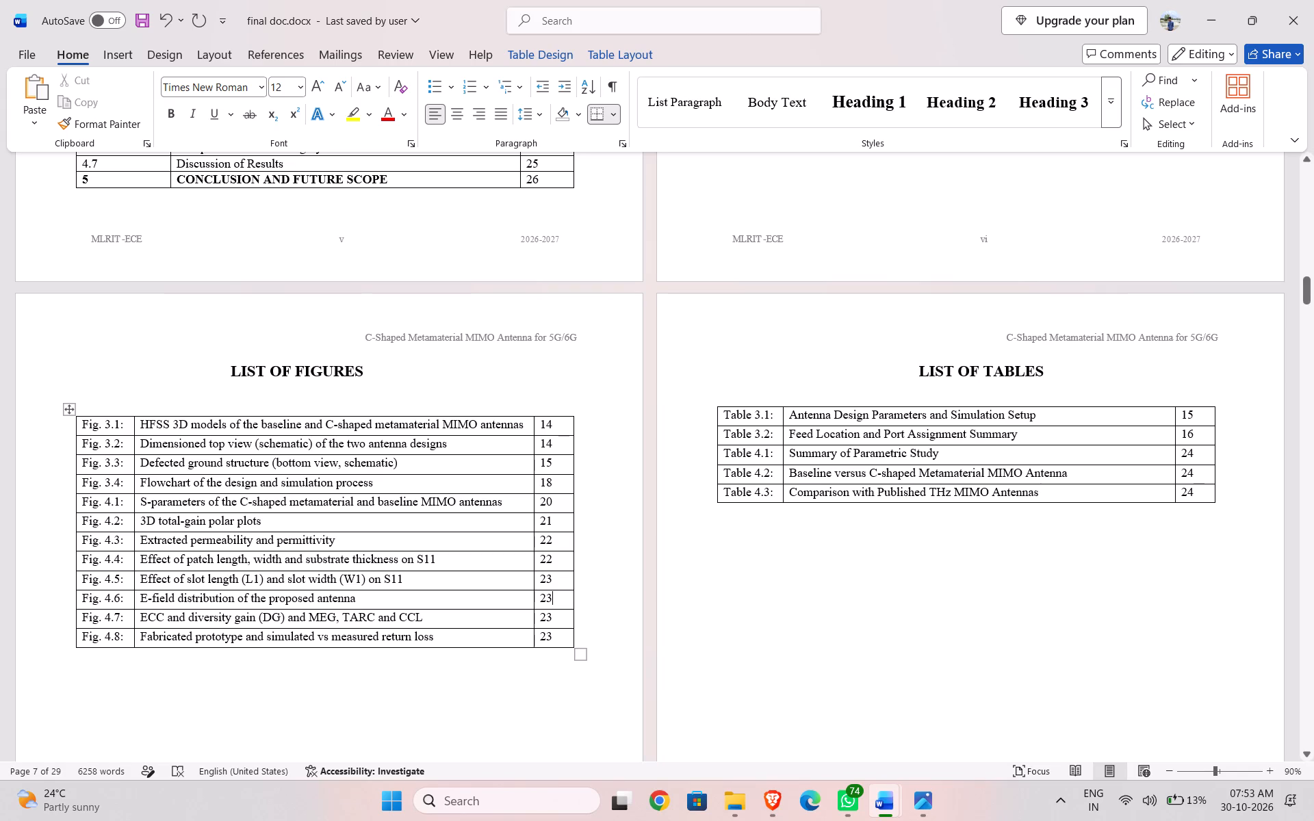
{"action": "left_click", "coordinate": [560, 622]}
{"action": "key", "text": "BackSpace"}
{"action": "key", "text": "4"}
Look up the page of Fig. 4.8 in Chapter 4 and set its page number in the List of Figures to 26.
{"action": "scroll", "coordinate": [561, 619], "scroll_direction": "down", "scroll_amount": 1}
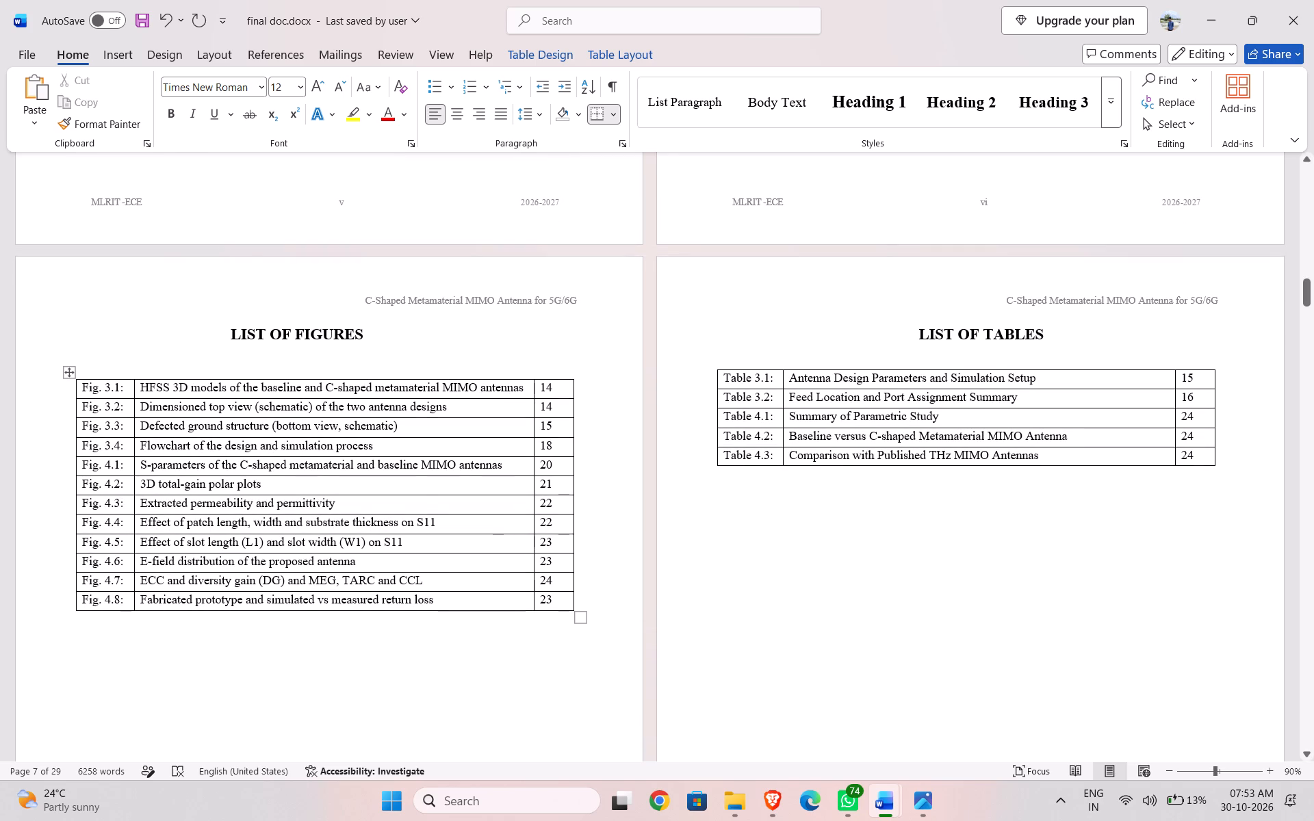
{"action": "scroll", "coordinate": [561, 618], "scroll_direction": "down", "scroll_amount": 1}
{"action": "left_click", "coordinate": [556, 565]}
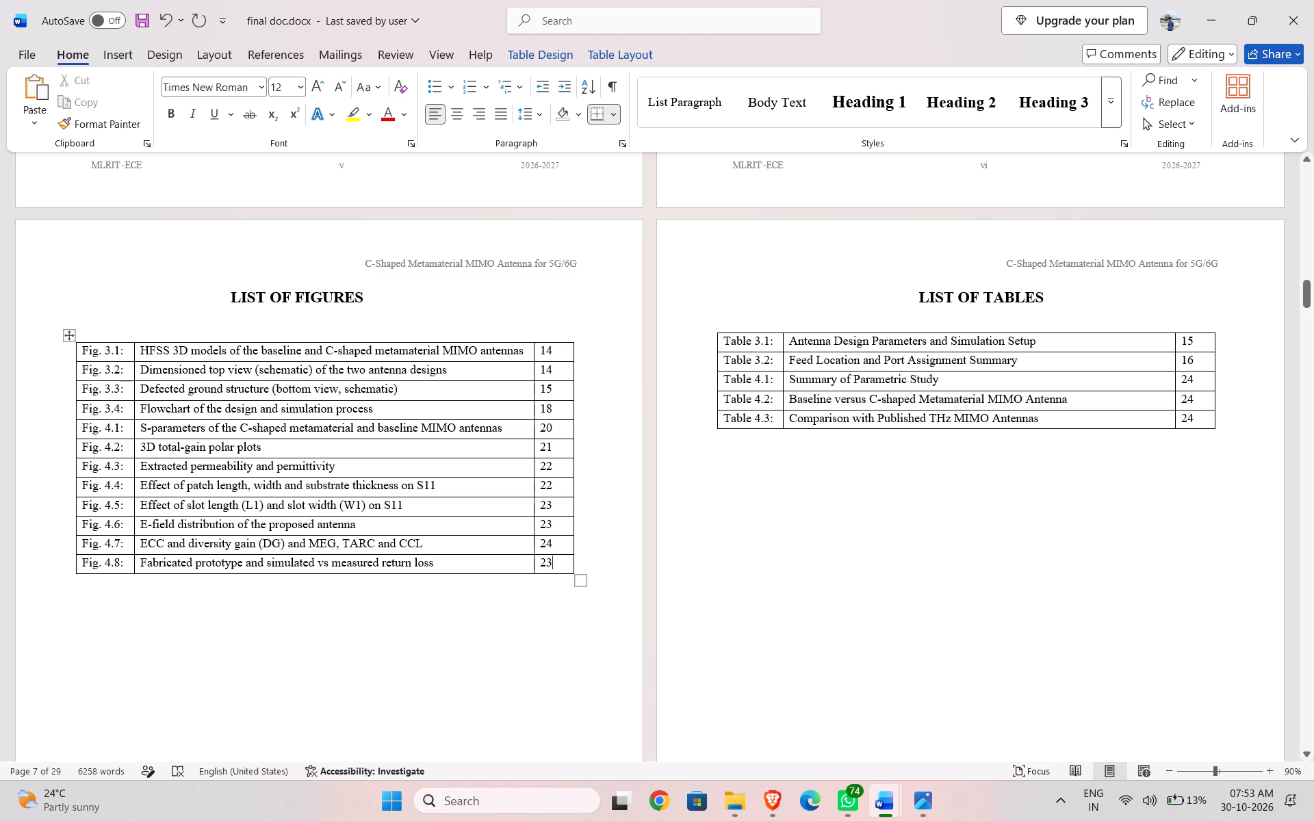
{"action": "key", "text": "BackSpace"}
{"action": "left_click_drag", "start_coordinate": [1304, 297], "coordinate": [1306, 353]}
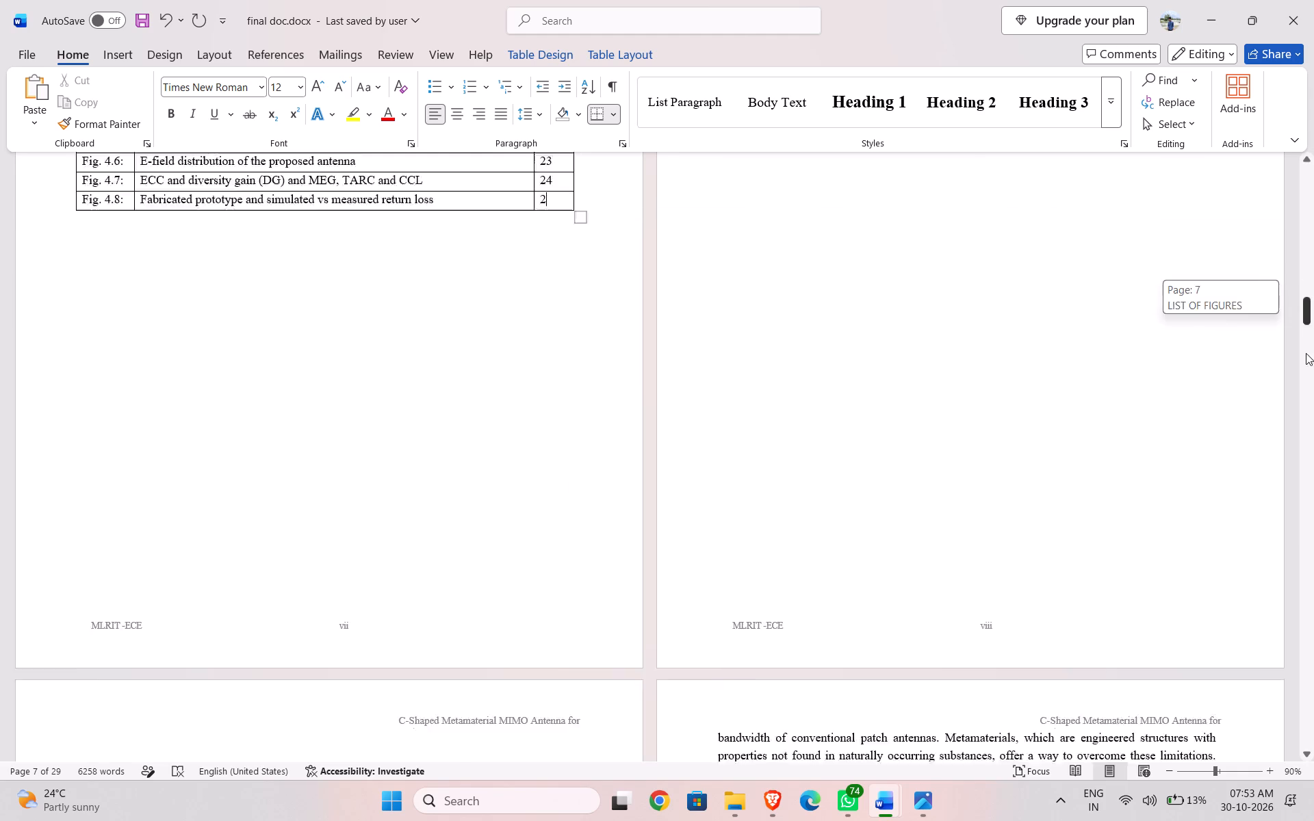
{"action": "left_click_drag", "start_coordinate": [1306, 353], "coordinate": [1306, 661]}
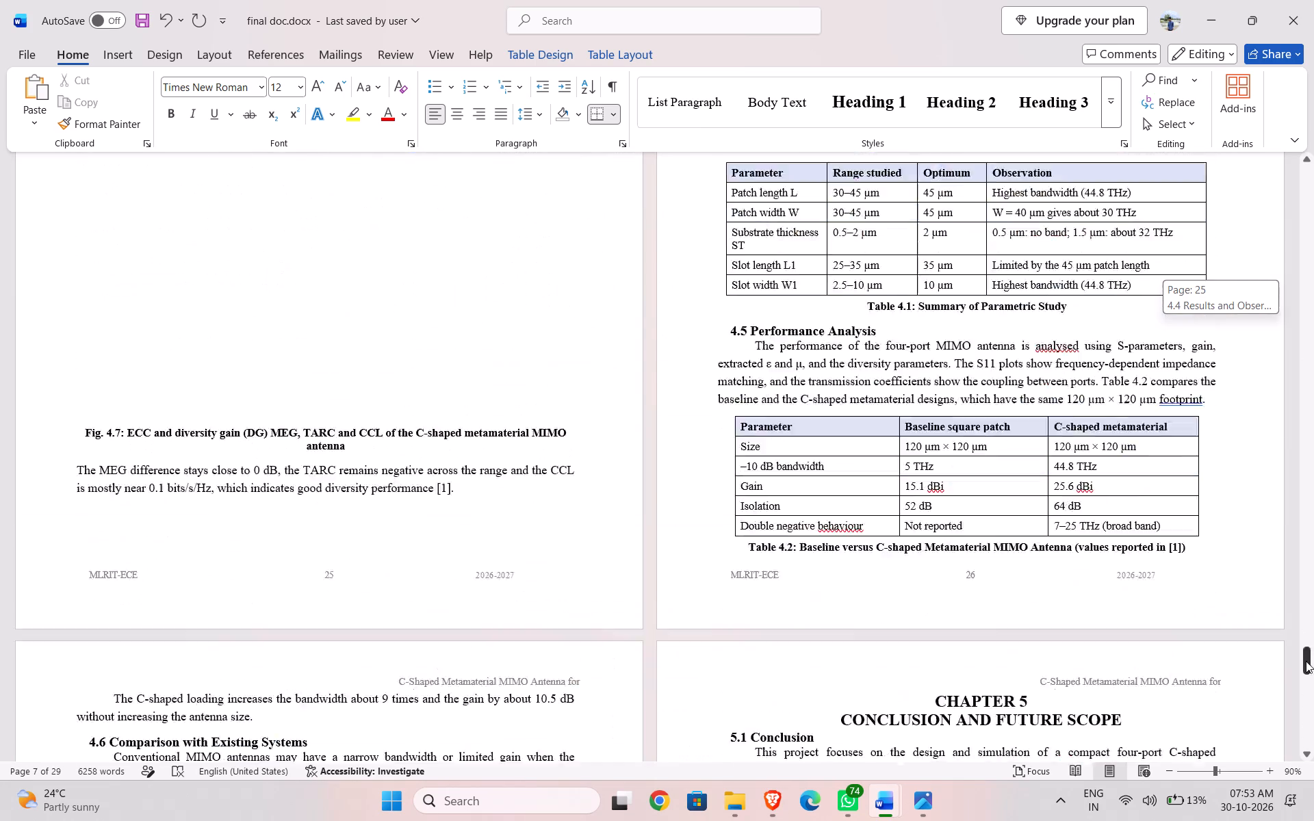
{"action": "left_click_drag", "start_coordinate": [1306, 661], "coordinate": [1312, 666]}
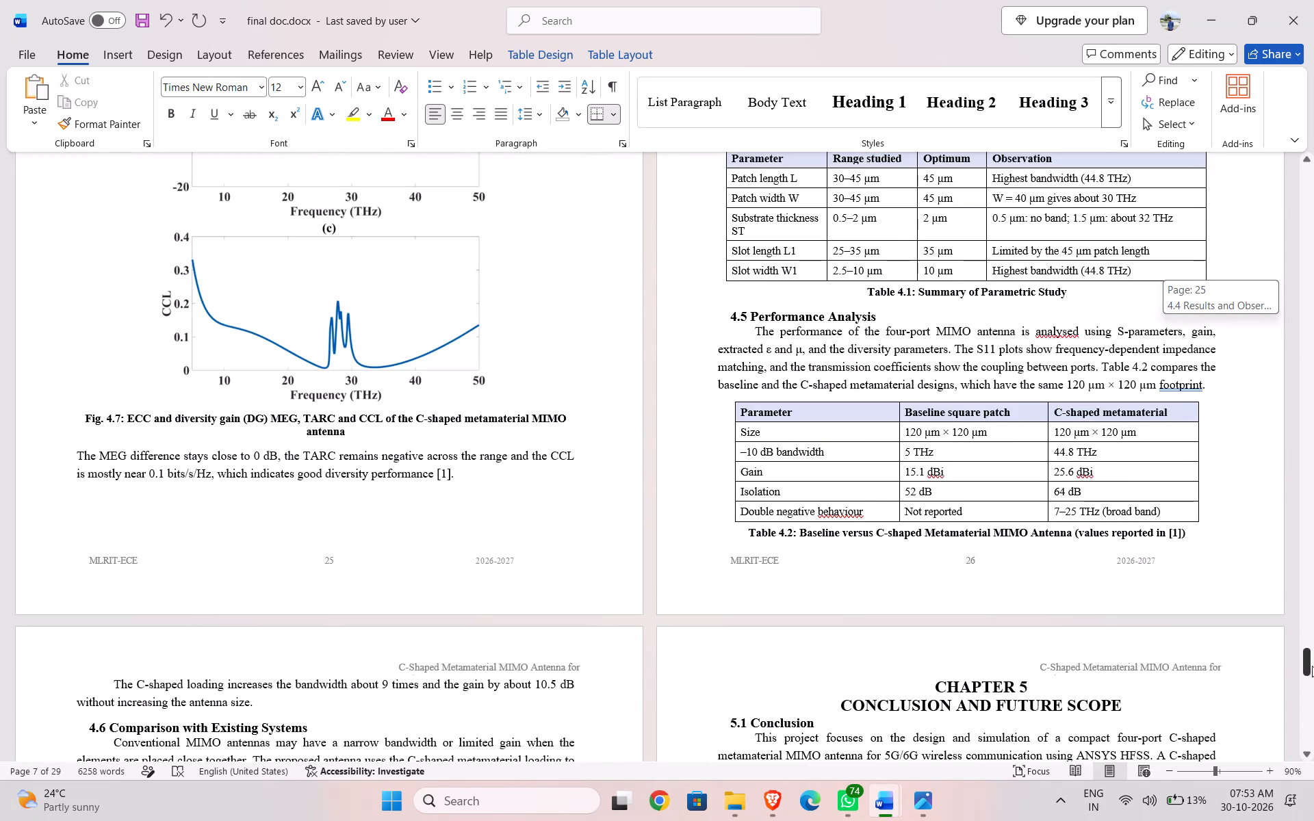
{"action": "left_click_drag", "start_coordinate": [1312, 666], "coordinate": [1313, 657]}
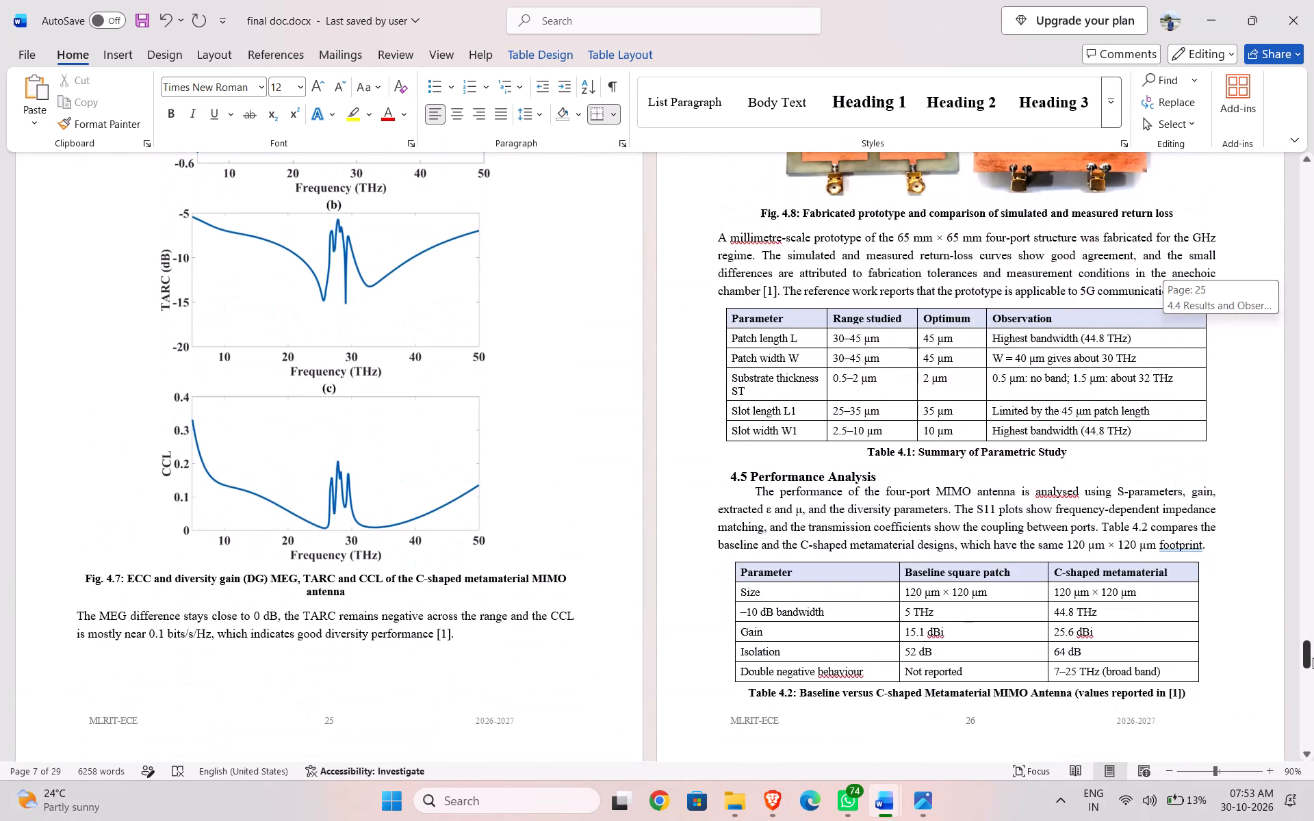
{"action": "left_click_drag", "start_coordinate": [1313, 657], "coordinate": [1303, 483]}
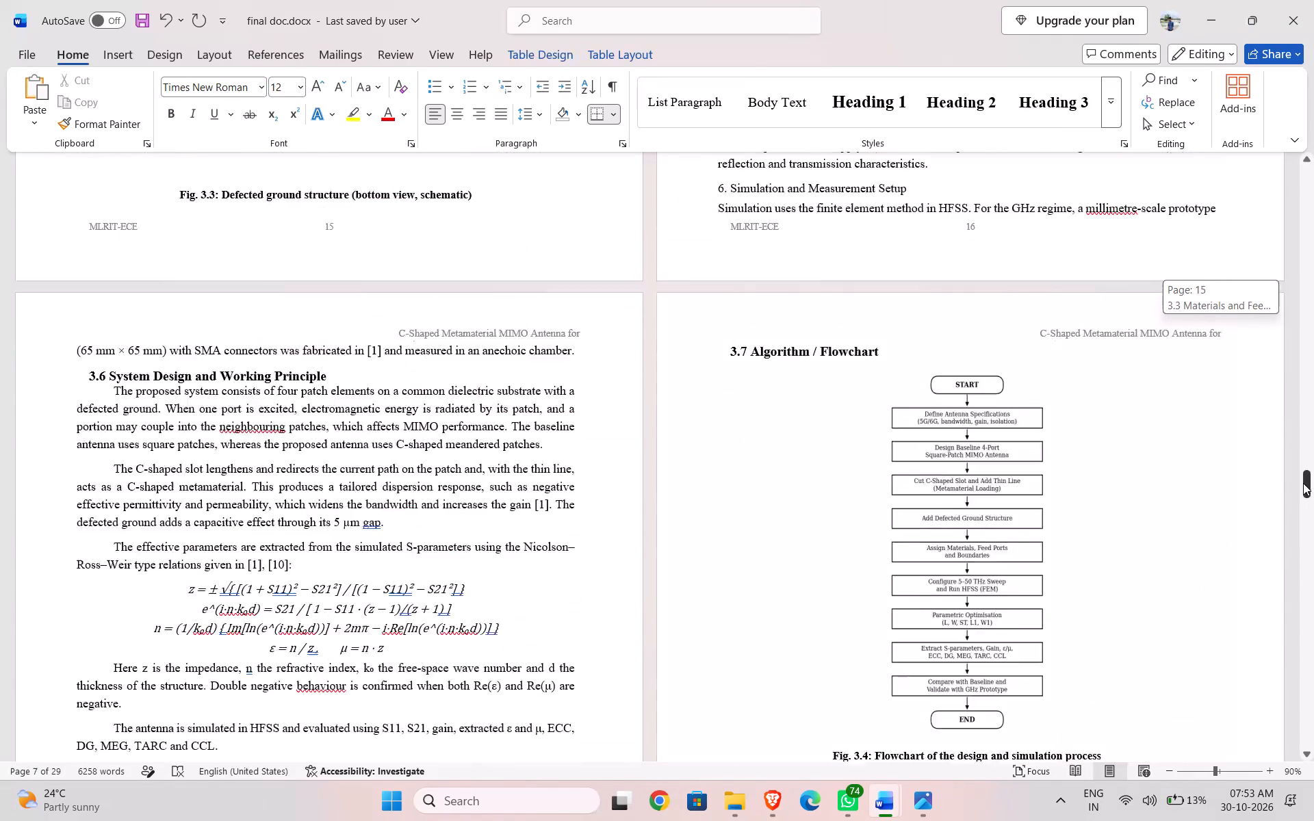
{"action": "left_click_drag", "start_coordinate": [1303, 483], "coordinate": [1310, 394]}
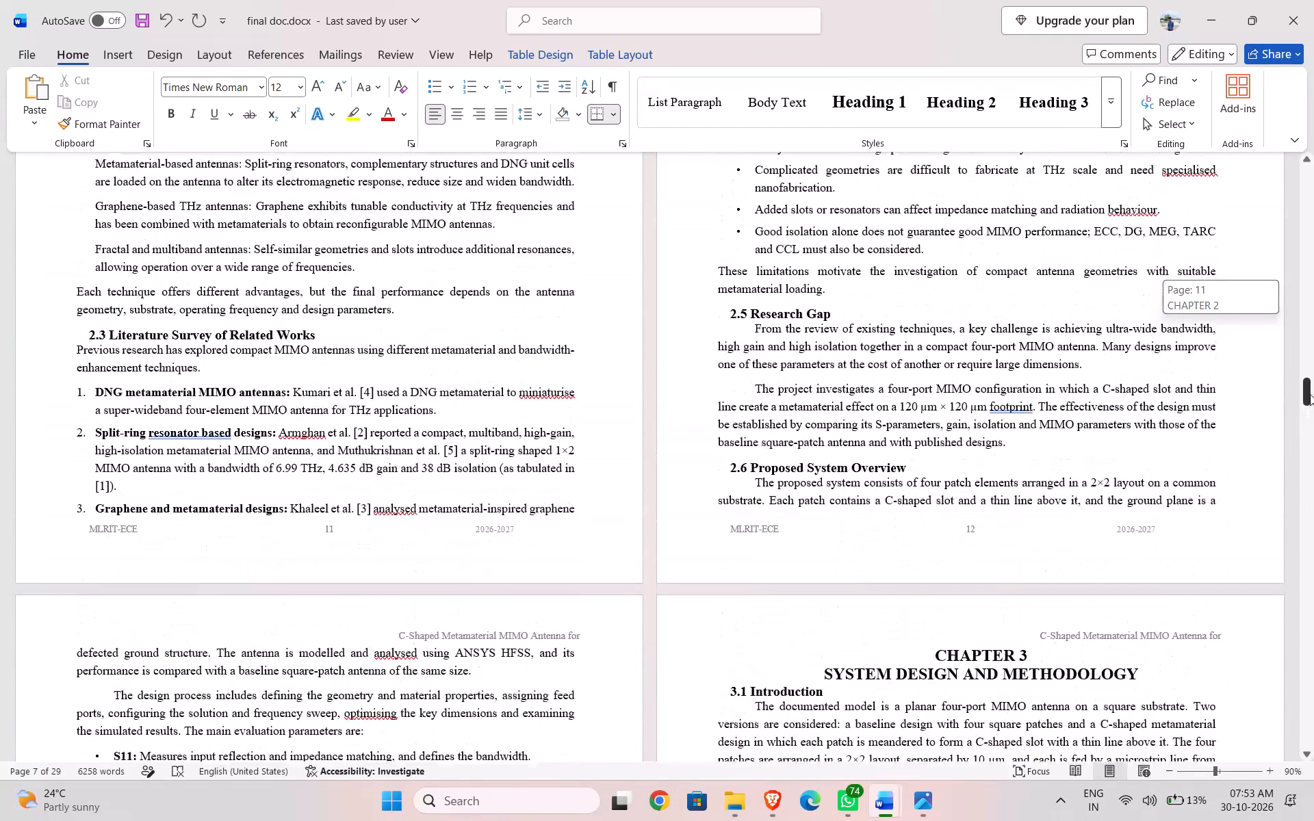
{"action": "left_click_drag", "start_coordinate": [1310, 394], "coordinate": [1313, 287]}
{"action": "scroll", "coordinate": [460, 636], "scroll_direction": "down", "scroll_amount": 2}
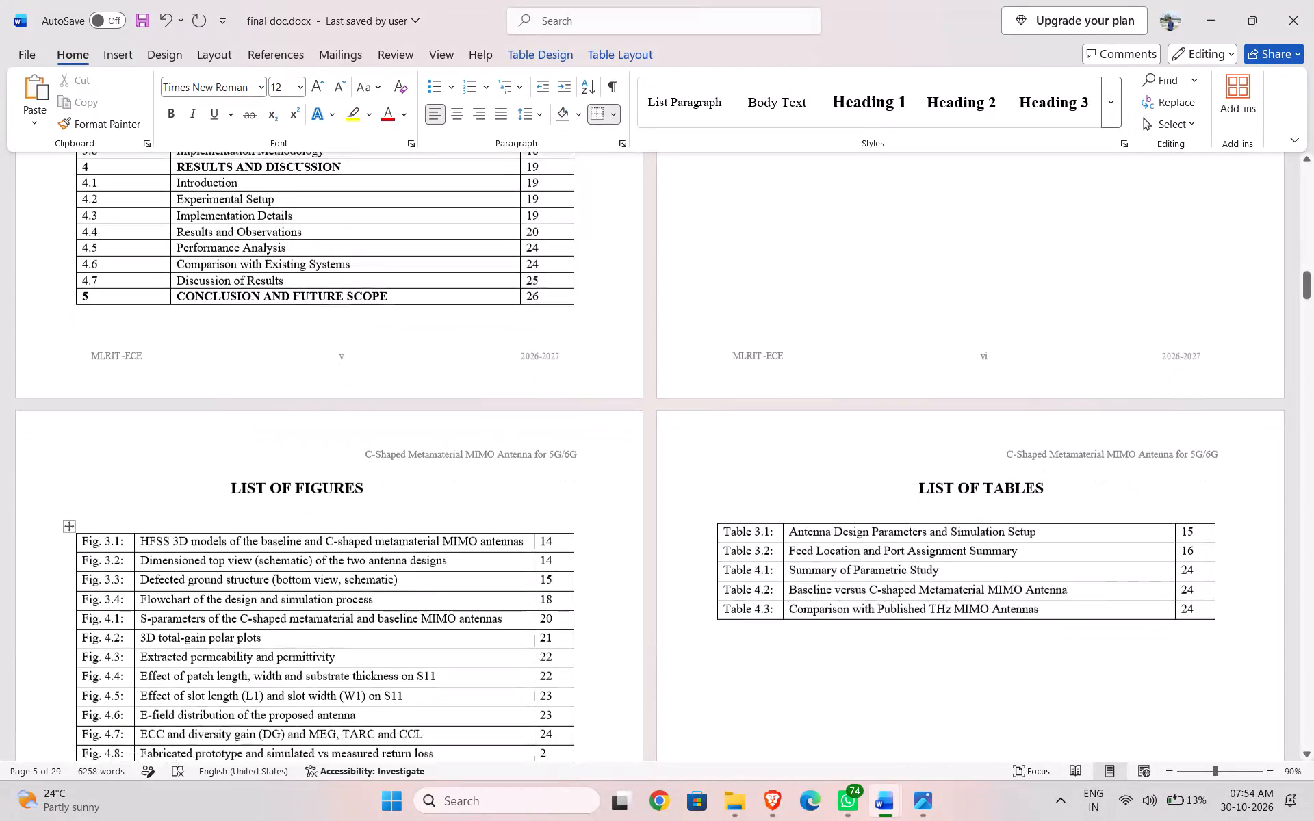
{"action": "scroll", "coordinate": [469, 627], "scroll_direction": "down", "scroll_amount": 3}
{"action": "key", "text": "6"}
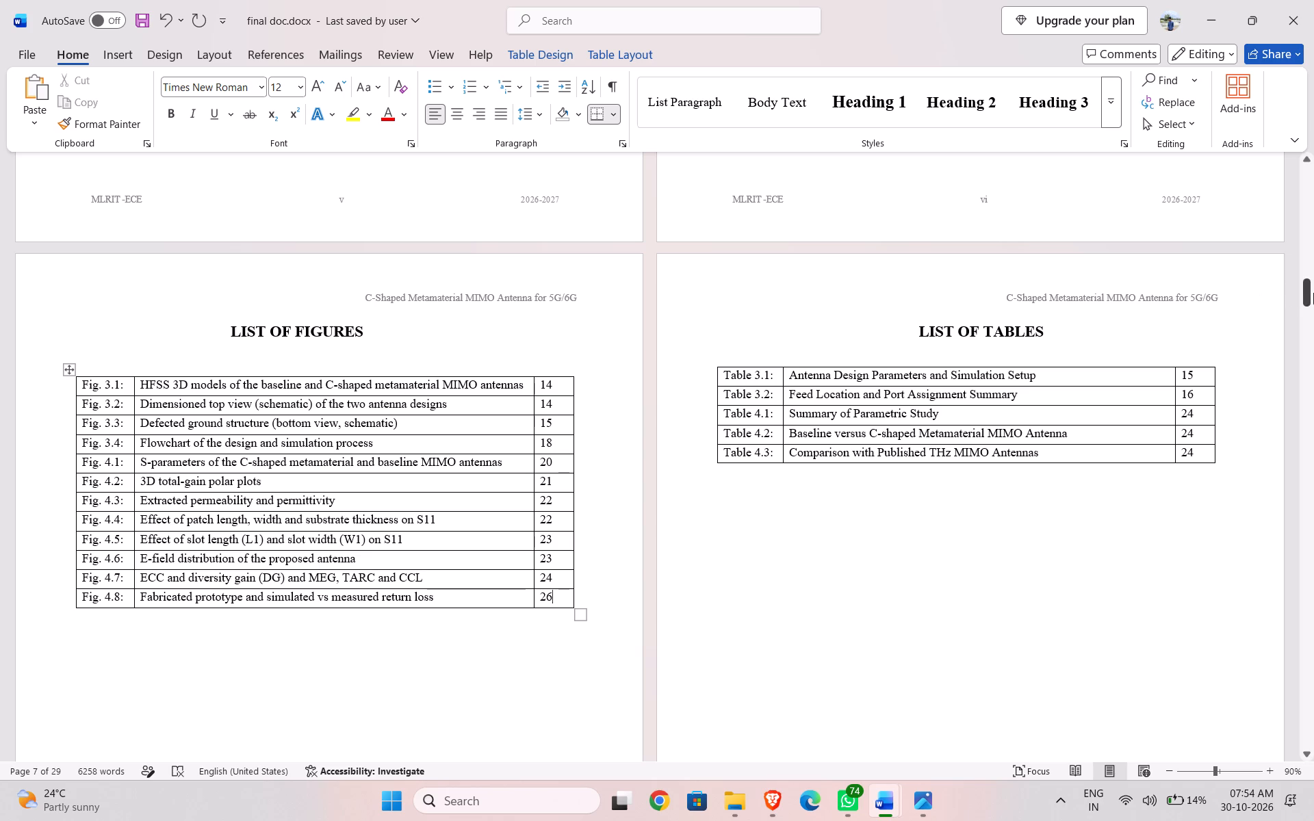
Check which pages Tables 3.1 to 4.3 are on in Chapters 3 and 4 against the page numbers in the List of Tables.
{"action": "left_click_drag", "start_coordinate": [1305, 296], "coordinate": [1313, 372]}
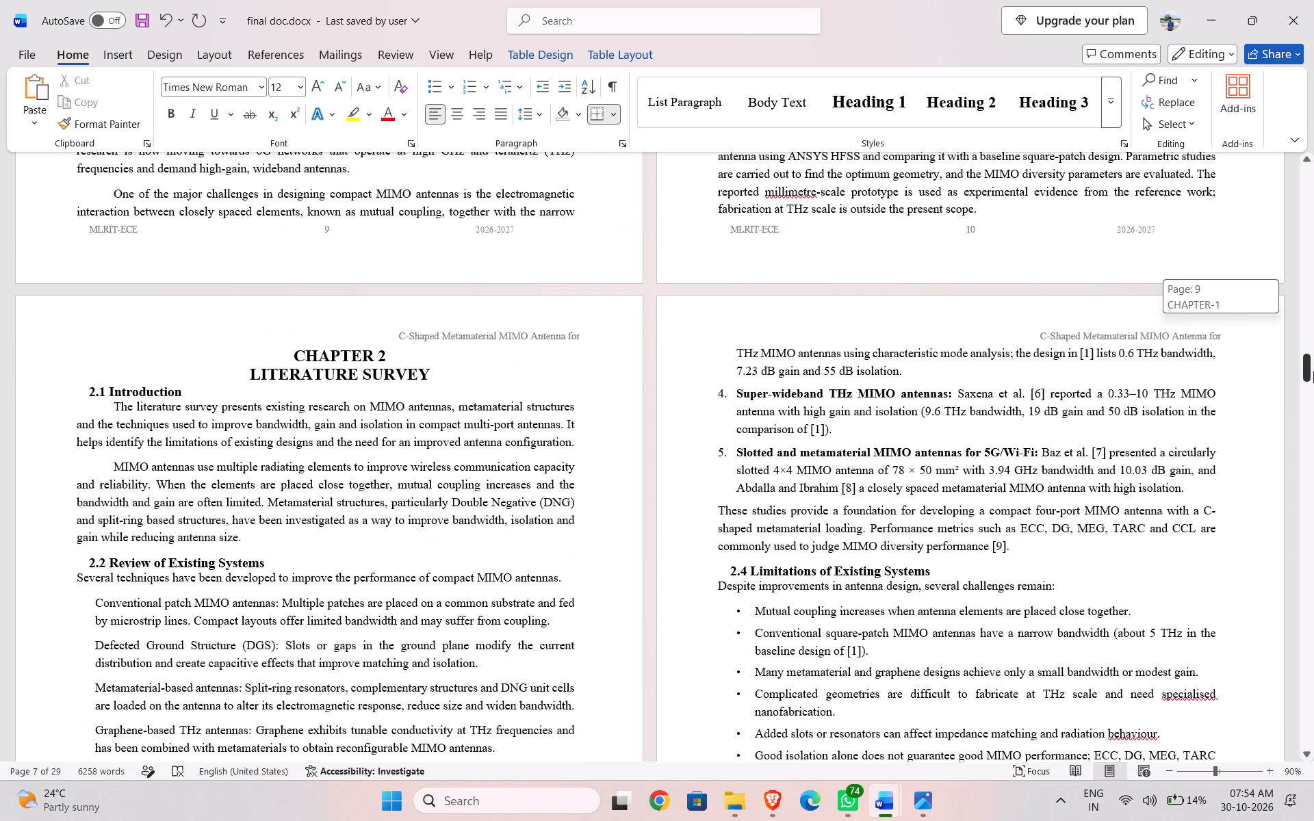
{"action": "left_click_drag", "start_coordinate": [1313, 372], "coordinate": [1313, 451]}
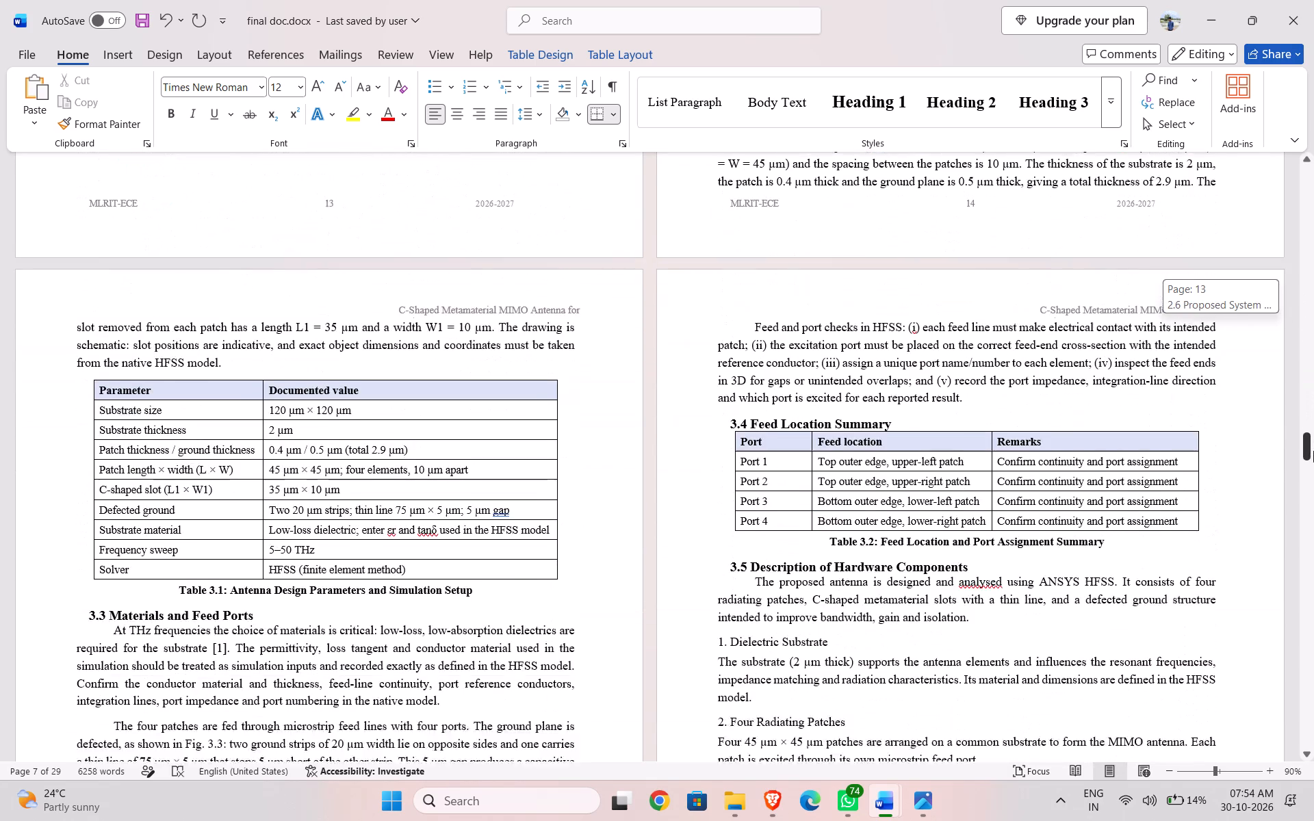
{"action": "left_click_drag", "start_coordinate": [1313, 451], "coordinate": [1305, 430]}
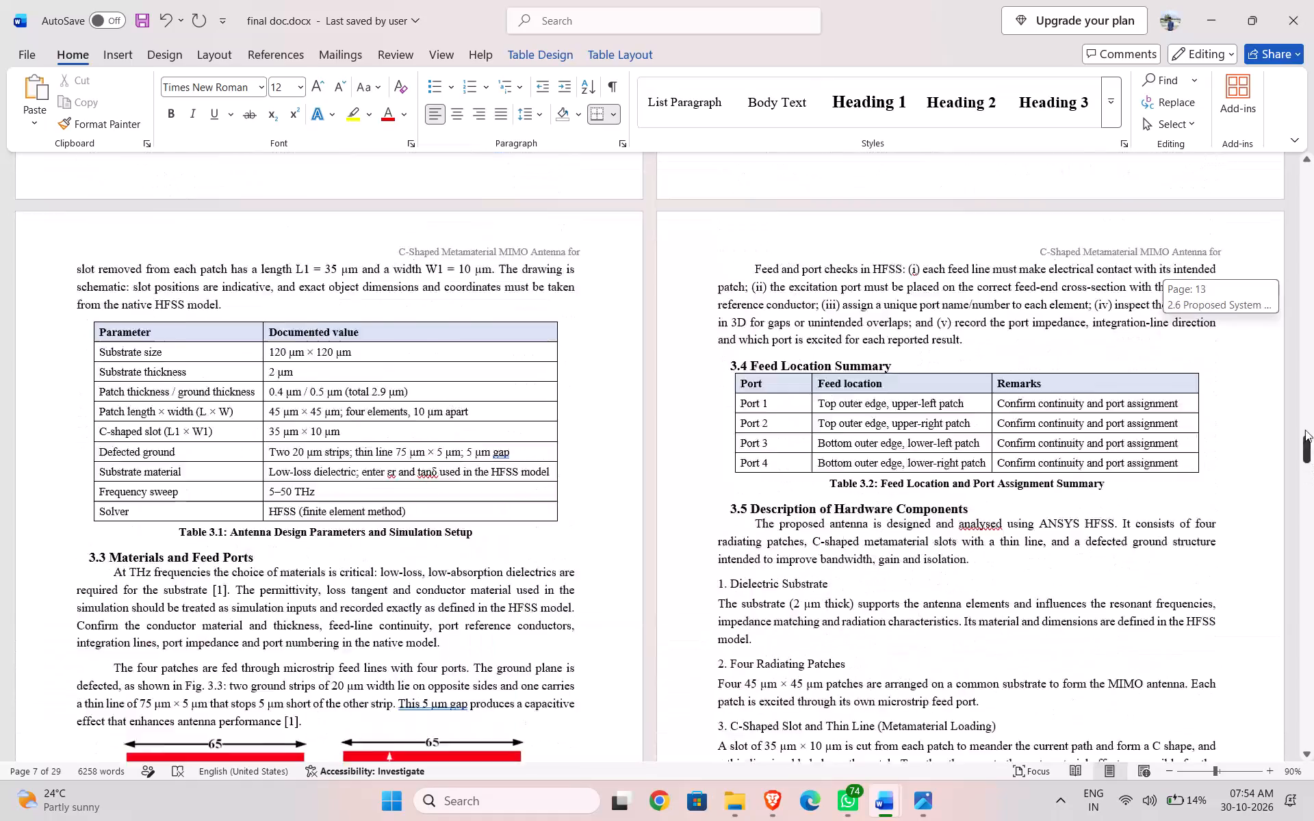
{"action": "left_click_drag", "start_coordinate": [1305, 430], "coordinate": [1298, 302]}
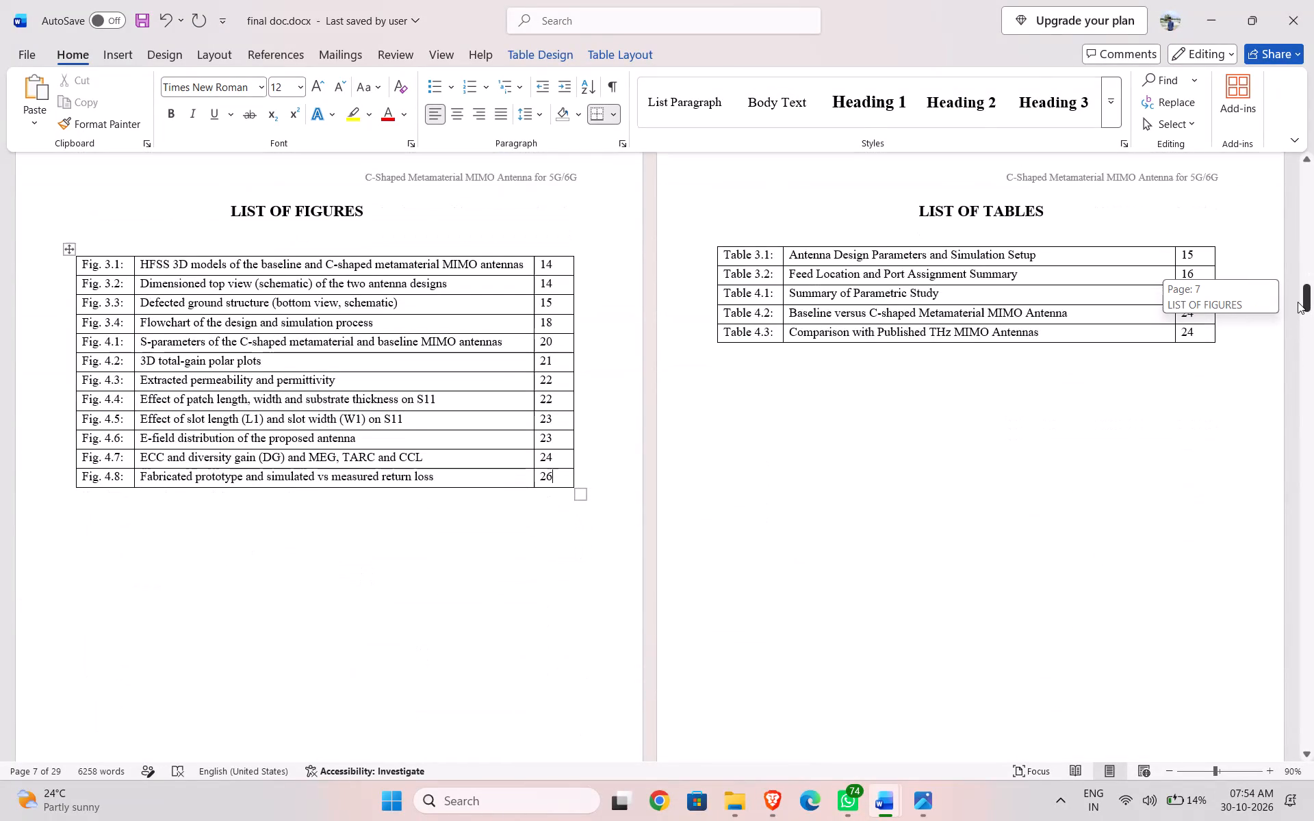
{"action": "left_click_drag", "start_coordinate": [1298, 302], "coordinate": [1298, 306]}
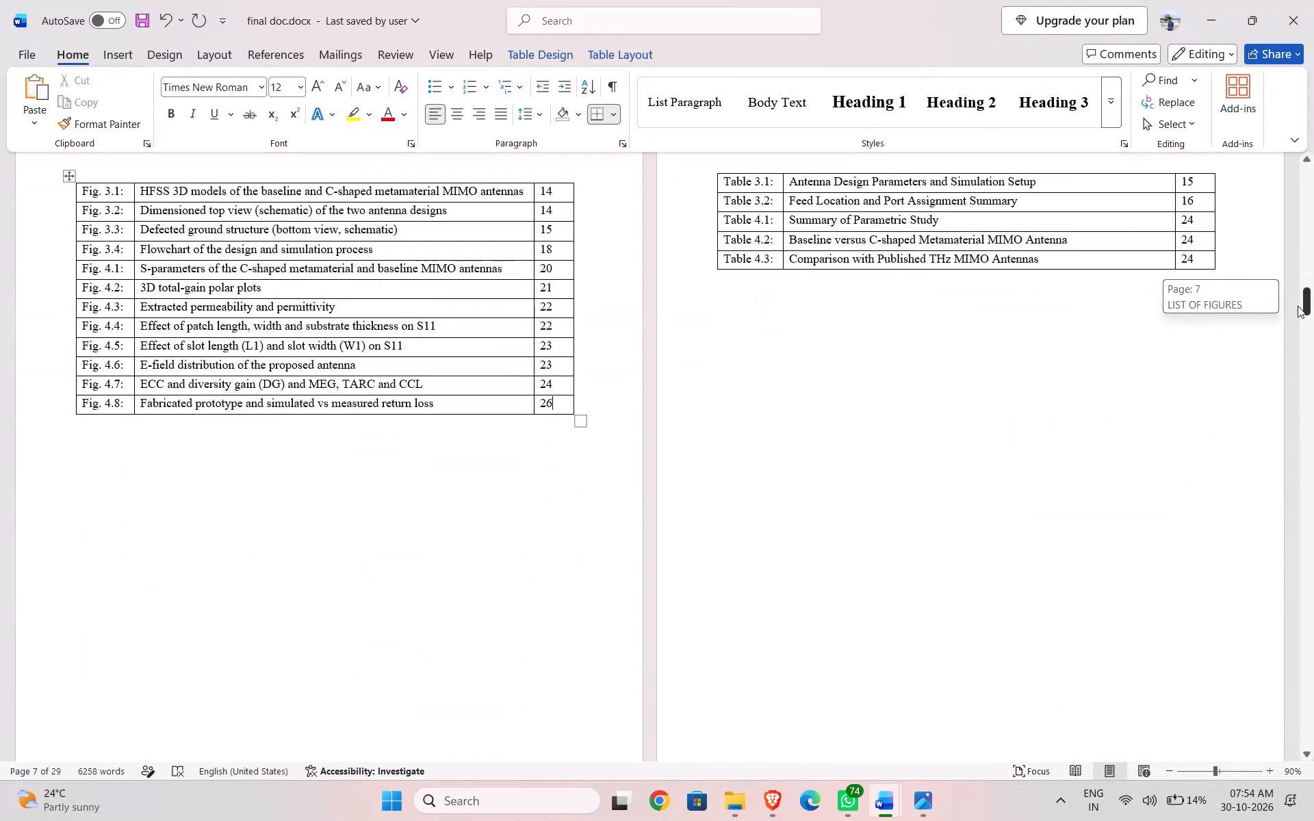
{"action": "left_click_drag", "start_coordinate": [1298, 306], "coordinate": [1313, 605]}
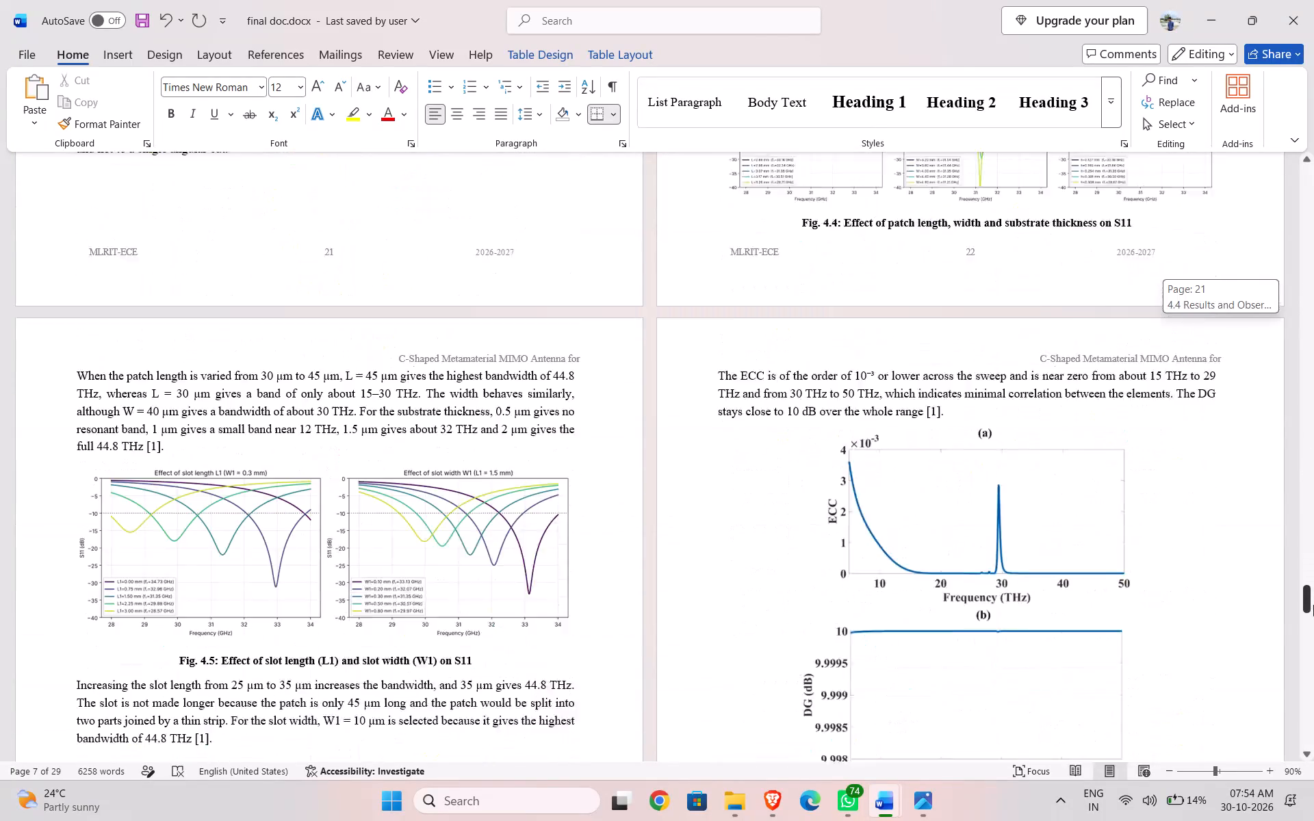
{"action": "left_click_drag", "start_coordinate": [1313, 605], "coordinate": [1313, 679]}
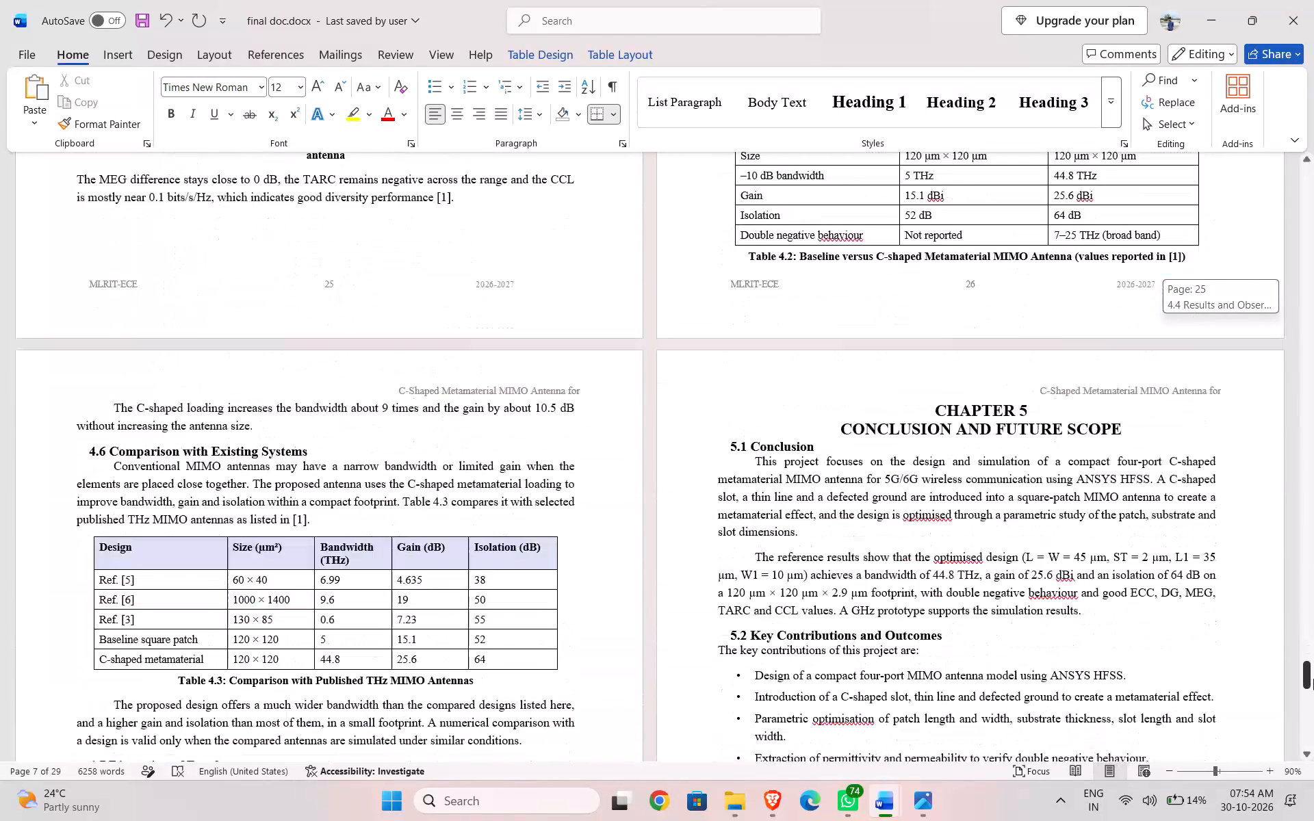
{"action": "left_click_drag", "start_coordinate": [1313, 679], "coordinate": [1313, 663]}
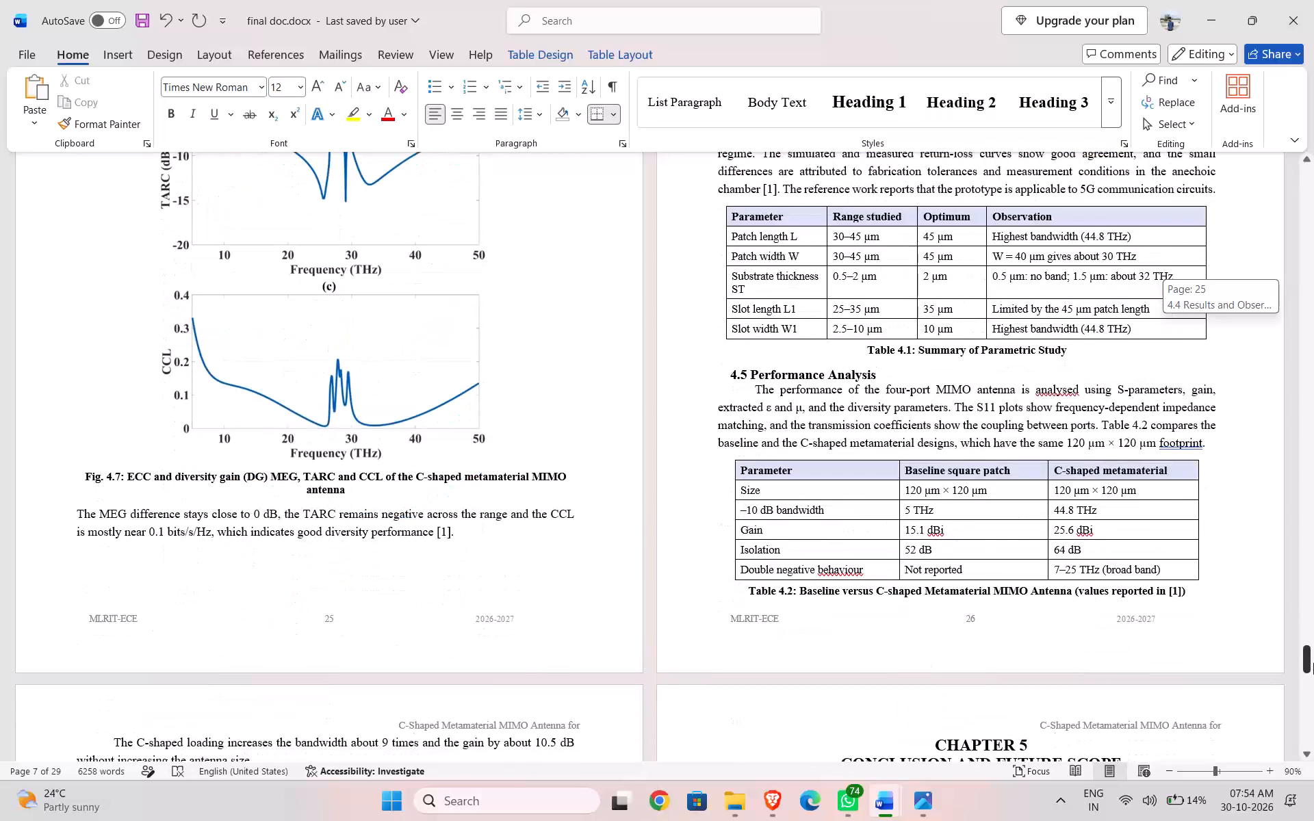
{"action": "left_click_drag", "start_coordinate": [1313, 663], "coordinate": [1313, 690]}
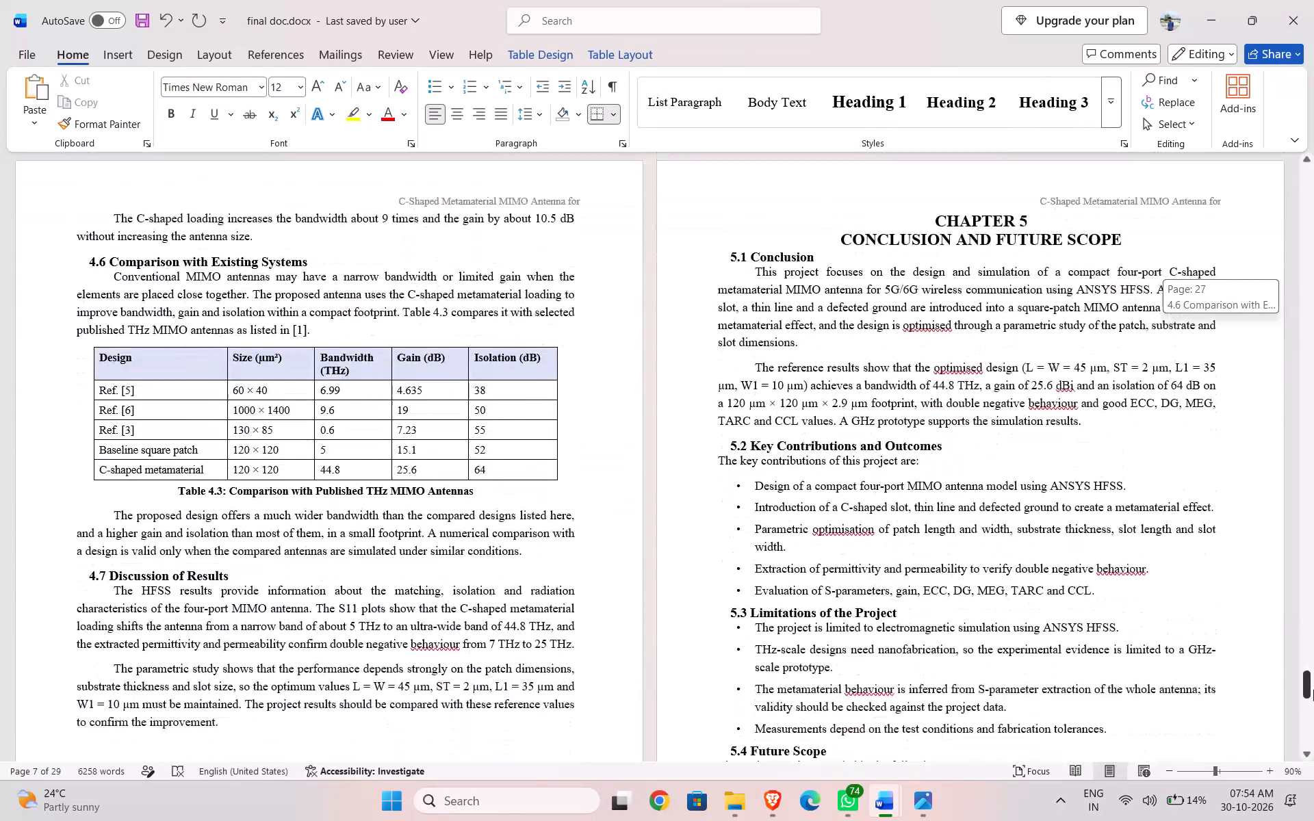
{"action": "left_click_drag", "start_coordinate": [1313, 690], "coordinate": [1266, 194]}
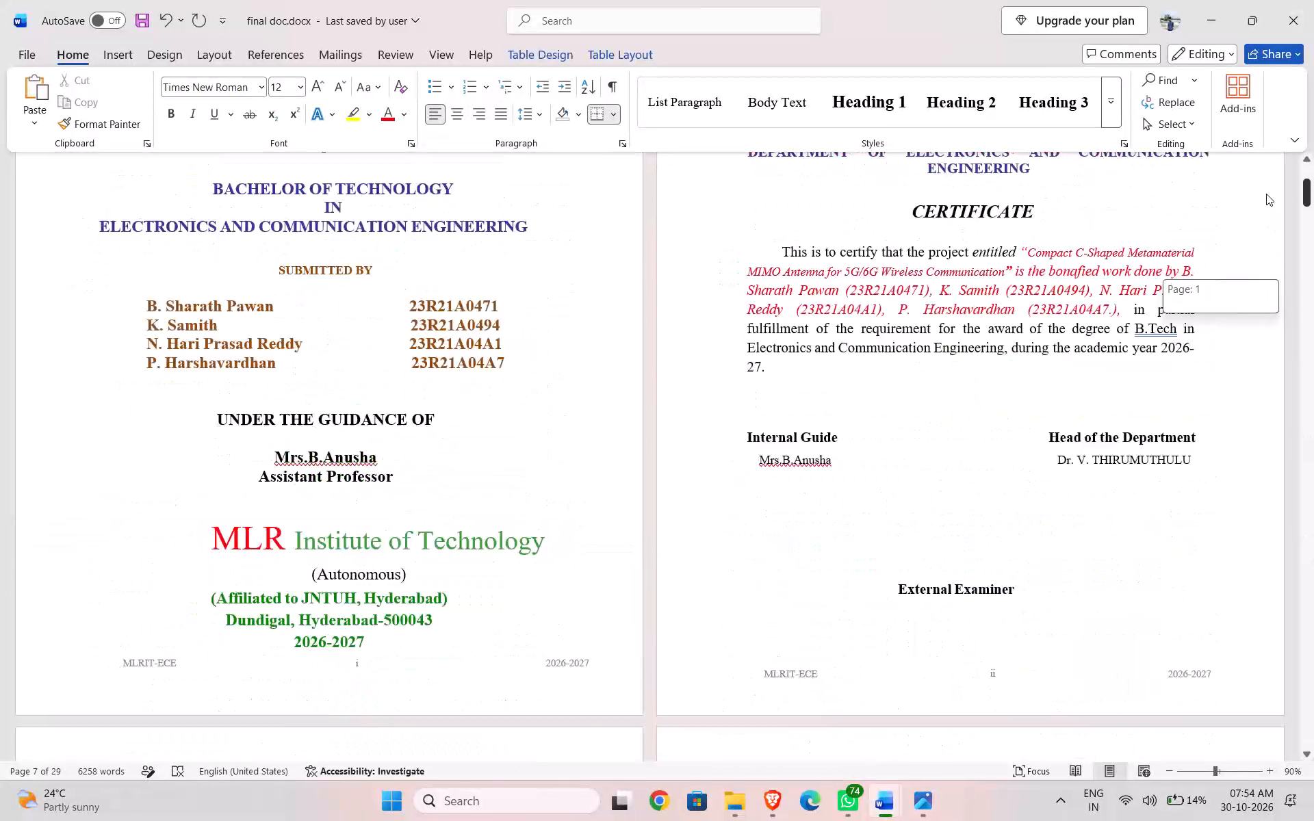
{"action": "left_click_drag", "start_coordinate": [1266, 194], "coordinate": [1272, 261]}
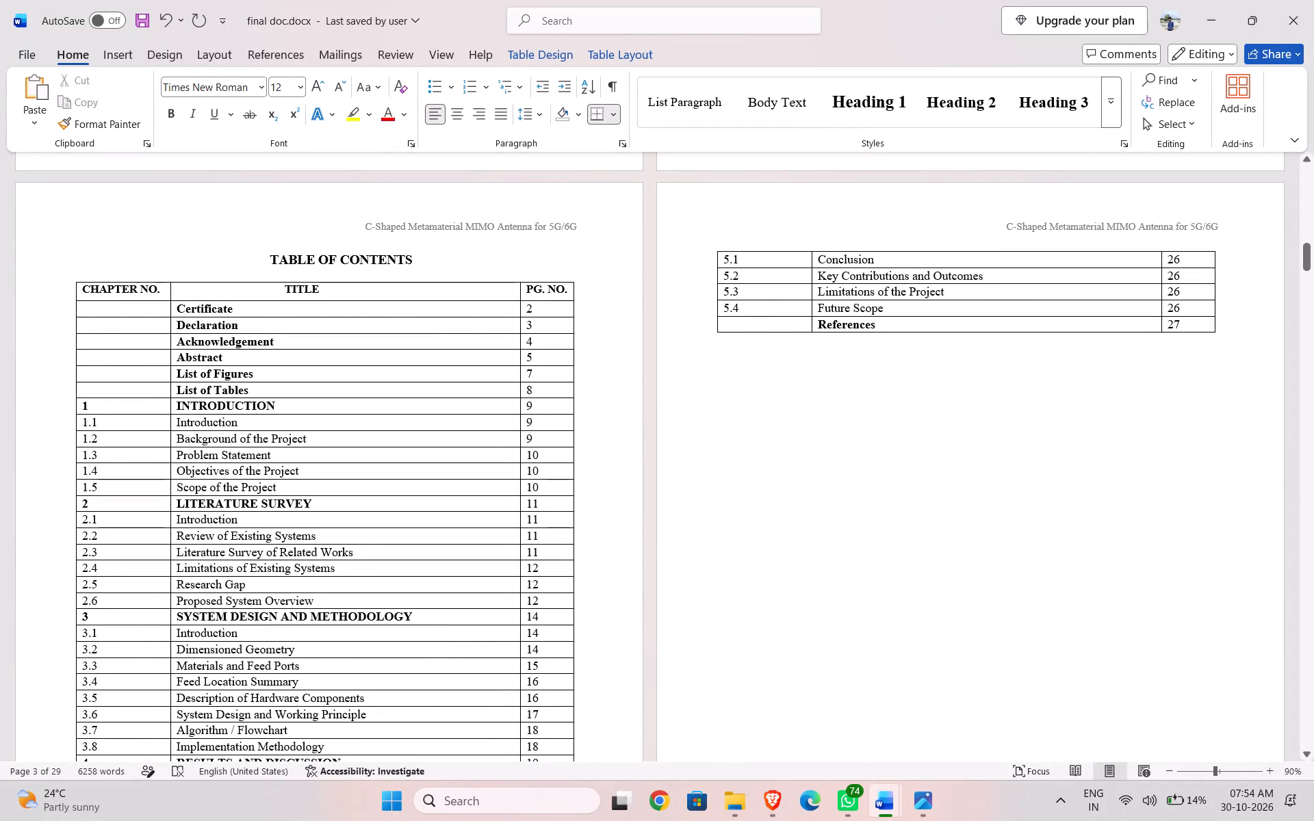
{"action": "scroll", "coordinate": [988, 320], "scroll_direction": "down", "scroll_amount": 11}
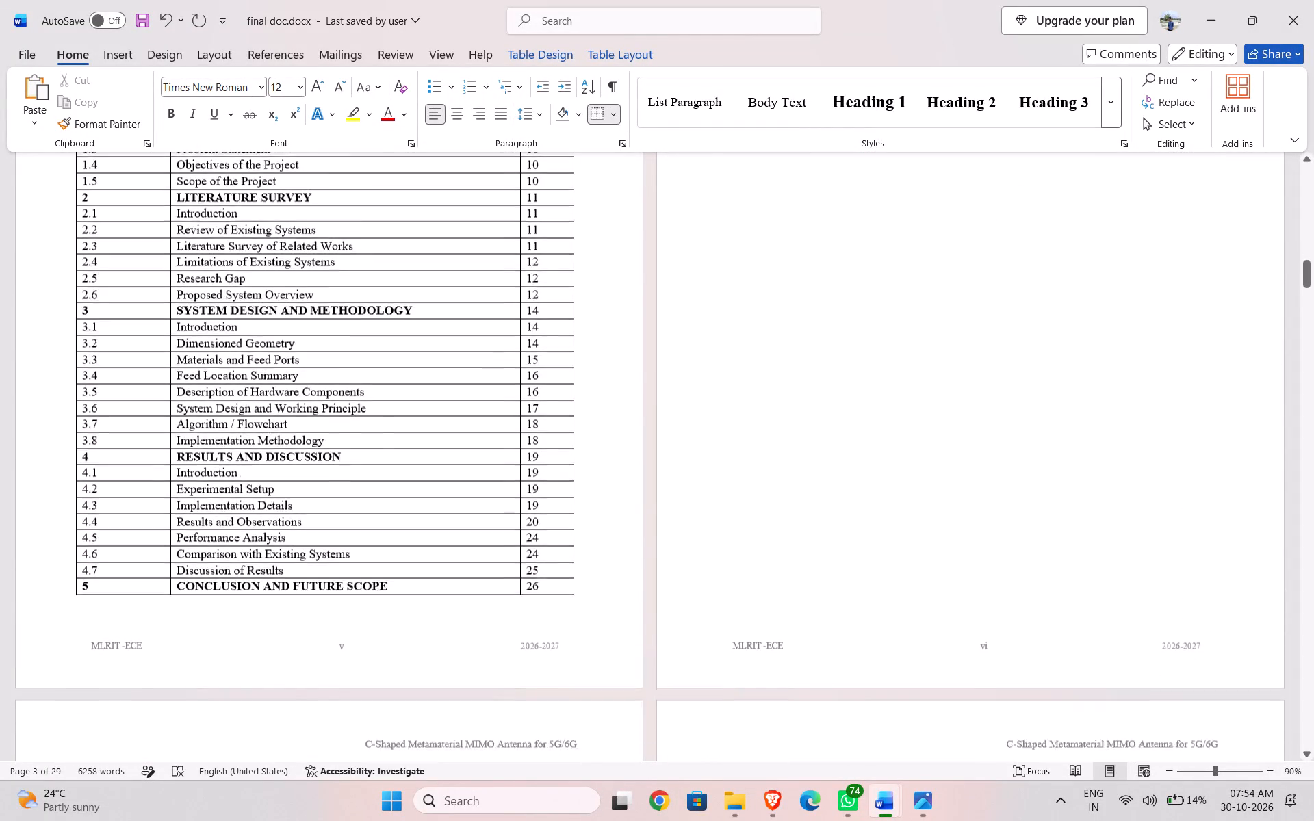
{"action": "scroll", "coordinate": [988, 320], "scroll_direction": "down", "scroll_amount": 11}
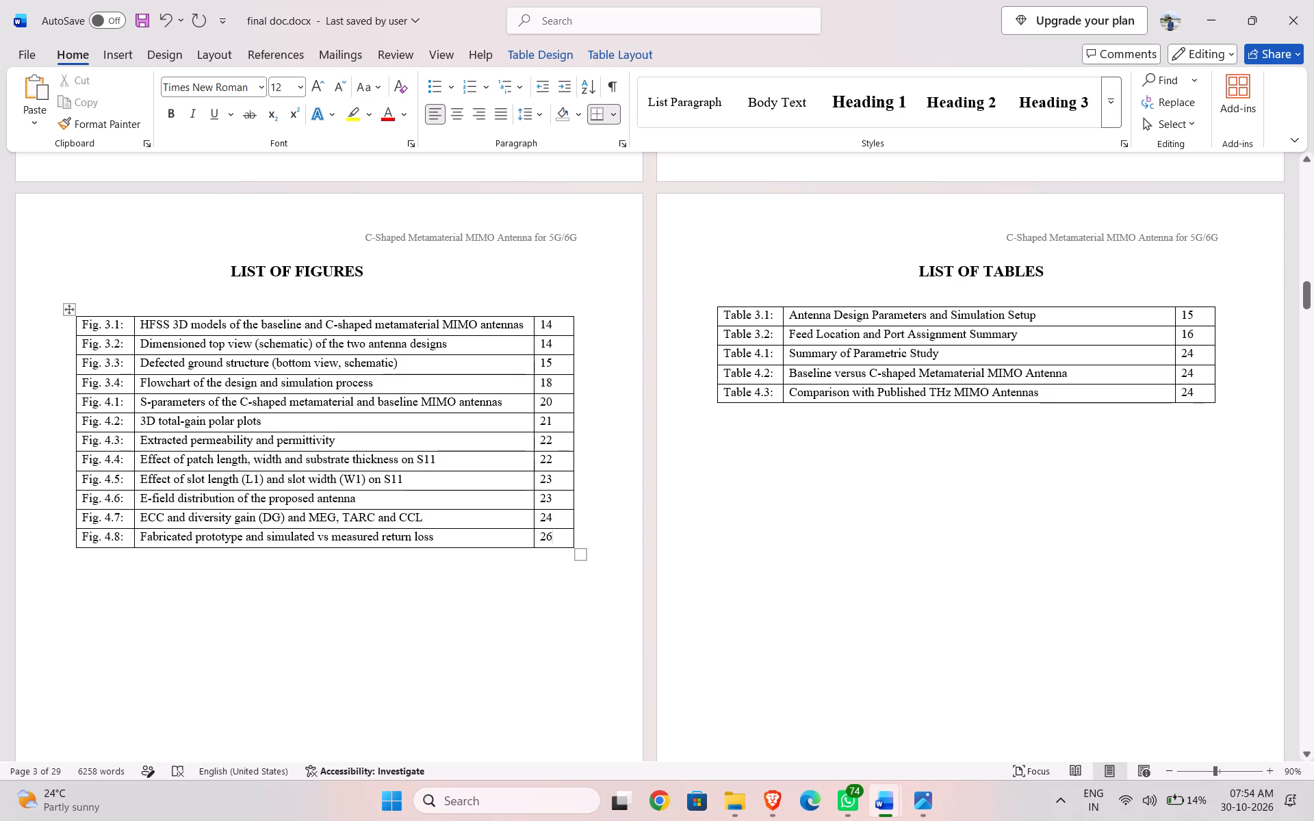
In the List of Tables, set the page numbers to 26 for Tables 4.1 and 4.2 and 27 for Table 4.3.
{"action": "left_click", "coordinate": [1202, 353]}
{"action": "key", "text": "BackSpace"}
{"action": "key", "text": "6"}
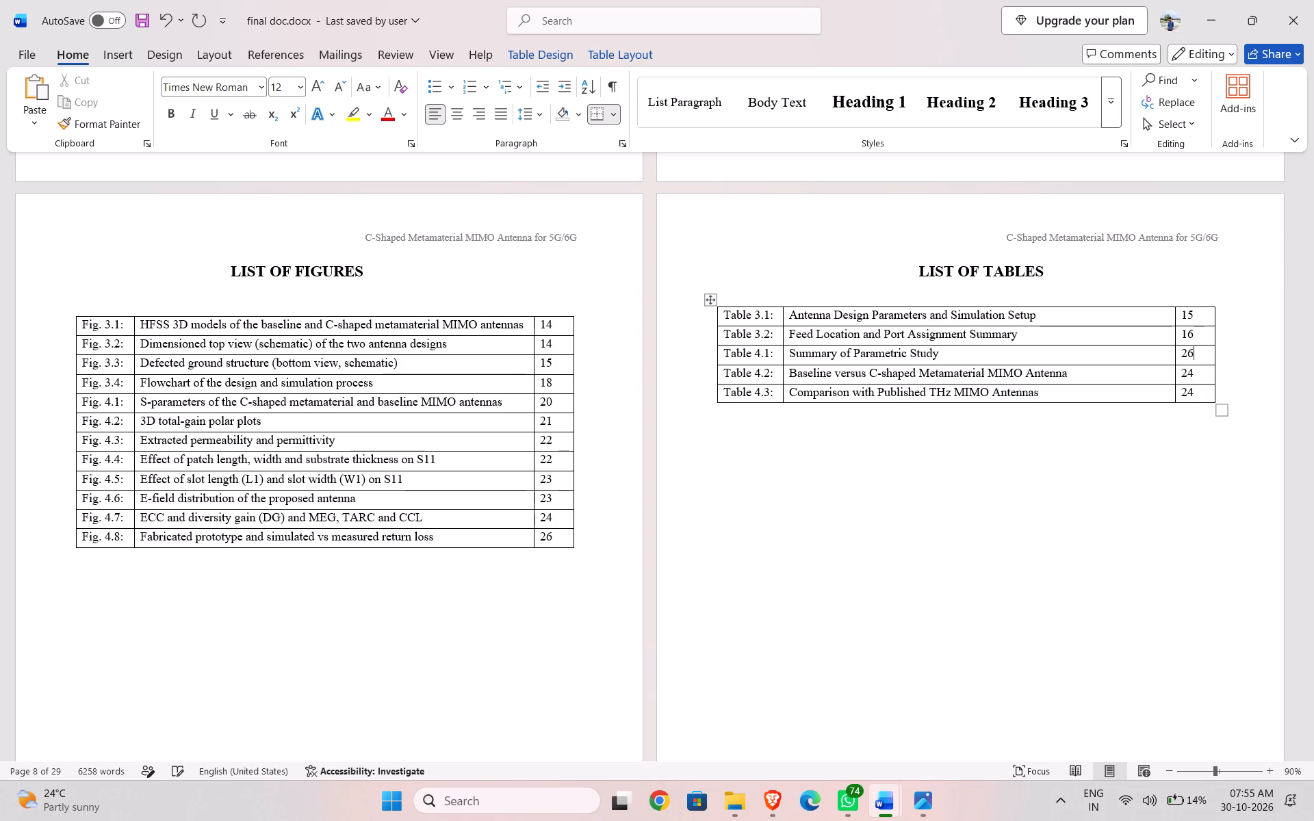
{"action": "key", "text": "Down"}
{"action": "key", "text": "BackSpace"}
{"action": "key", "text": "6"}
{"action": "key", "text": "Down"}
{"action": "key", "text": "BackSpace"}
{"action": "key", "text": "7"}
{"action": "left_click", "coordinate": [1003, 469]}
In the Table of Contents, set the page number of the References entry to 29.
{"action": "scroll", "coordinate": [902, 332], "scroll_direction": "up", "scroll_amount": 7}
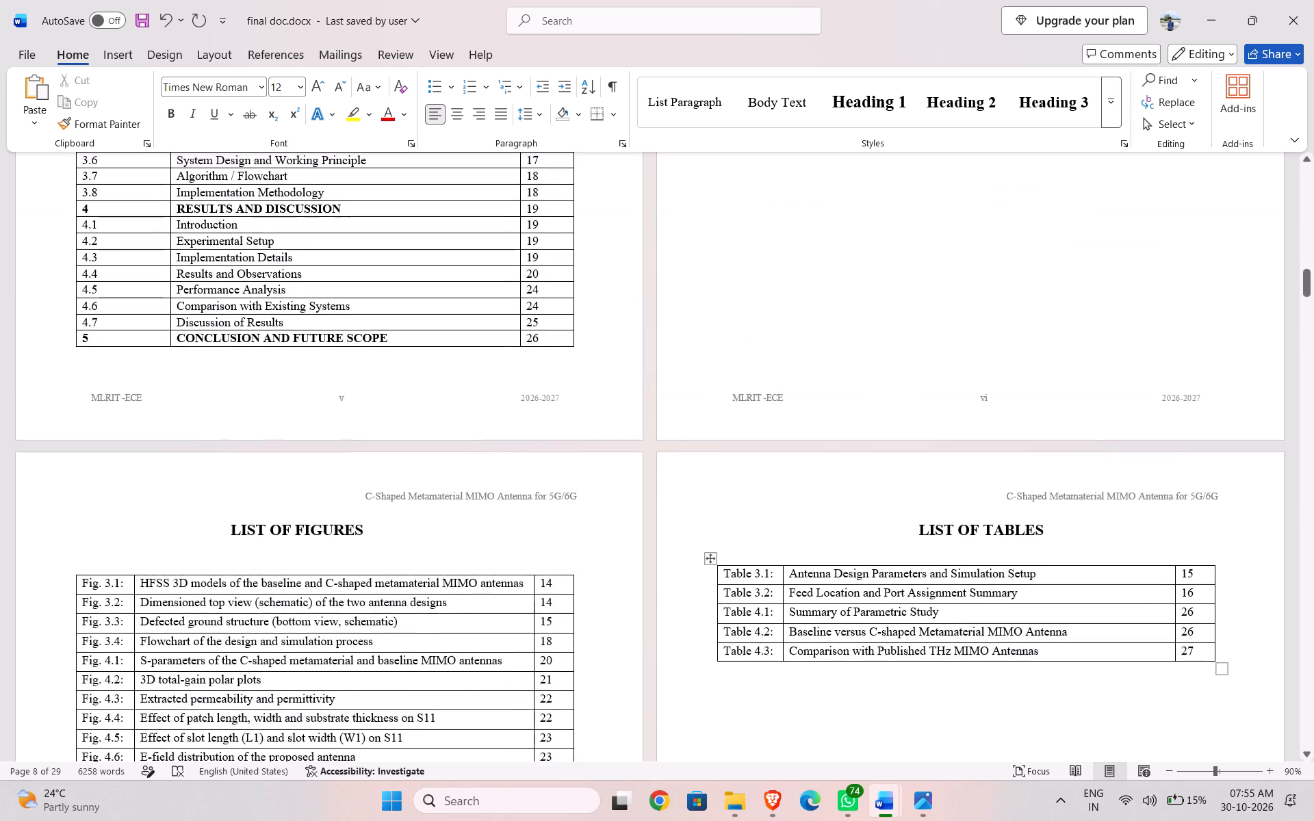
{"action": "scroll", "coordinate": [901, 330], "scroll_direction": "up", "scroll_amount": 14}
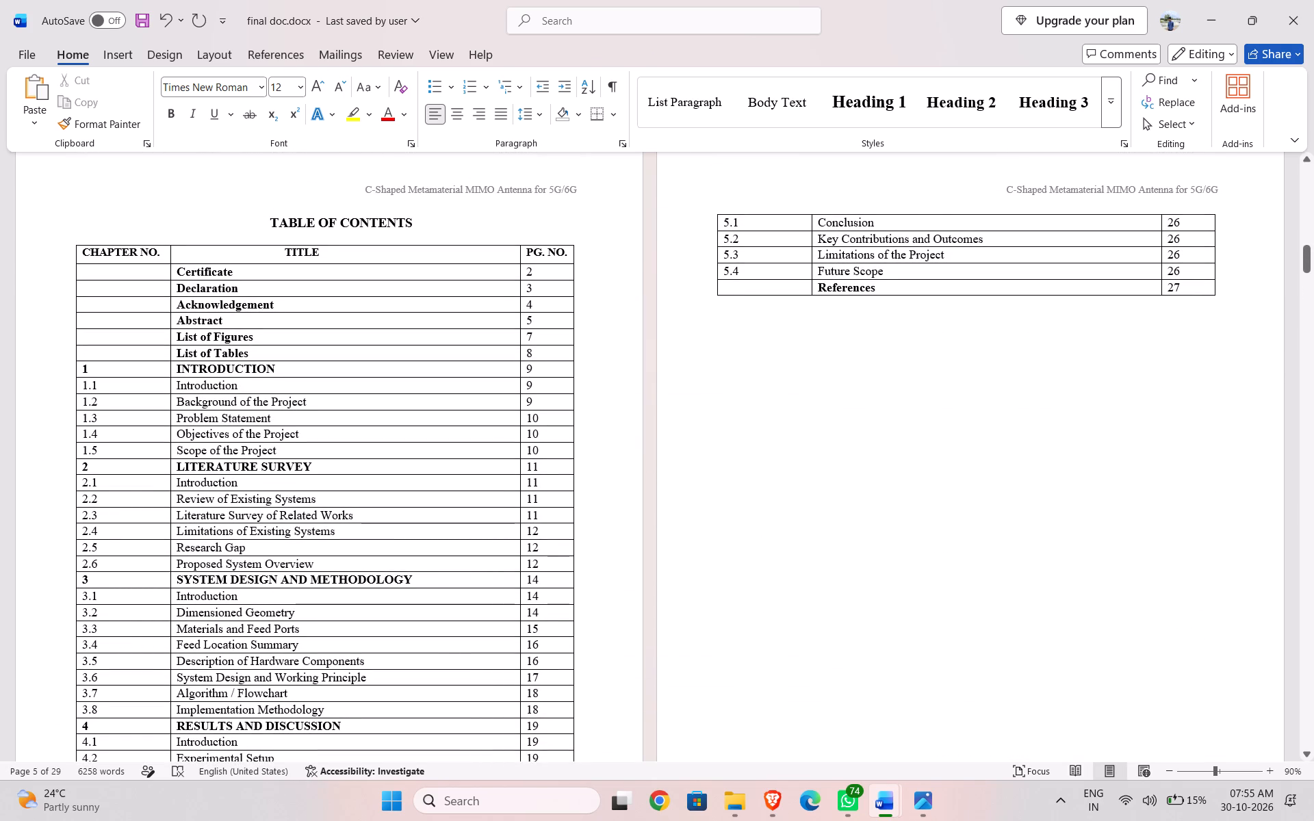
{"action": "scroll", "coordinate": [1084, 438], "scroll_direction": "down", "scroll_amount": 15}
{"action": "scroll", "coordinate": [1085, 439], "scroll_direction": "up", "scroll_amount": 9}
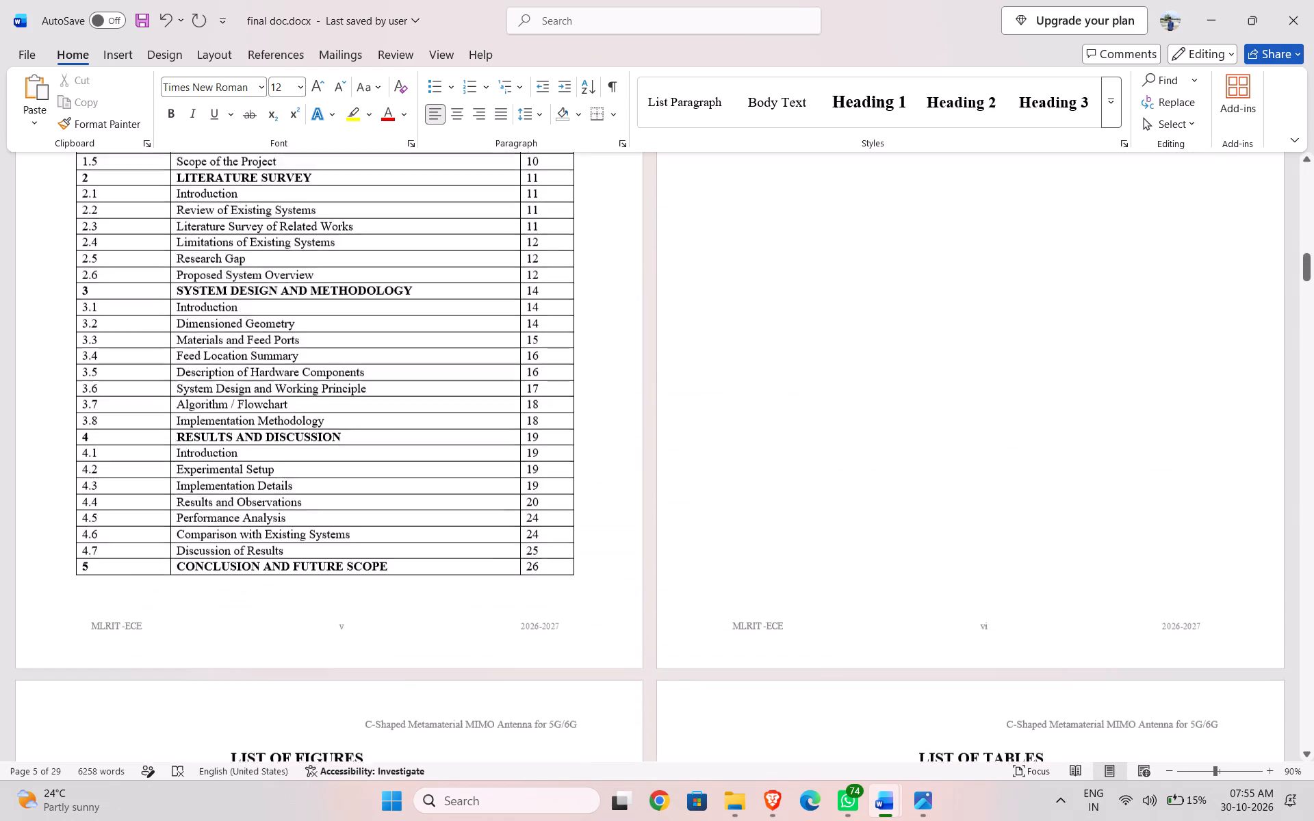
{"action": "scroll", "coordinate": [1085, 439], "scroll_direction": "up", "scroll_amount": 8}
{"action": "left_click", "coordinate": [1182, 364]}
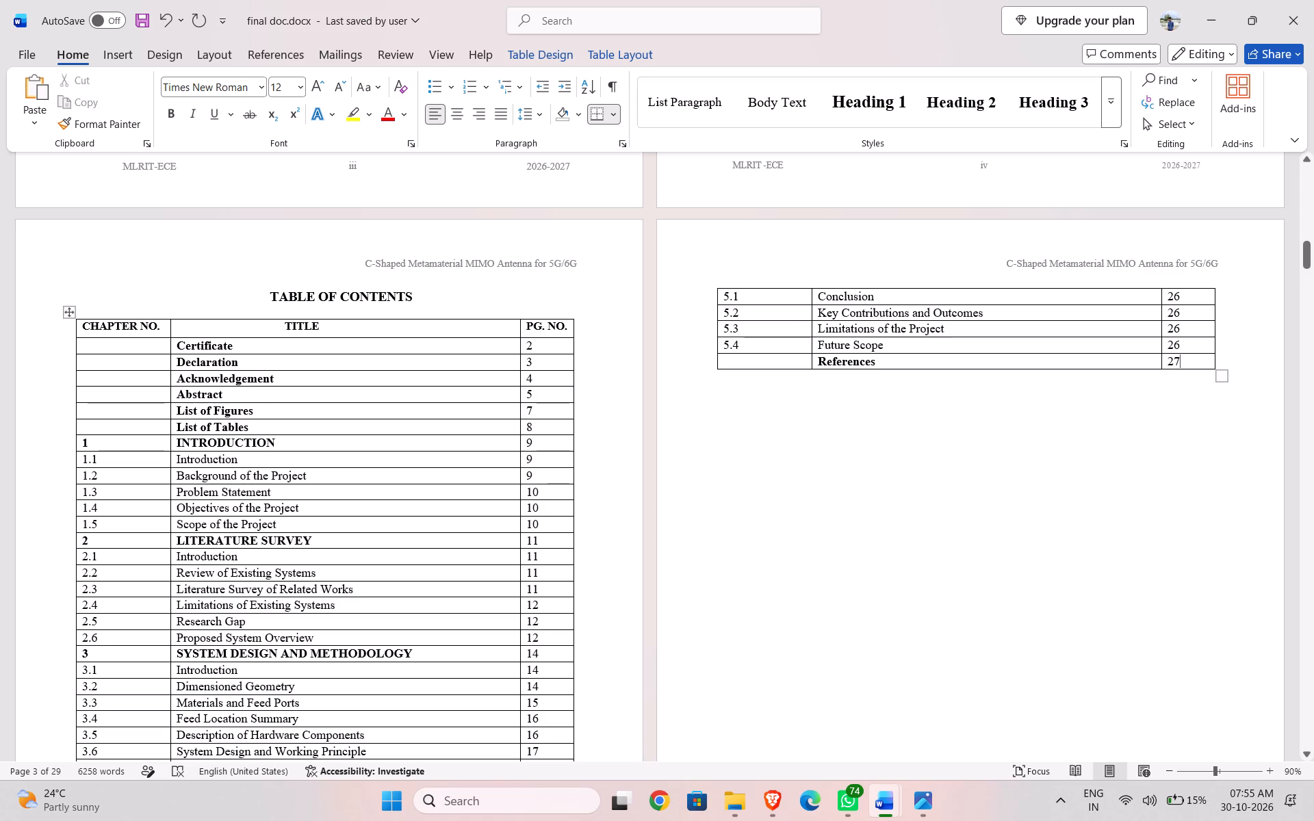
{"action": "key", "text": "BackSpace"}
{"action": "key", "text": "9"}
Look up the pages of the Chapter 5 sections and set section 5.4 Future Scope to page 28 in the Table of Contents.
{"action": "left_click_drag", "start_coordinate": [1304, 254], "coordinate": [1294, 808]}
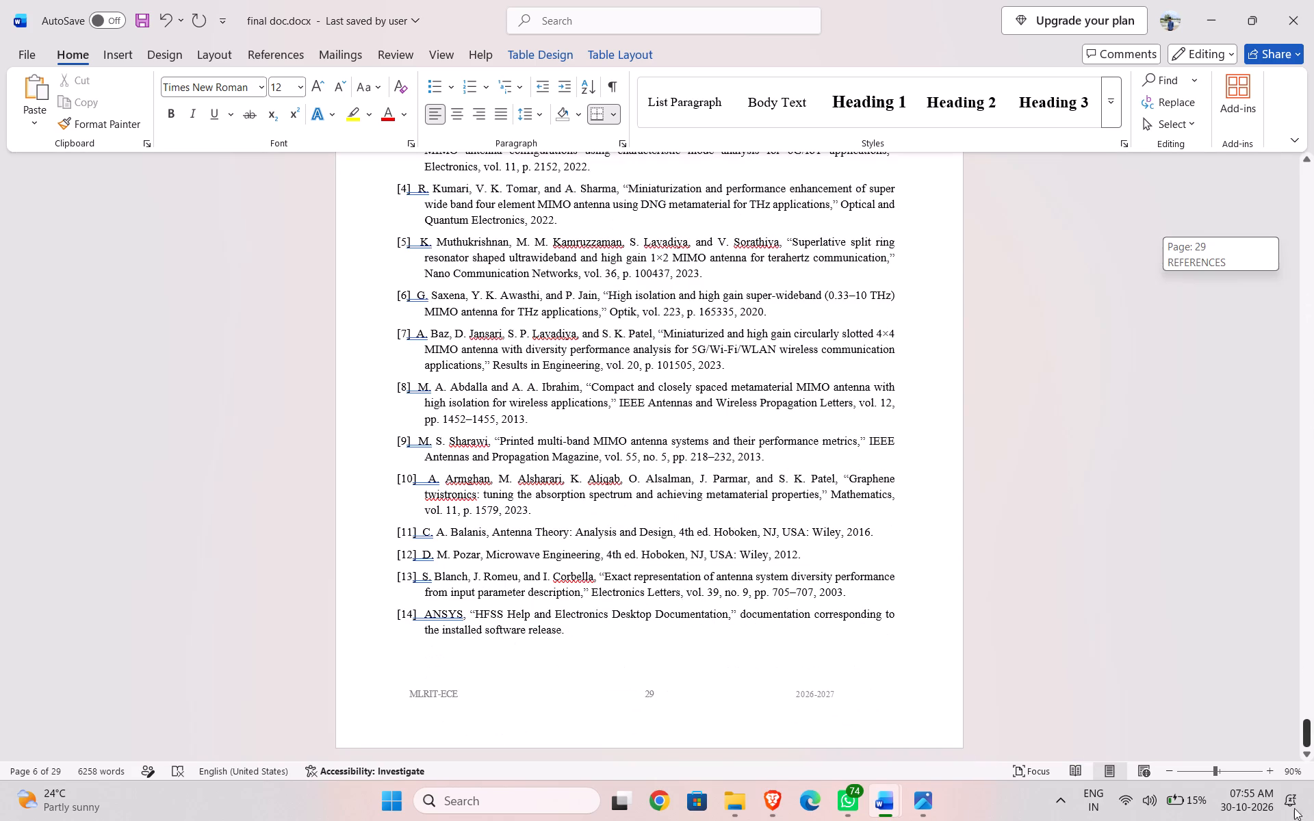
{"action": "left_click_drag", "start_coordinate": [1294, 808], "coordinate": [1313, 691]}
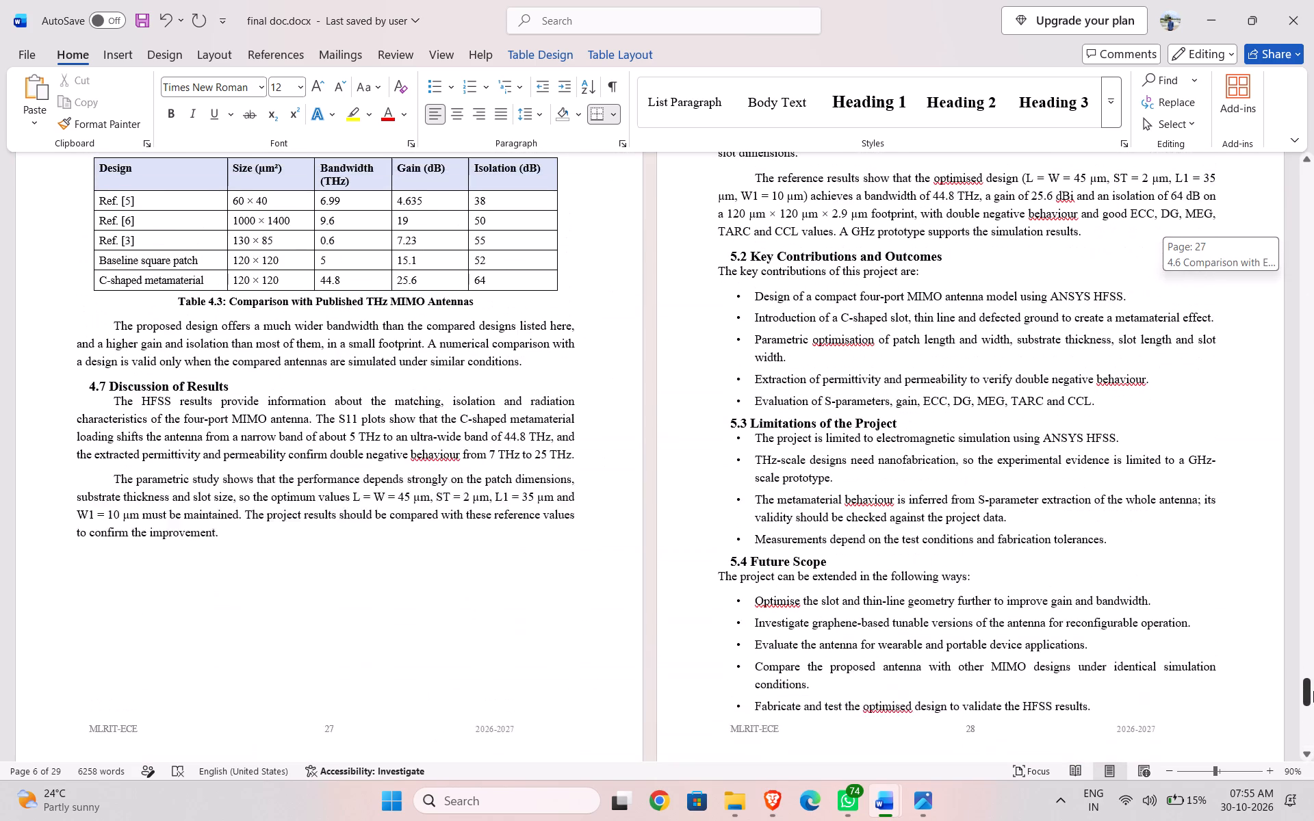
{"action": "left_click_drag", "start_coordinate": [1313, 691], "coordinate": [1313, 699]}
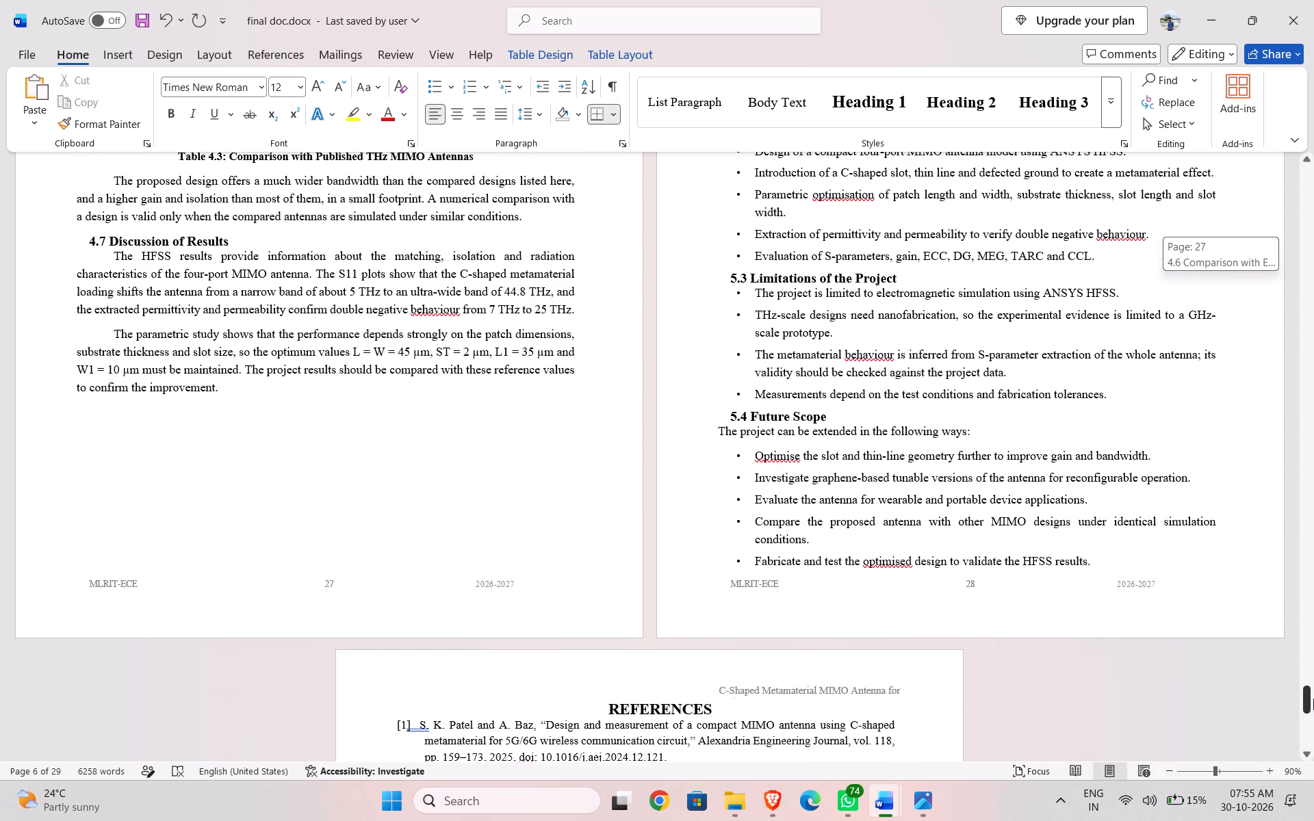
{"action": "left_click_drag", "start_coordinate": [1313, 699], "coordinate": [1306, 289]}
{"action": "scroll", "coordinate": [1144, 439], "scroll_direction": "up", "scroll_amount": 19}
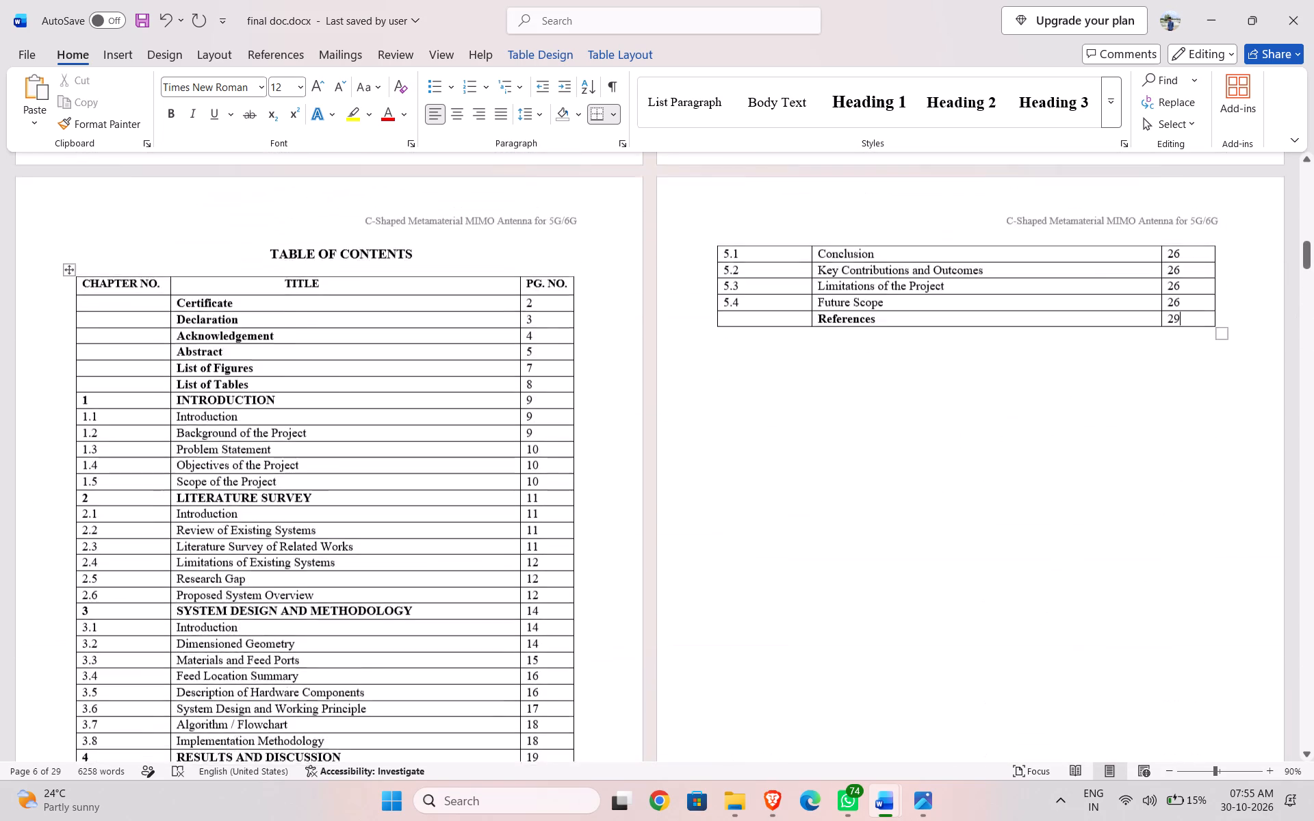
{"action": "scroll", "coordinate": [1137, 439], "scroll_direction": "up", "scroll_amount": 2}
{"action": "left_click", "coordinate": [1186, 386]}
{"action": "key", "text": "BackSpace"}
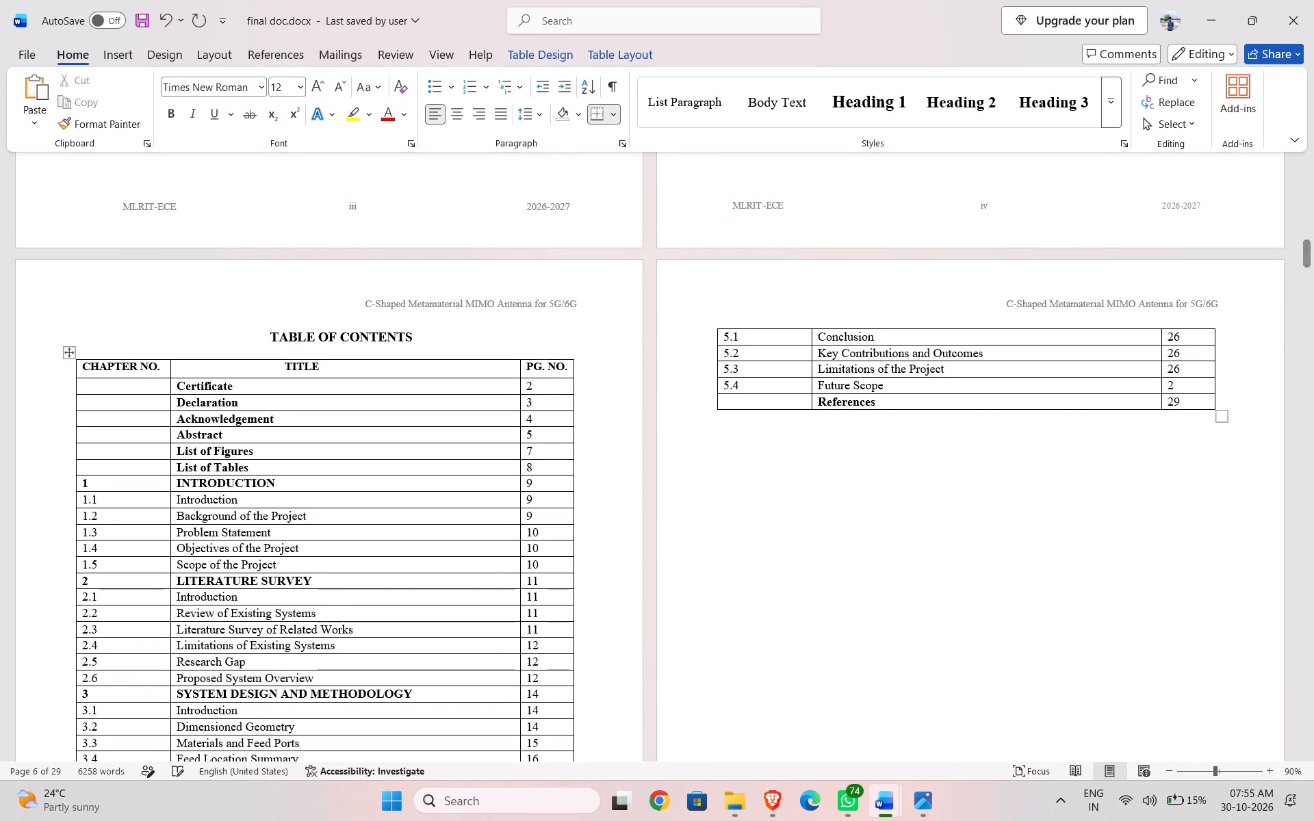
{"action": "key", "text": "8"}
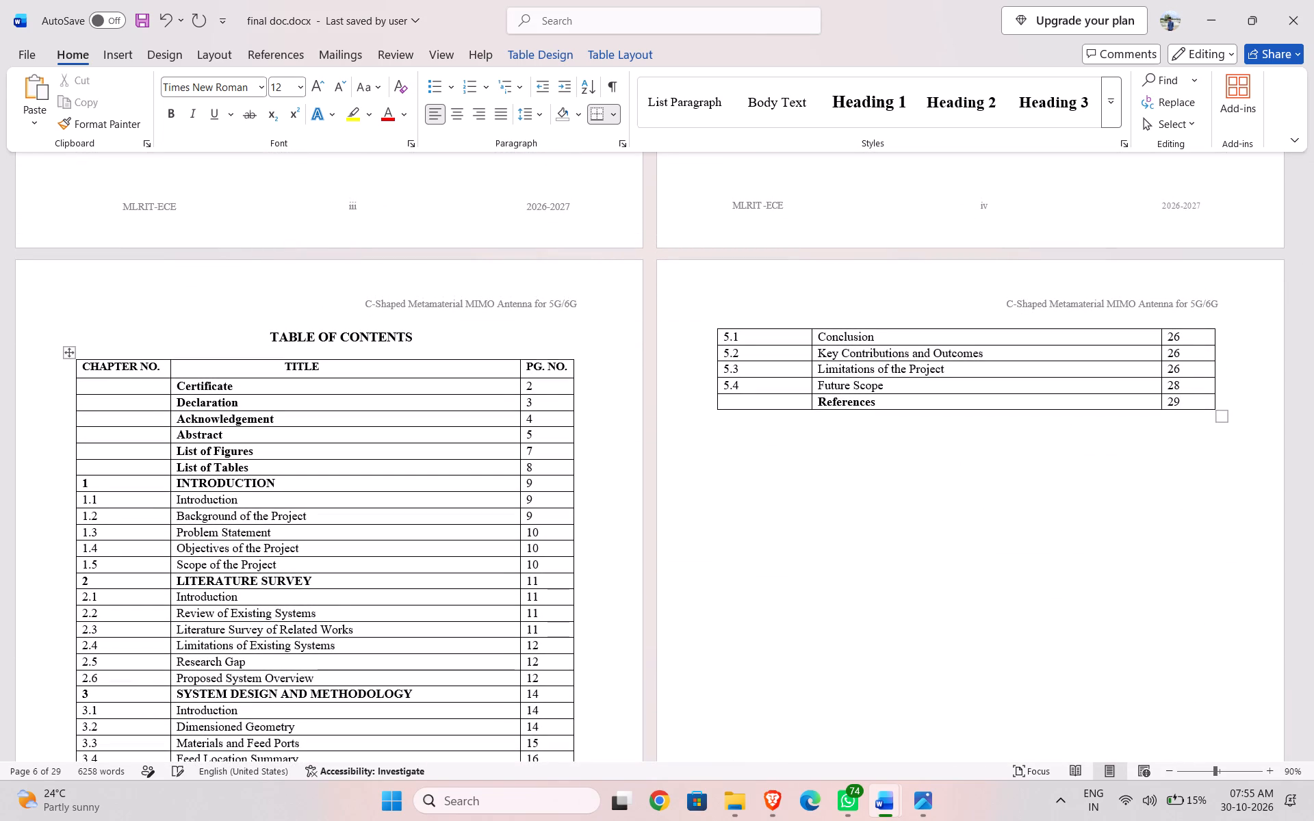
In the Table of Contents, set the page numbers of sections 5.1, 5.2 and 5.3 to 28.
{"action": "key", "text": "Up"}
{"action": "key", "text": "BackSpace"}
{"action": "key", "text": "Up"}
{"action": "key", "text": "Right"}
{"action": "key", "text": "BackSpace"}
{"action": "key", "text": "8"}
{"action": "key", "text": "Down"}
{"action": "key", "text": "8"}
{"action": "key", "text": "Up"}
{"action": "key", "text": "Up"}
{"action": "key", "text": "BackSpace"}
{"action": "key", "text": "8"}
In the Table of Contents, set the page number of Chapter 5, Conclusion and Future Scope, to 28.
{"action": "scroll", "coordinate": [1187, 385], "scroll_direction": "down", "scroll_amount": 10}
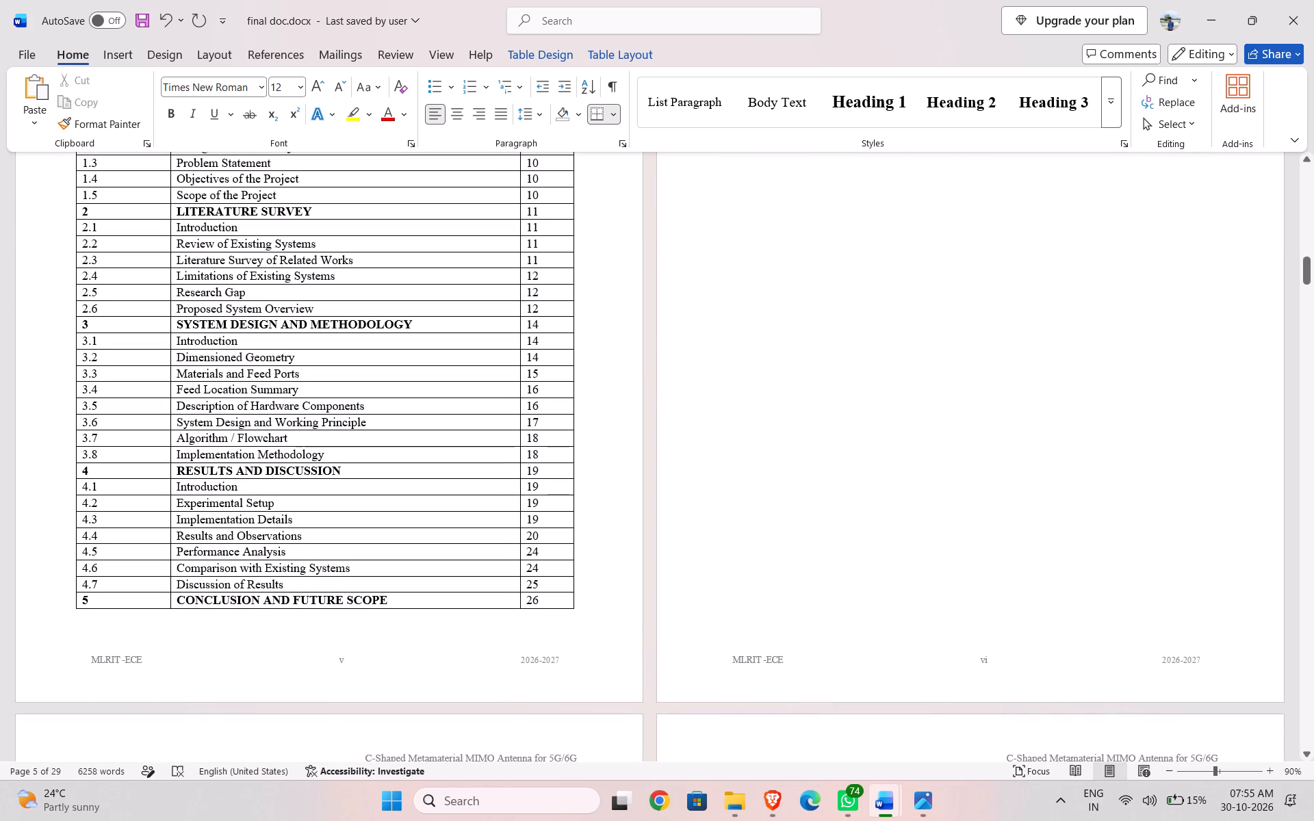
{"action": "left_click", "coordinate": [551, 603]}
{"action": "key", "text": "BackSpace"}
{"action": "key", "text": "8"}
Look up the pages of sections 4.5 to 4.7 in the report and set section 4.7 Discussion of Results to page 27 in the Table of Contents.
{"action": "key", "text": "Up"}
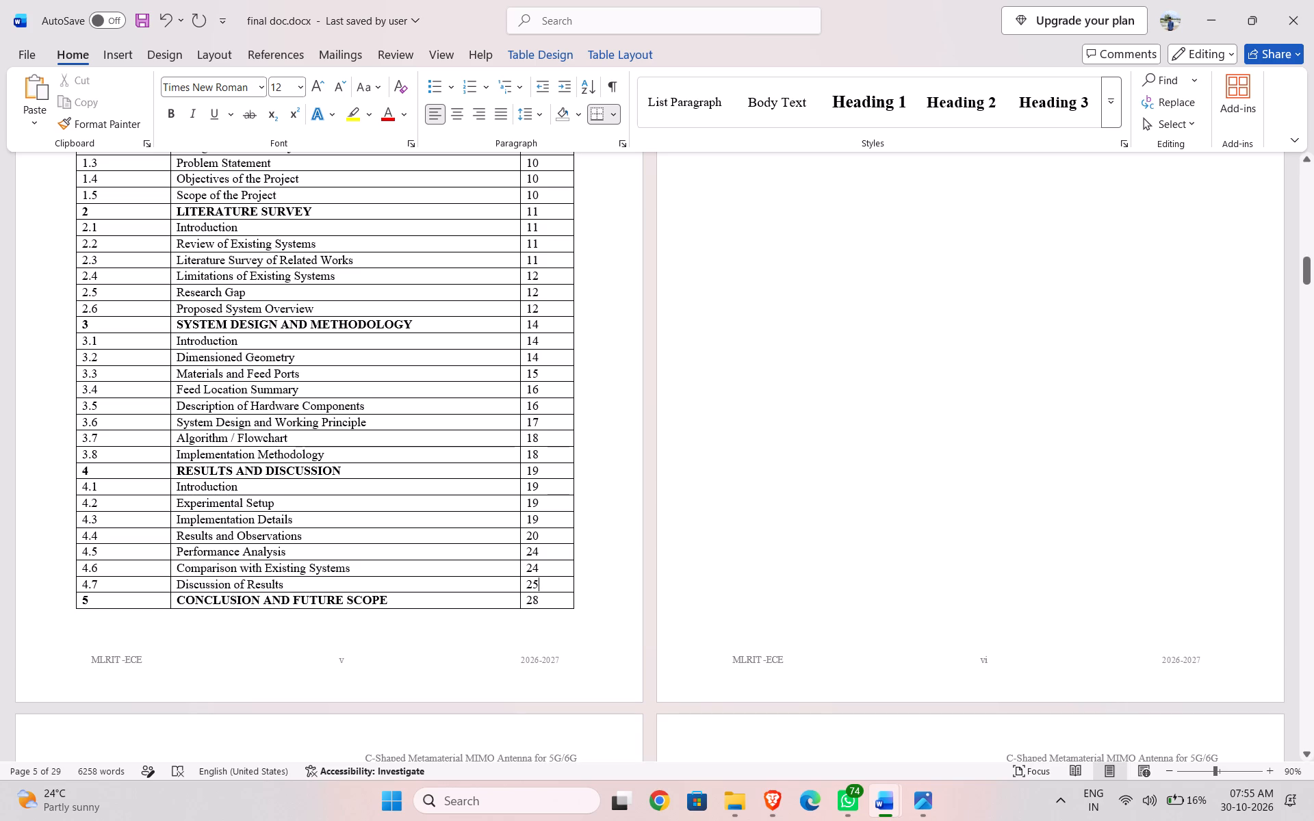
{"action": "left_click_drag", "start_coordinate": [1304, 278], "coordinate": [1304, 359]}
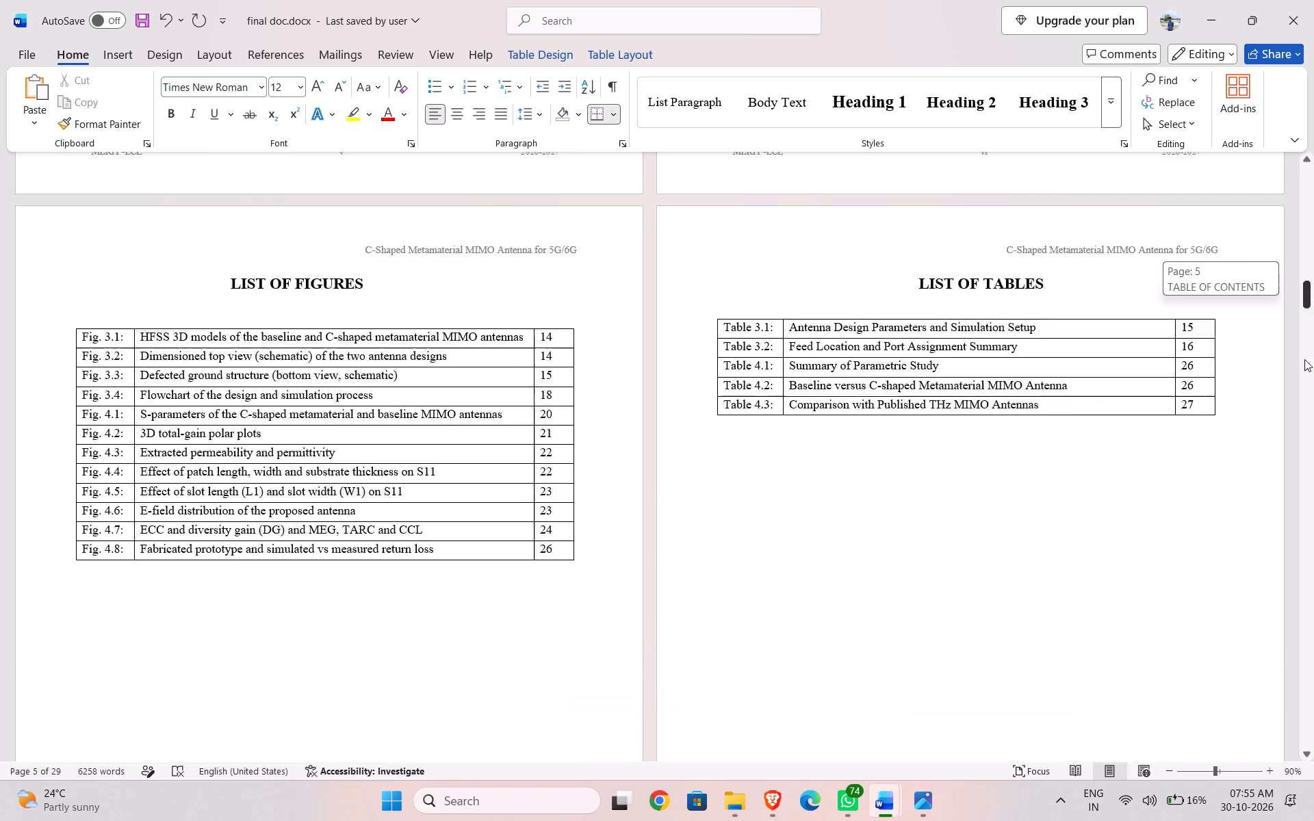
{"action": "left_click_drag", "start_coordinate": [1304, 359], "coordinate": [1266, 747]}
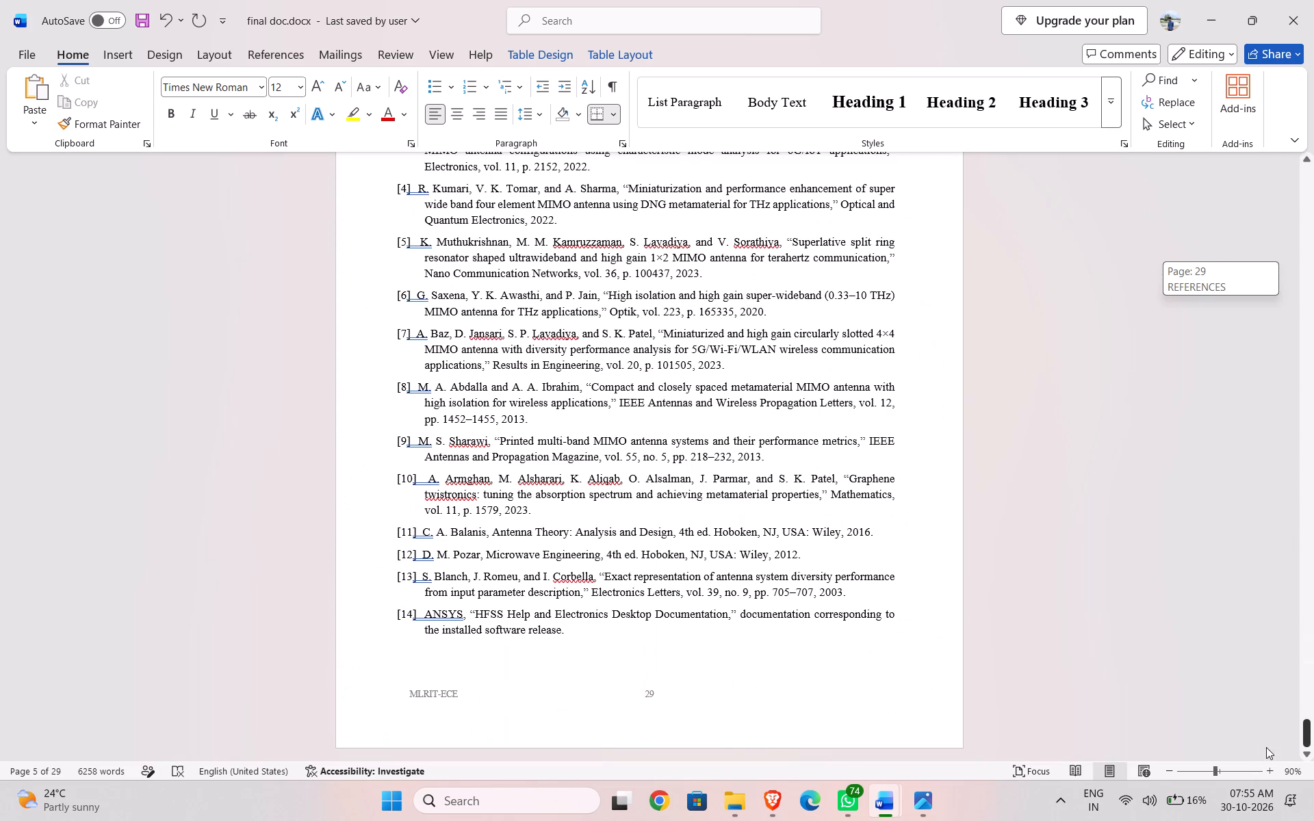
{"action": "left_click_drag", "start_coordinate": [1266, 747], "coordinate": [1280, 700]}
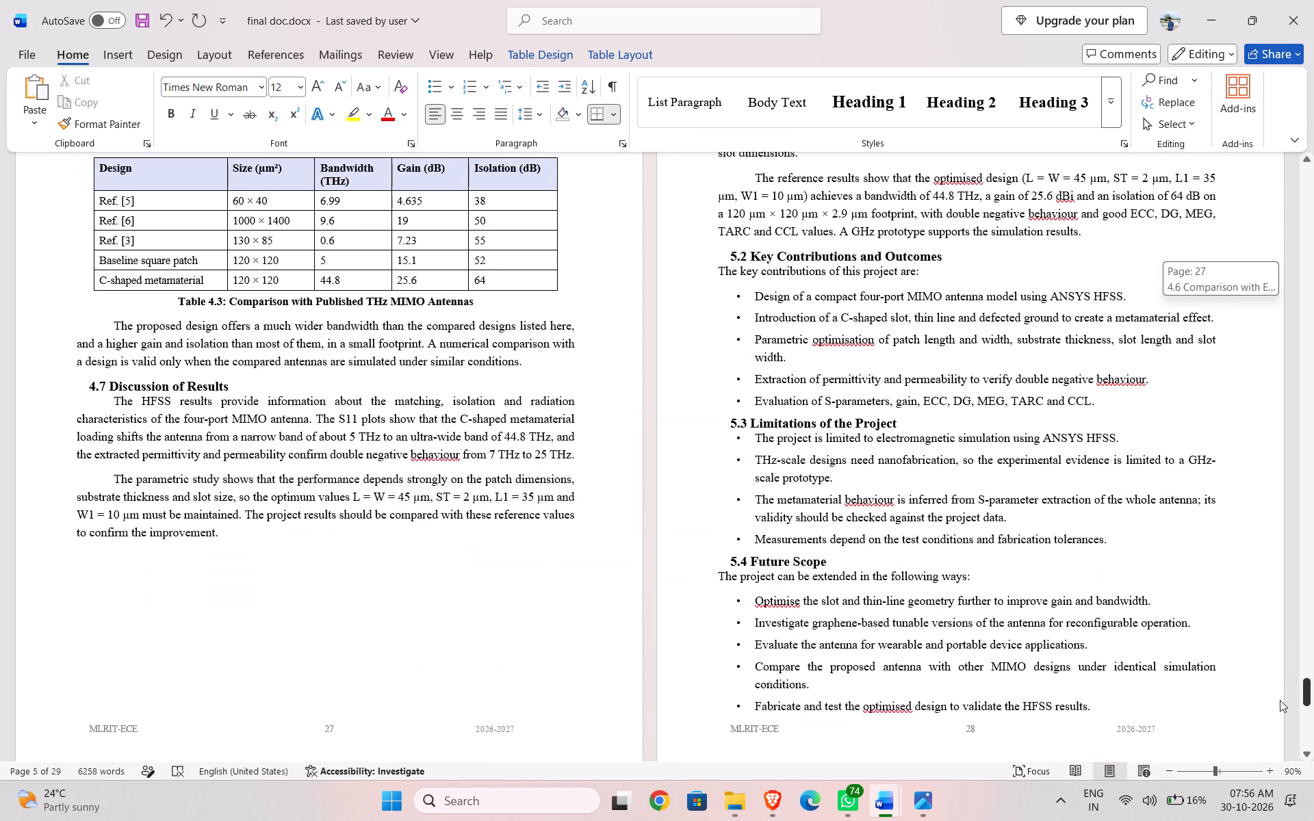
{"action": "left_click_drag", "start_coordinate": [1280, 700], "coordinate": [1280, 693]}
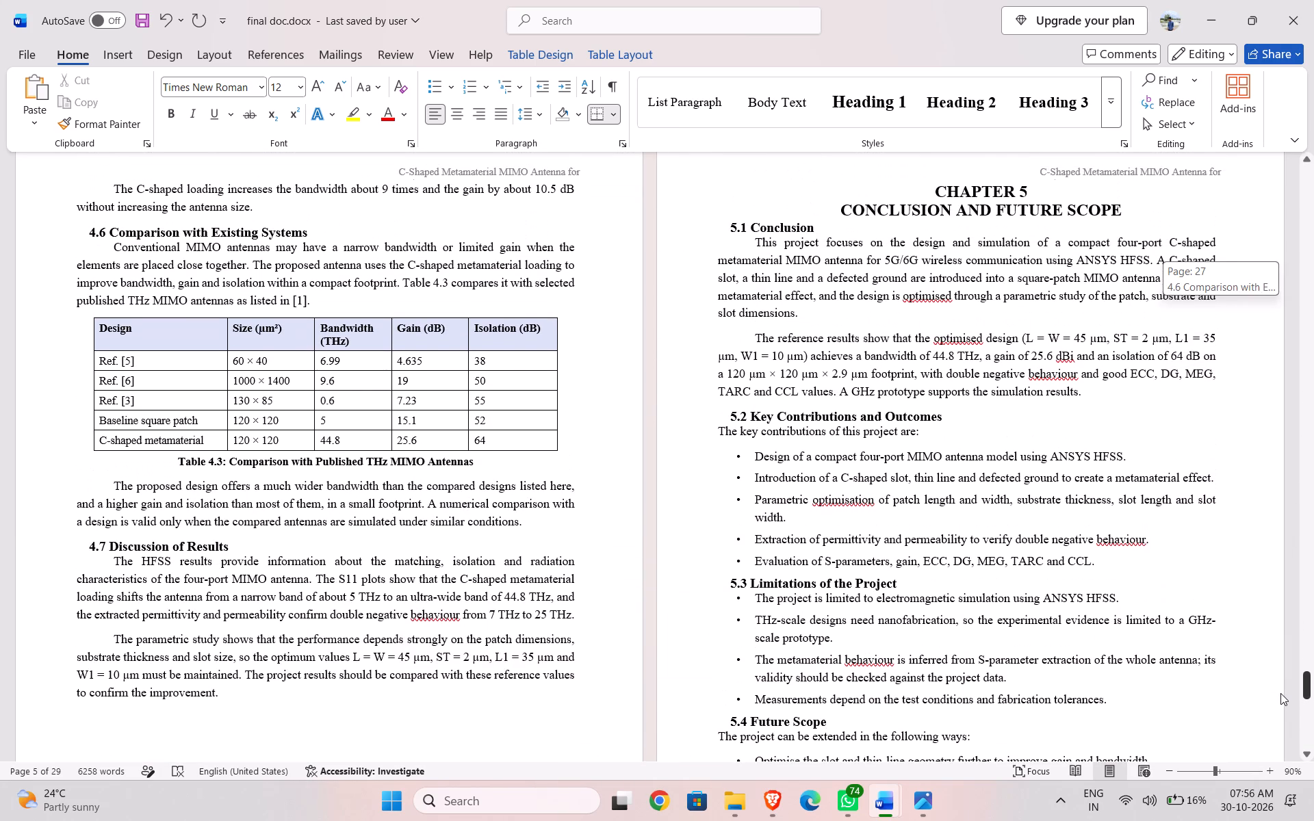
{"action": "left_click_drag", "start_coordinate": [1280, 693], "coordinate": [1283, 704]}
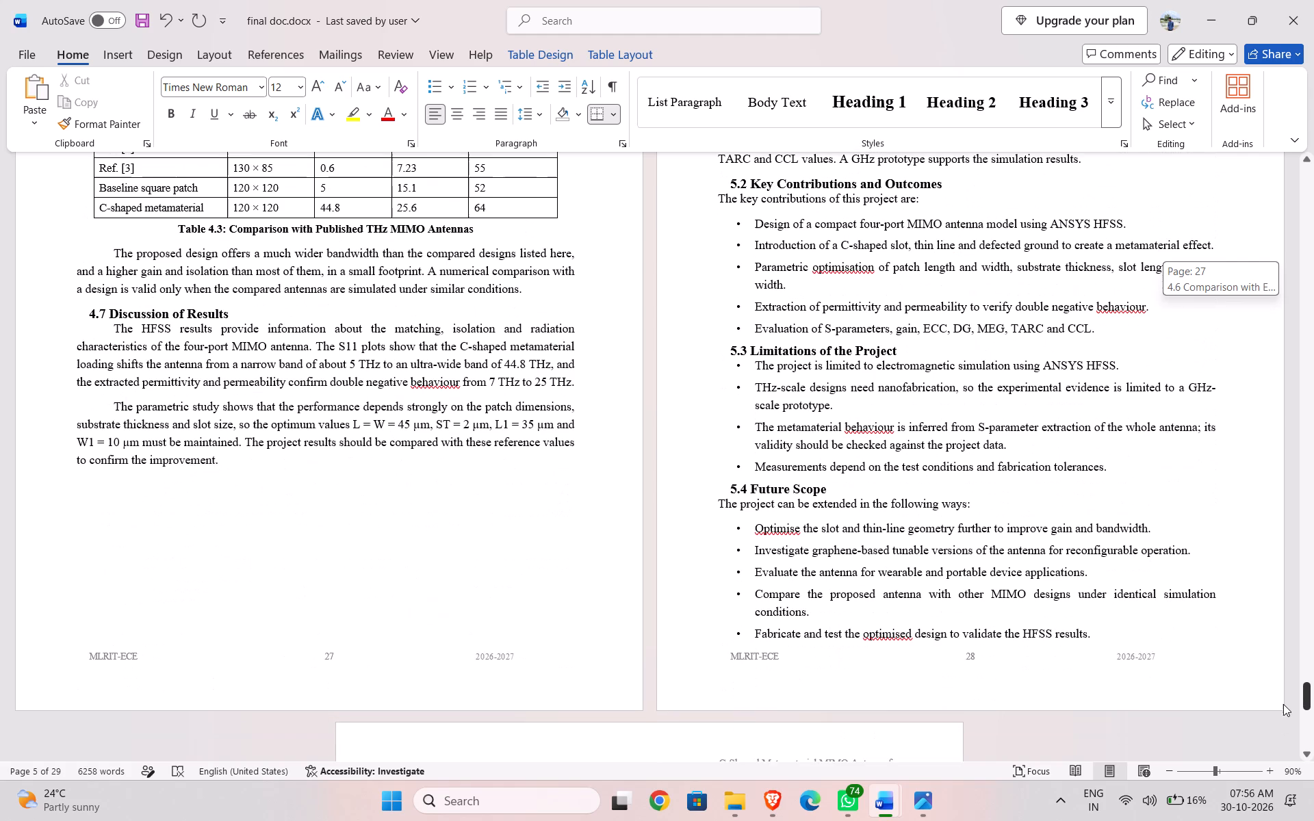
{"action": "left_click_drag", "start_coordinate": [1283, 704], "coordinate": [1289, 665]}
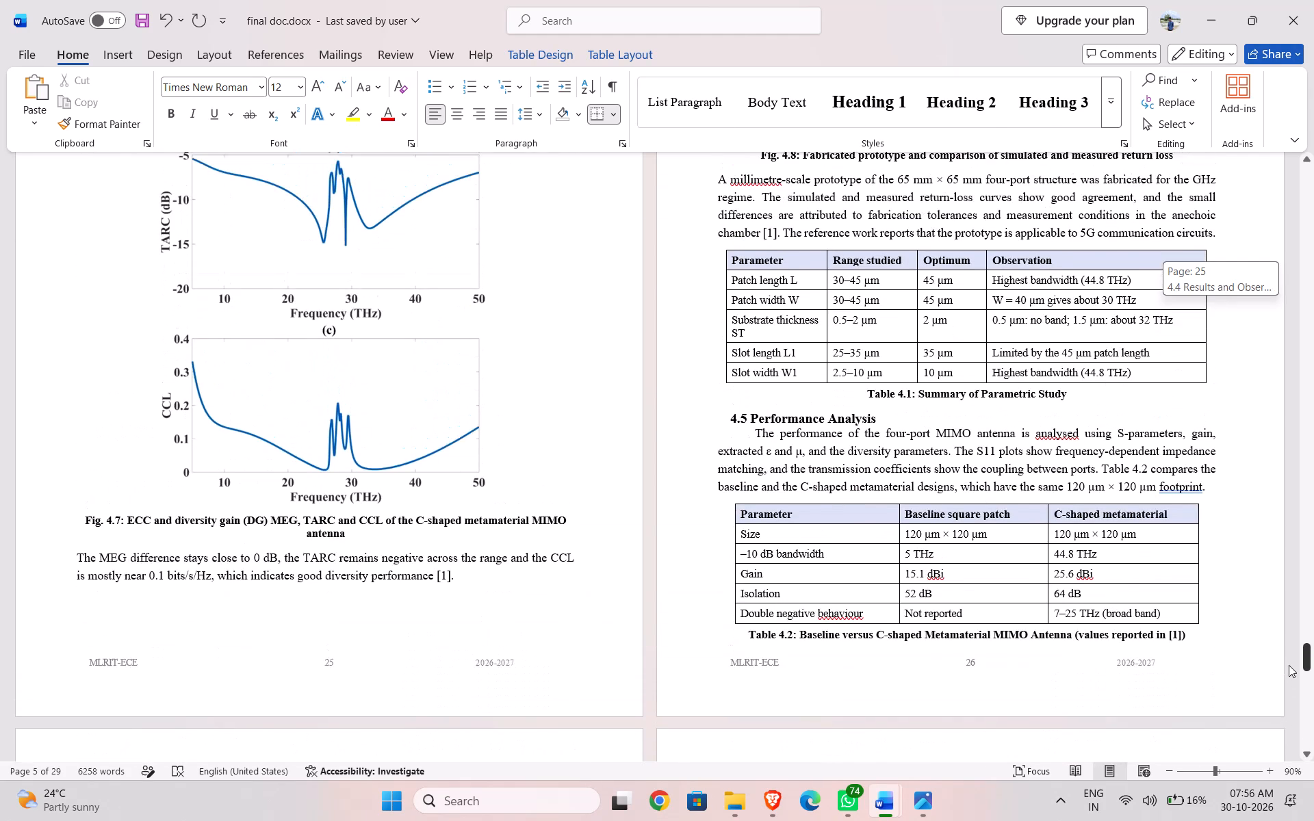
{"action": "left_click_drag", "start_coordinate": [1289, 665], "coordinate": [1289, 656]}
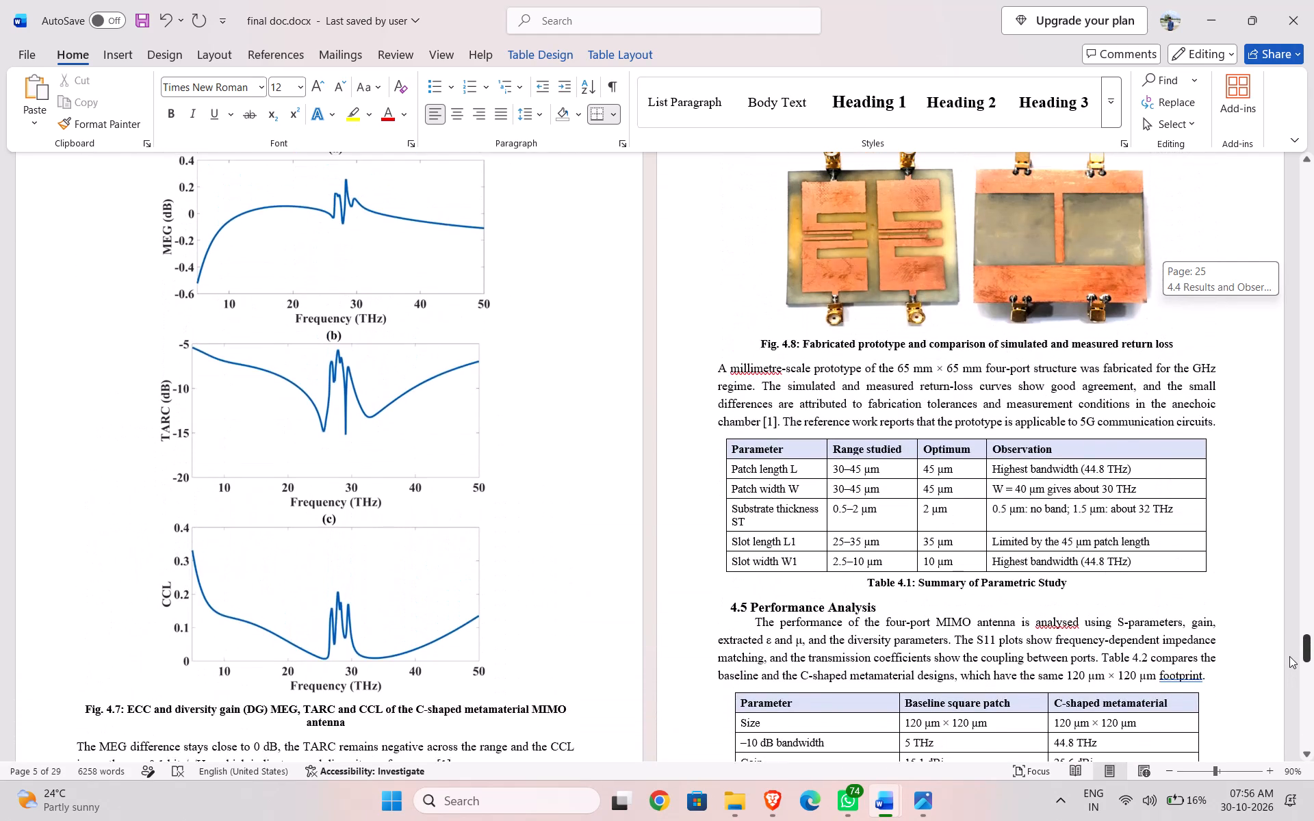
{"action": "left_click_drag", "start_coordinate": [1289, 656], "coordinate": [1291, 664]}
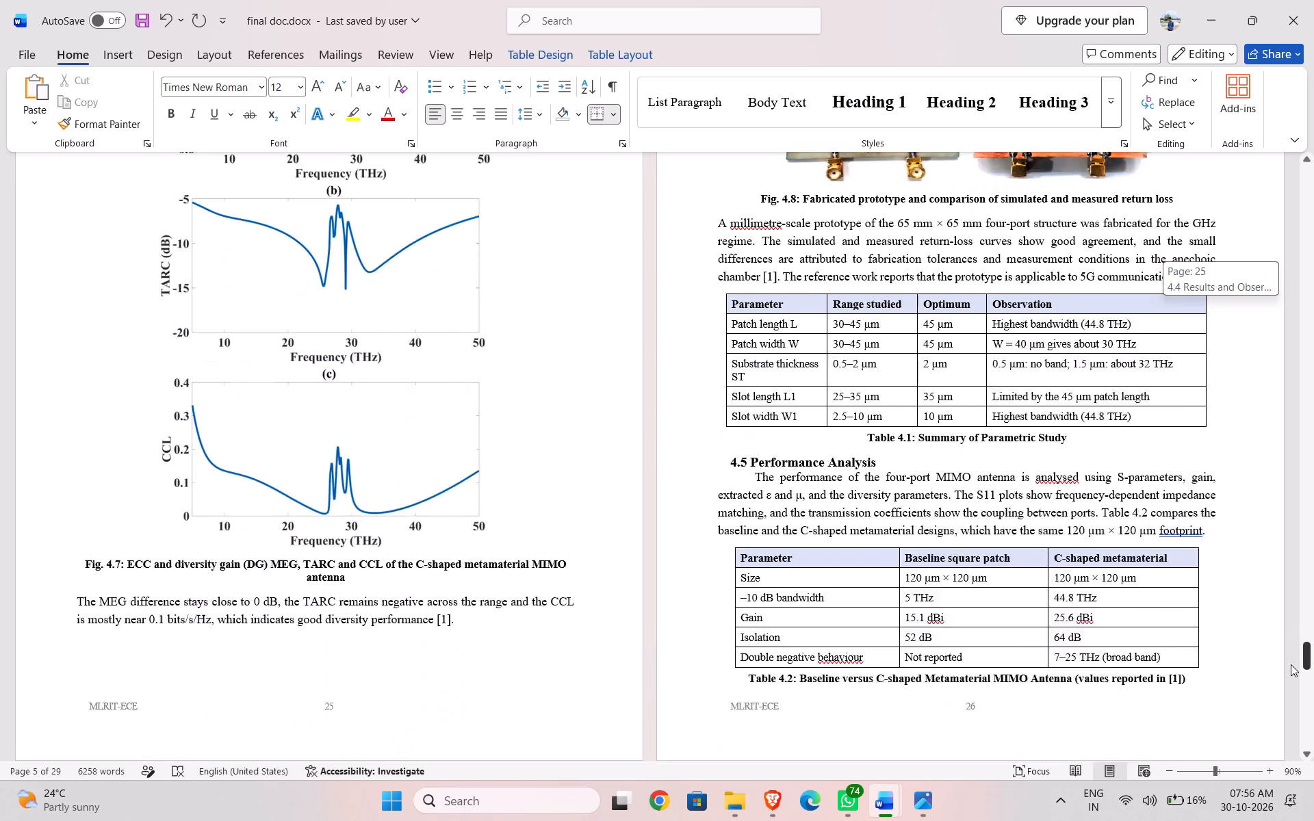
{"action": "left_click_drag", "start_coordinate": [1291, 664], "coordinate": [1313, 315]}
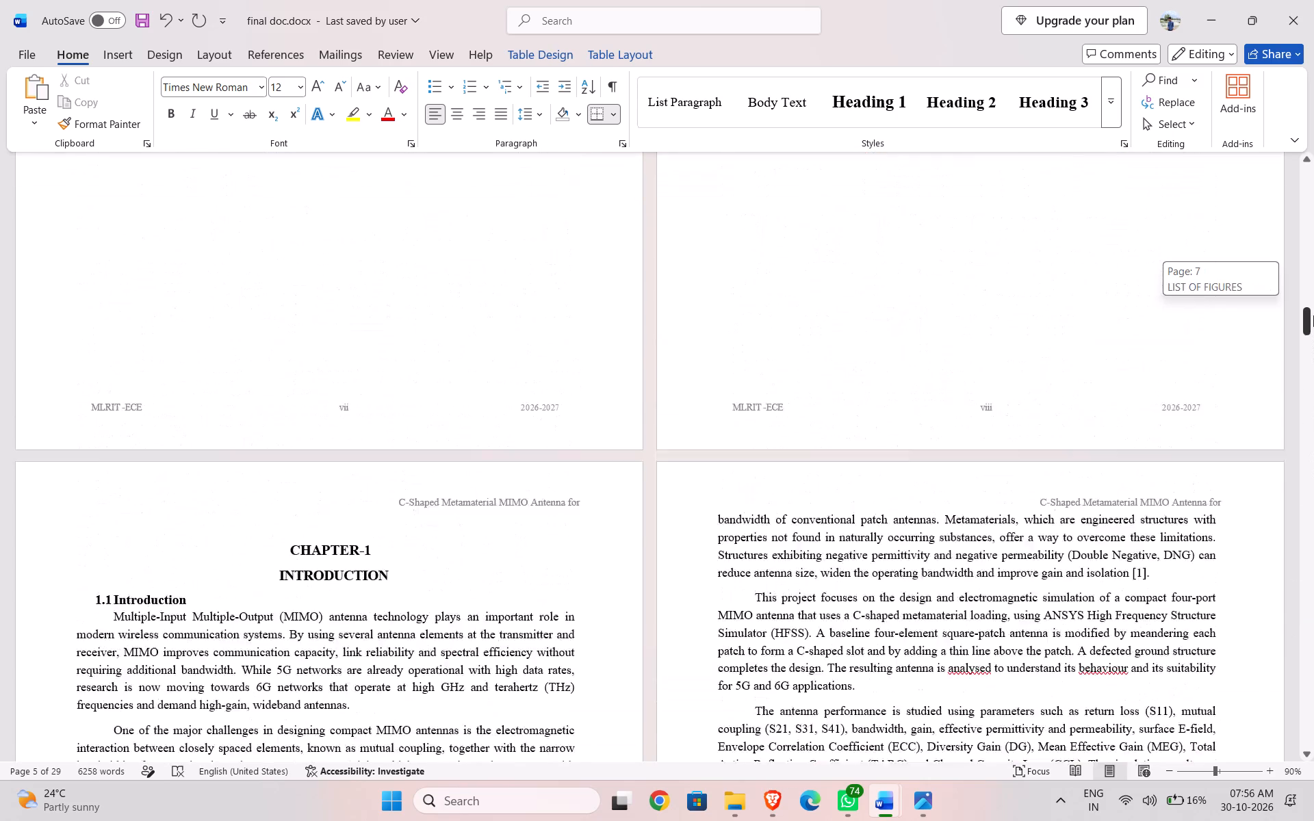
{"action": "left_click_drag", "start_coordinate": [1313, 315], "coordinate": [1313, 283]}
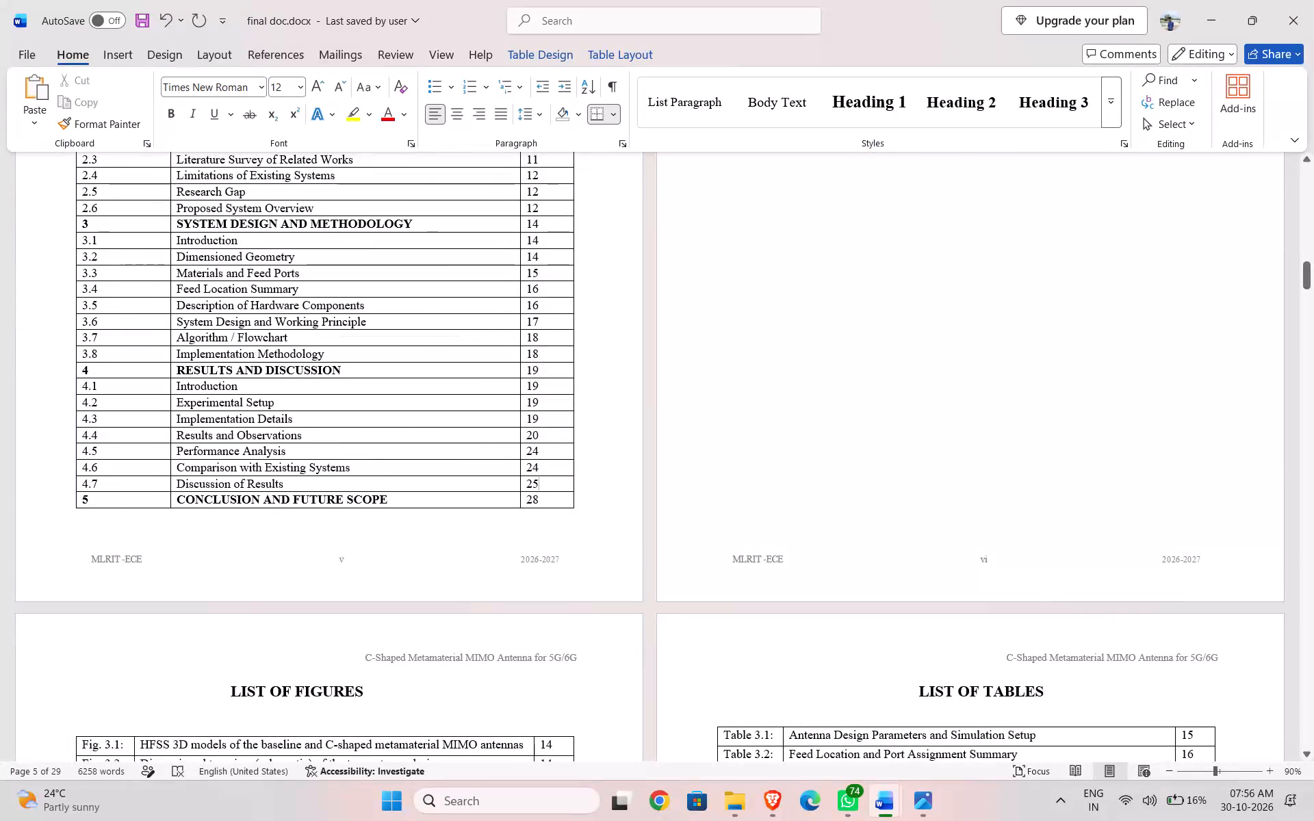
{"action": "key", "text": "BackSpace"}
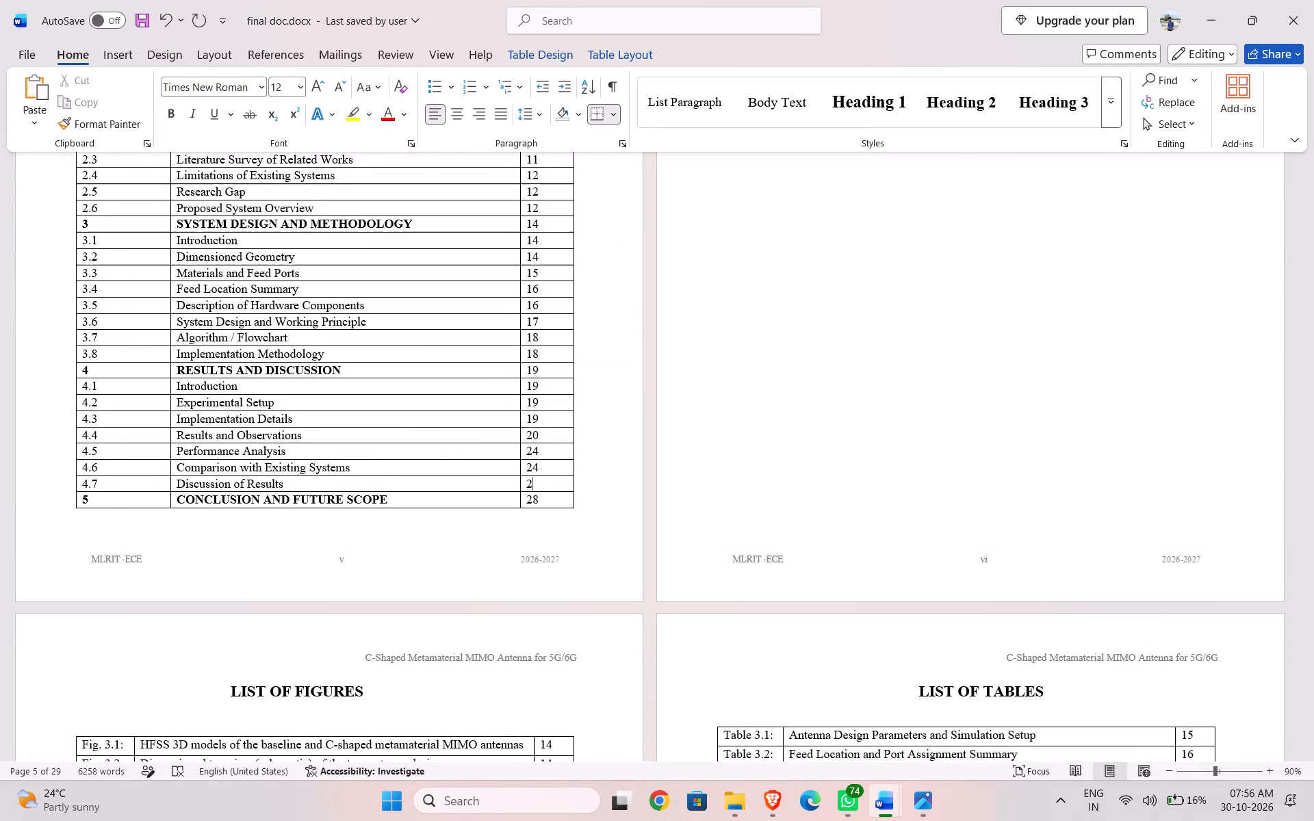
{"action": "key", "text": "7"}
In the Table of Contents, set the page numbers of section 4.6 to 27 and section 4.5 to 26.
{"action": "key", "text": "Up"}
{"action": "key", "text": "BackSpace"}
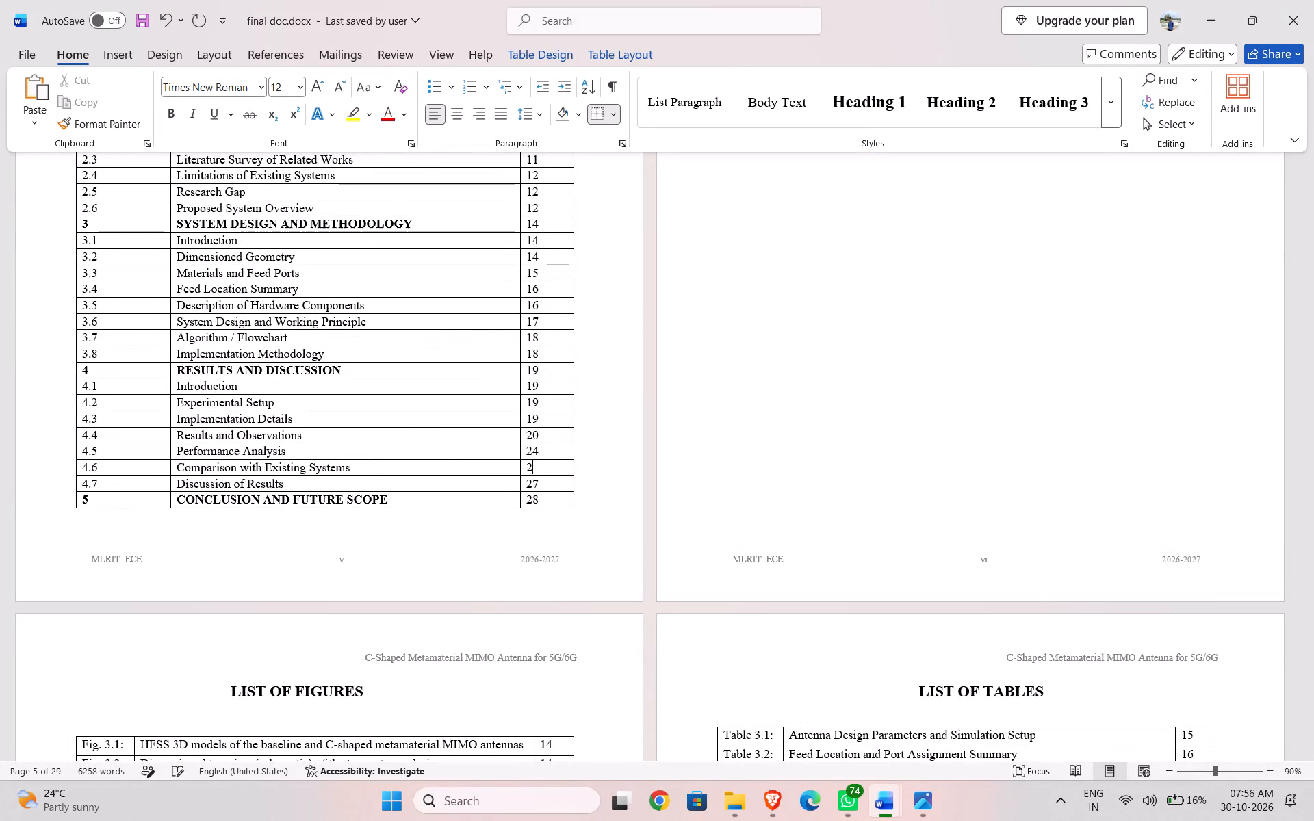
{"action": "key", "text": "7"}
{"action": "key", "text": "Up"}
{"action": "key", "text": "BackSpace"}
{"action": "key", "text": "6"}
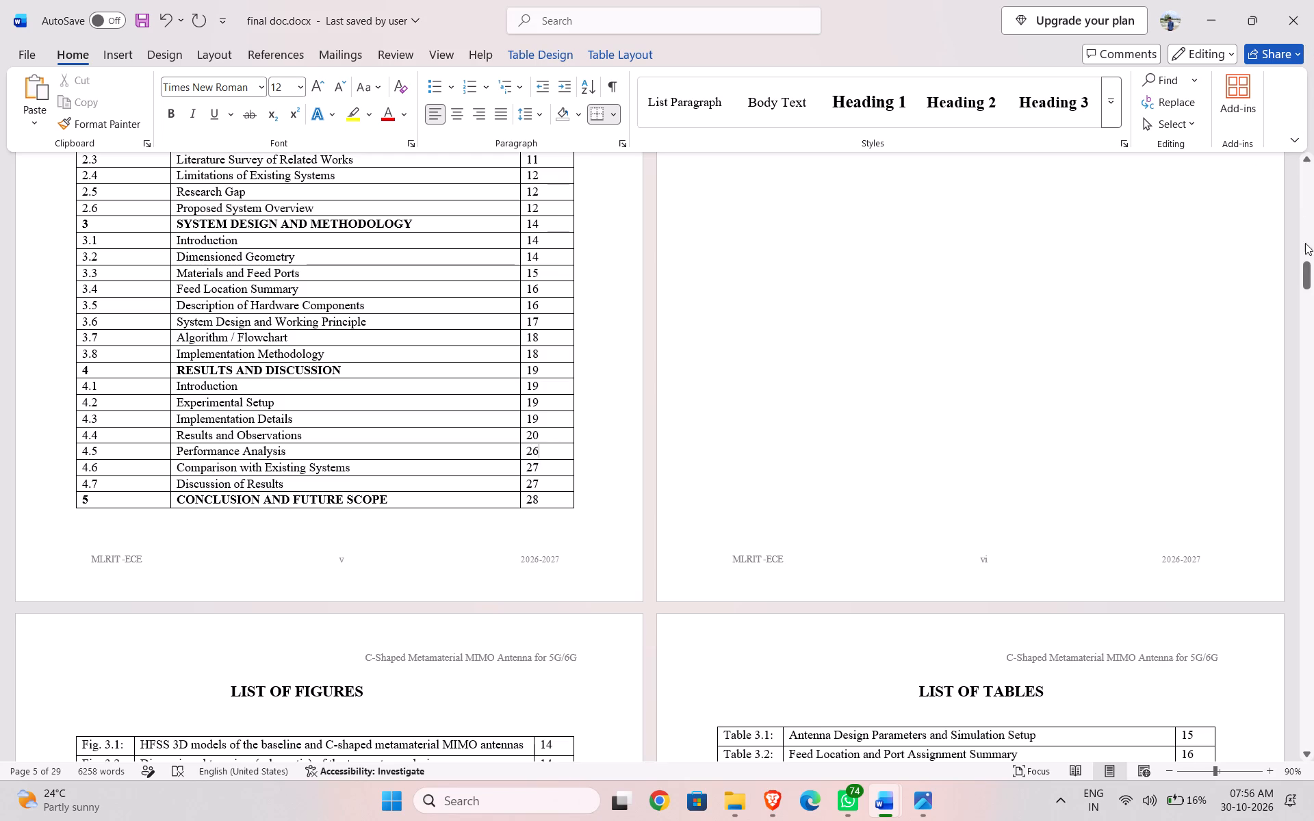
Check the pages where Chapter 4 and its sections 4.1 to 4.4 start against their Table of Contents entries.
{"action": "scroll", "coordinate": [1304, 264], "scroll_direction": "down", "scroll_amount": 20}
{"action": "scroll", "coordinate": [1304, 264], "scroll_direction": "down", "scroll_amount": 4}
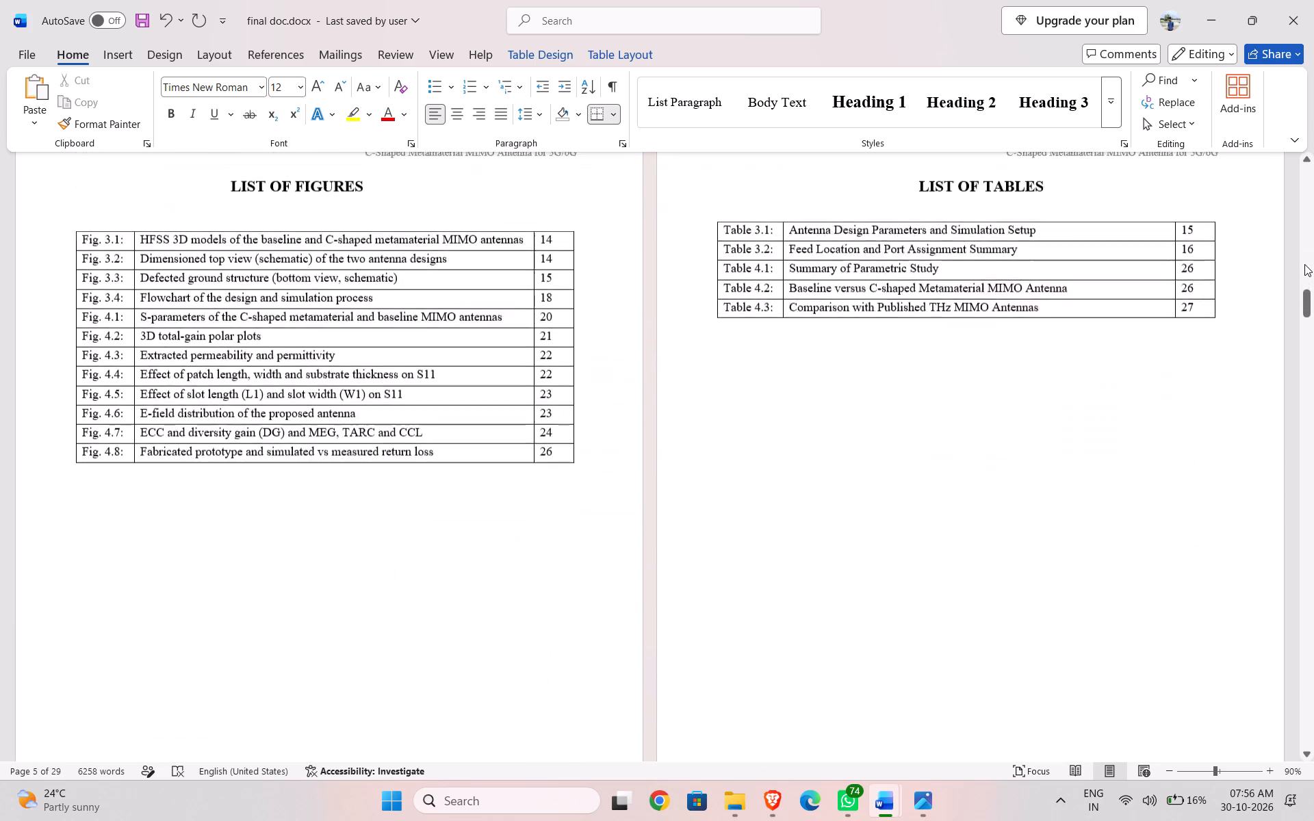
{"action": "scroll", "coordinate": [1304, 264], "scroll_direction": "down", "scroll_amount": 20}
{"action": "scroll", "coordinate": [1304, 264], "scroll_direction": "down", "scroll_amount": 19}
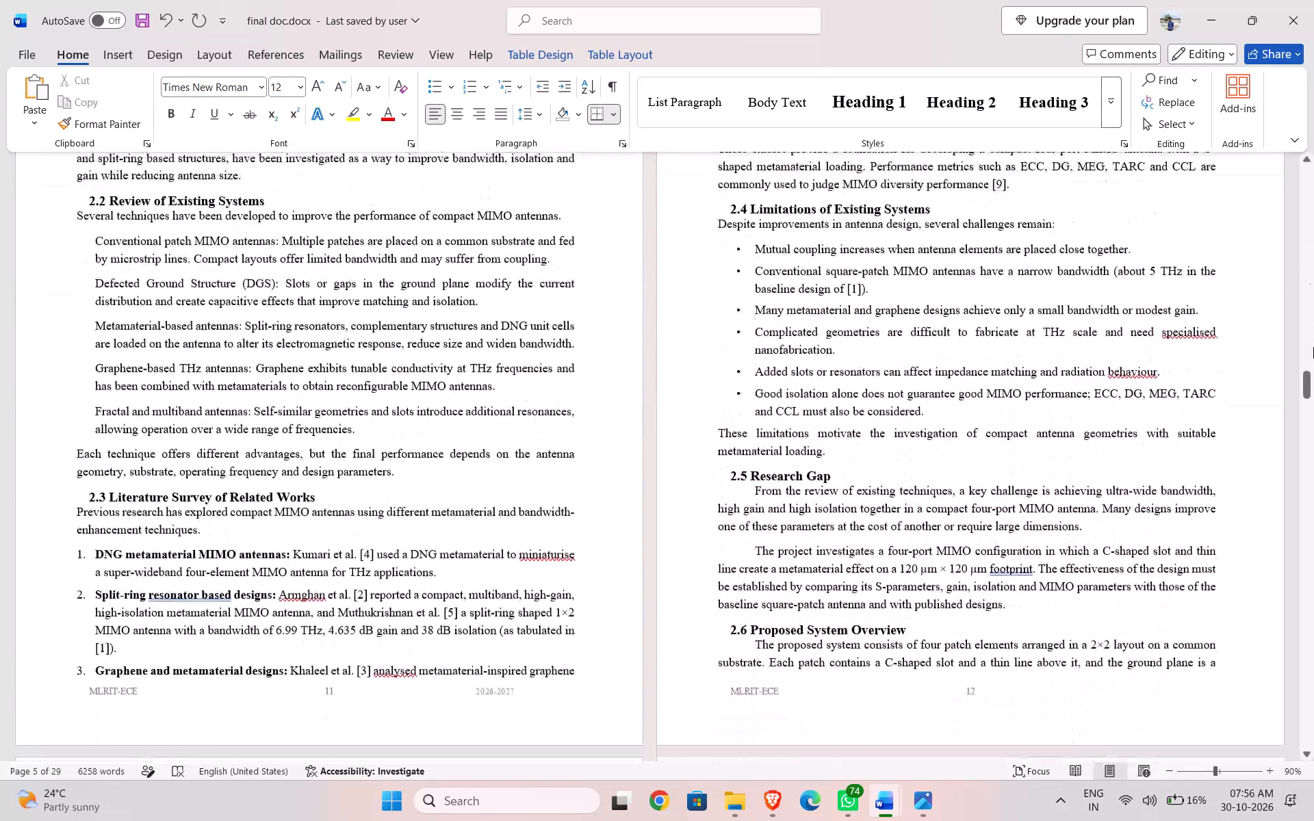
{"action": "left_click_drag", "start_coordinate": [1311, 381], "coordinate": [1291, 586]}
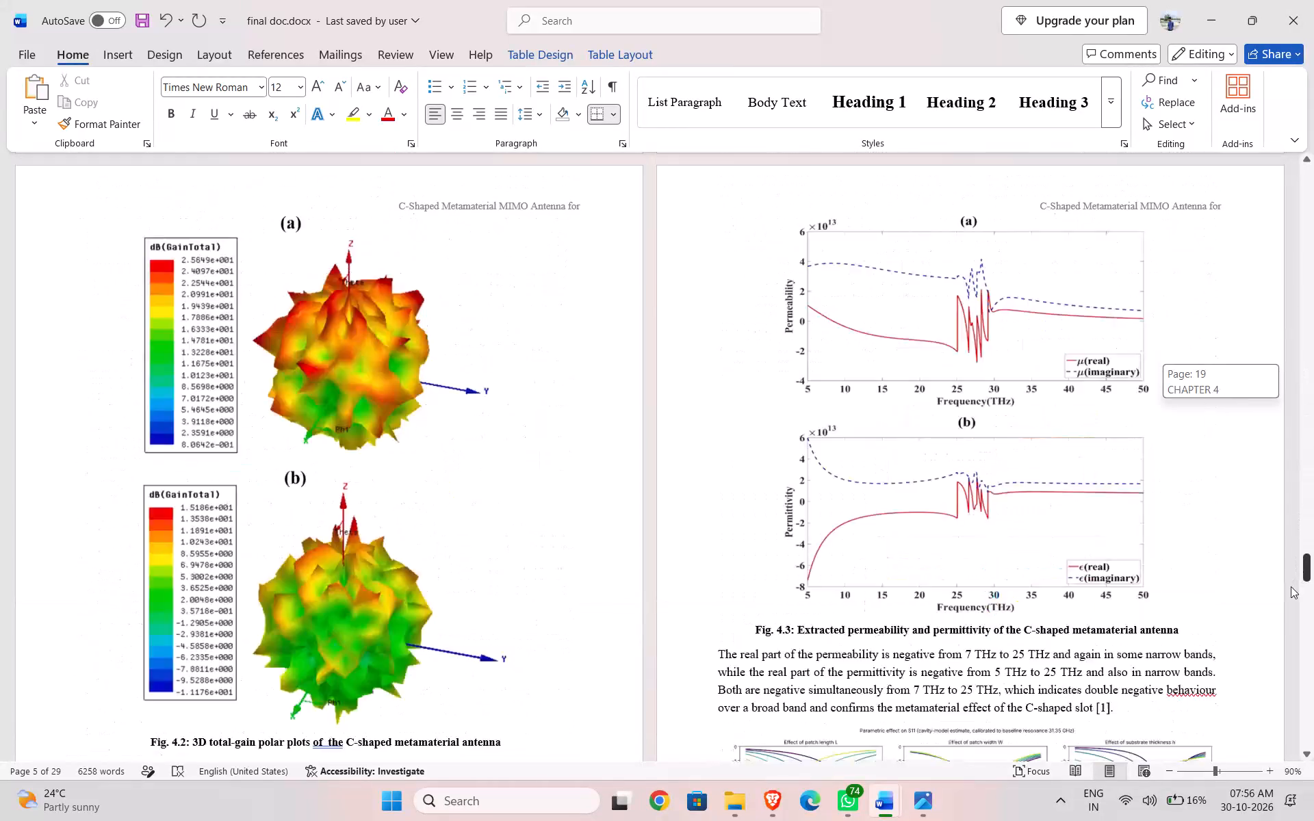
{"action": "left_click_drag", "start_coordinate": [1291, 586], "coordinate": [1296, 683]}
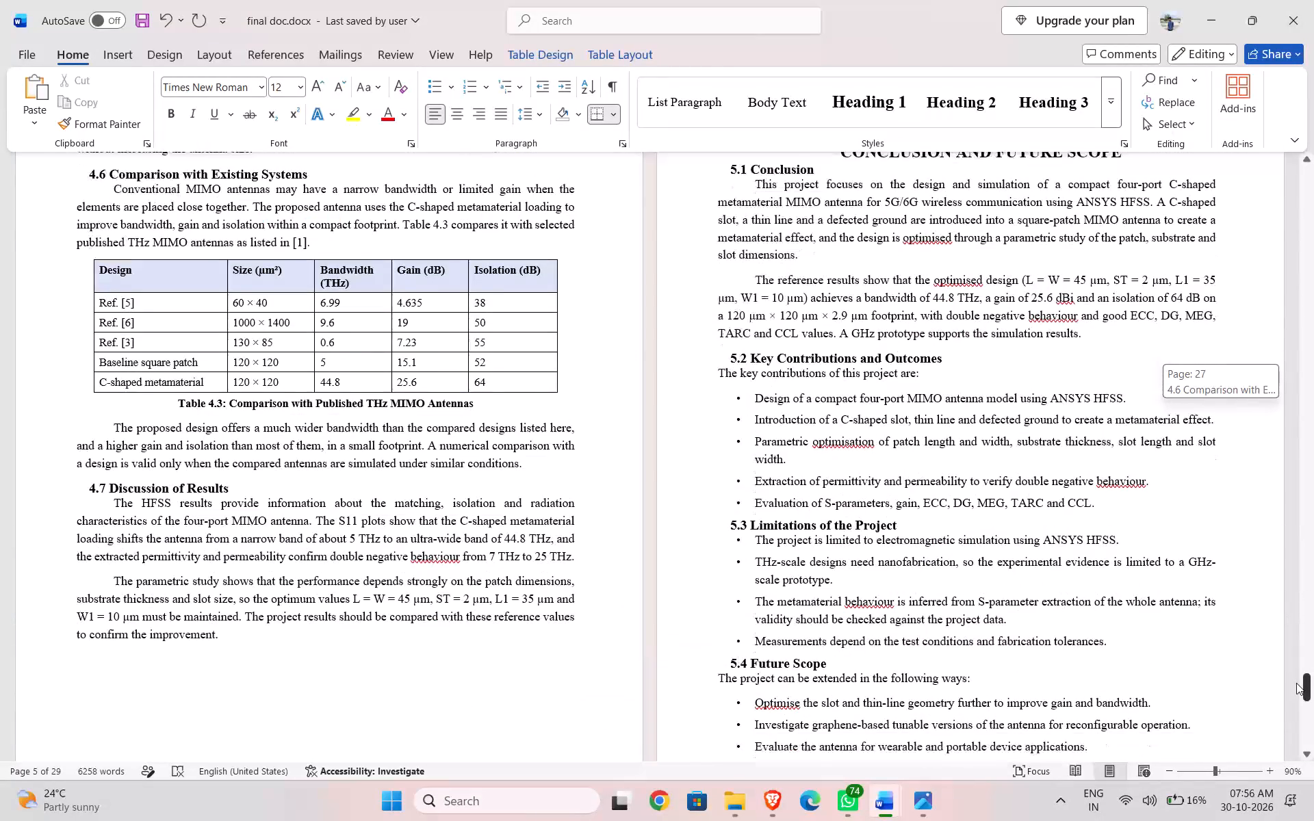
{"action": "left_click_drag", "start_coordinate": [1296, 683], "coordinate": [1296, 639]}
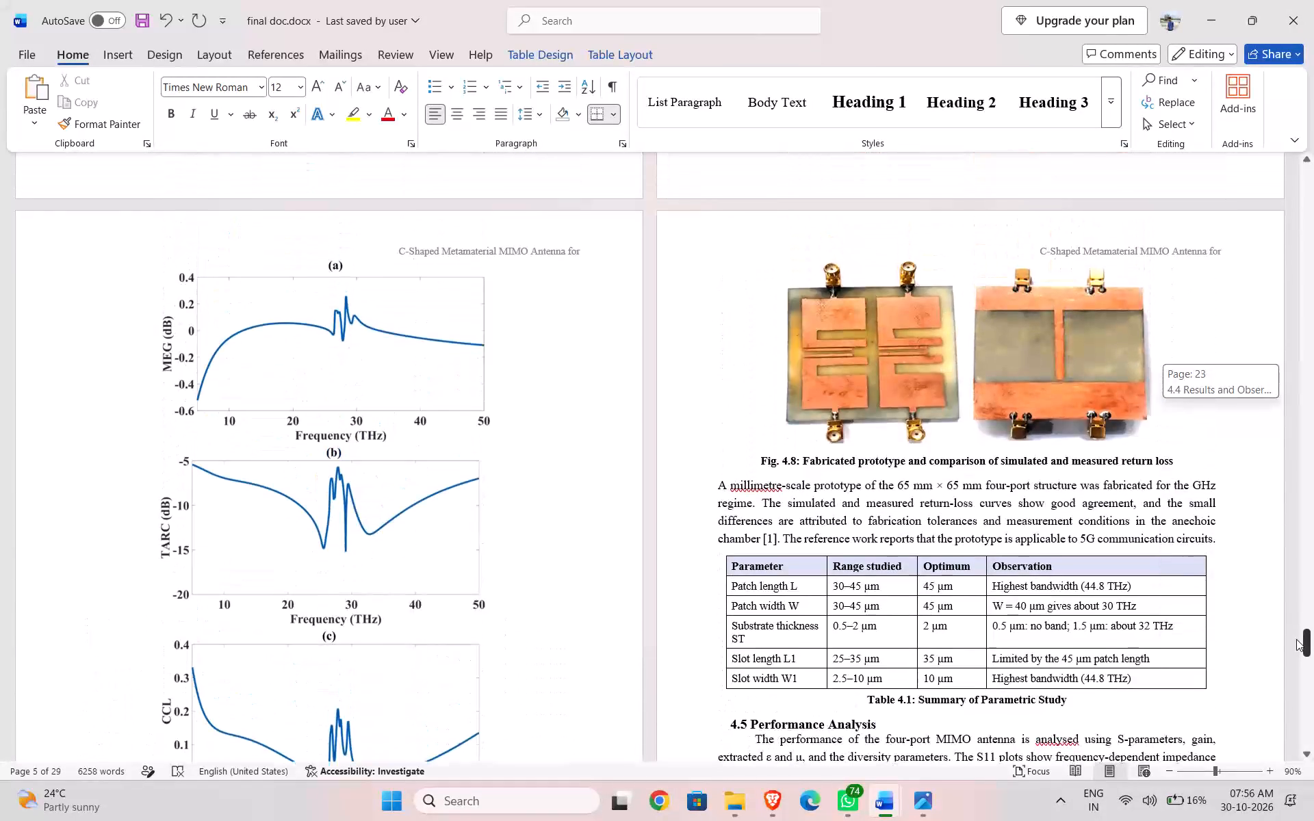
{"action": "left_click_drag", "start_coordinate": [1296, 639], "coordinate": [1301, 603]}
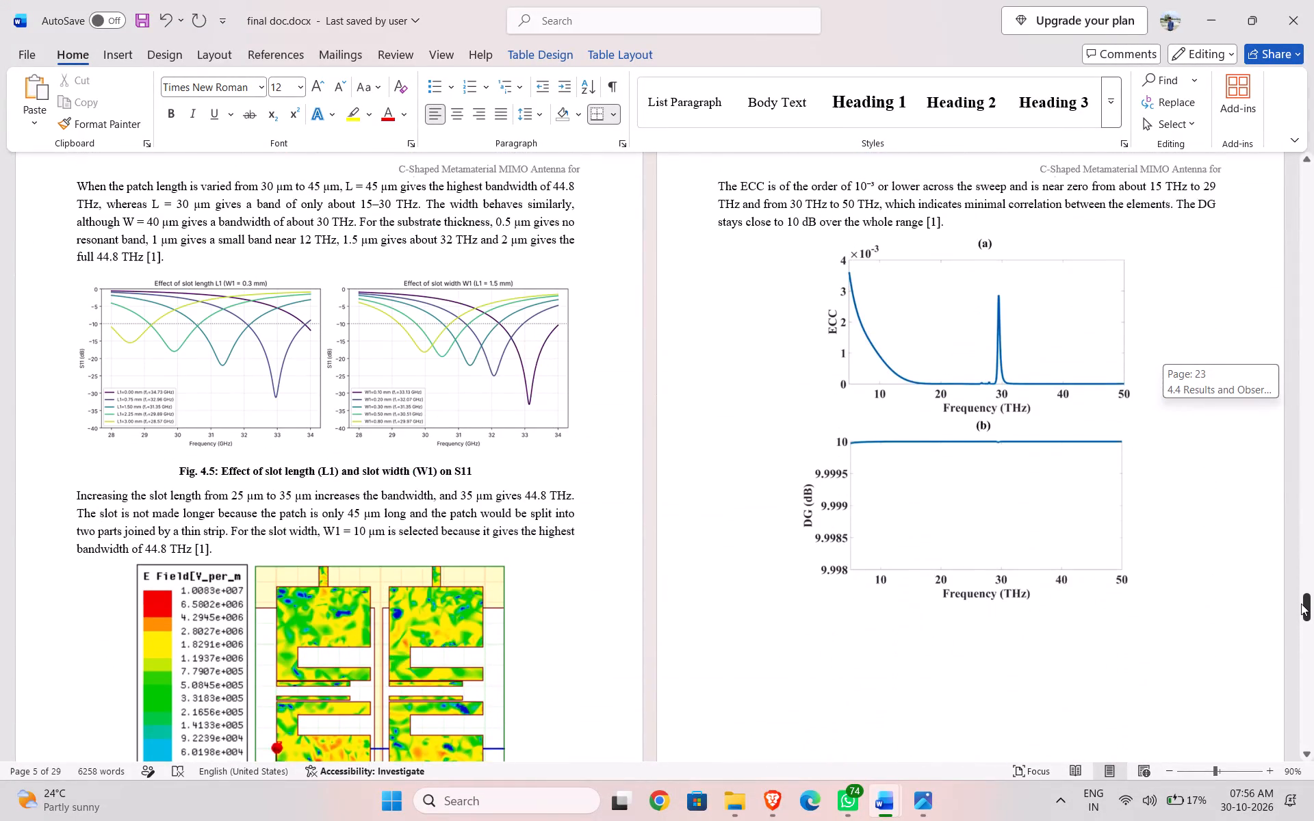
{"action": "left_click_drag", "start_coordinate": [1301, 603], "coordinate": [1304, 575]}
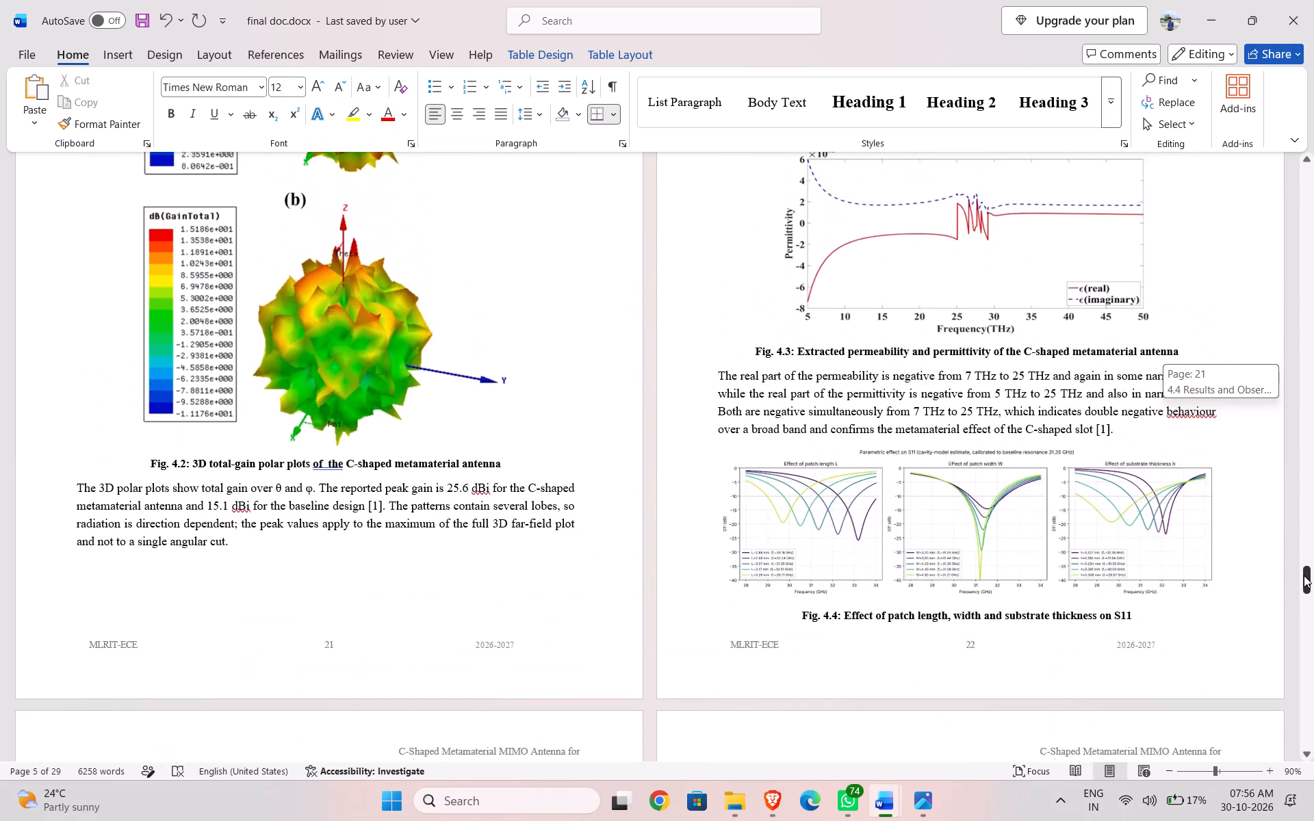
{"action": "left_click_drag", "start_coordinate": [1304, 575], "coordinate": [1304, 525]}
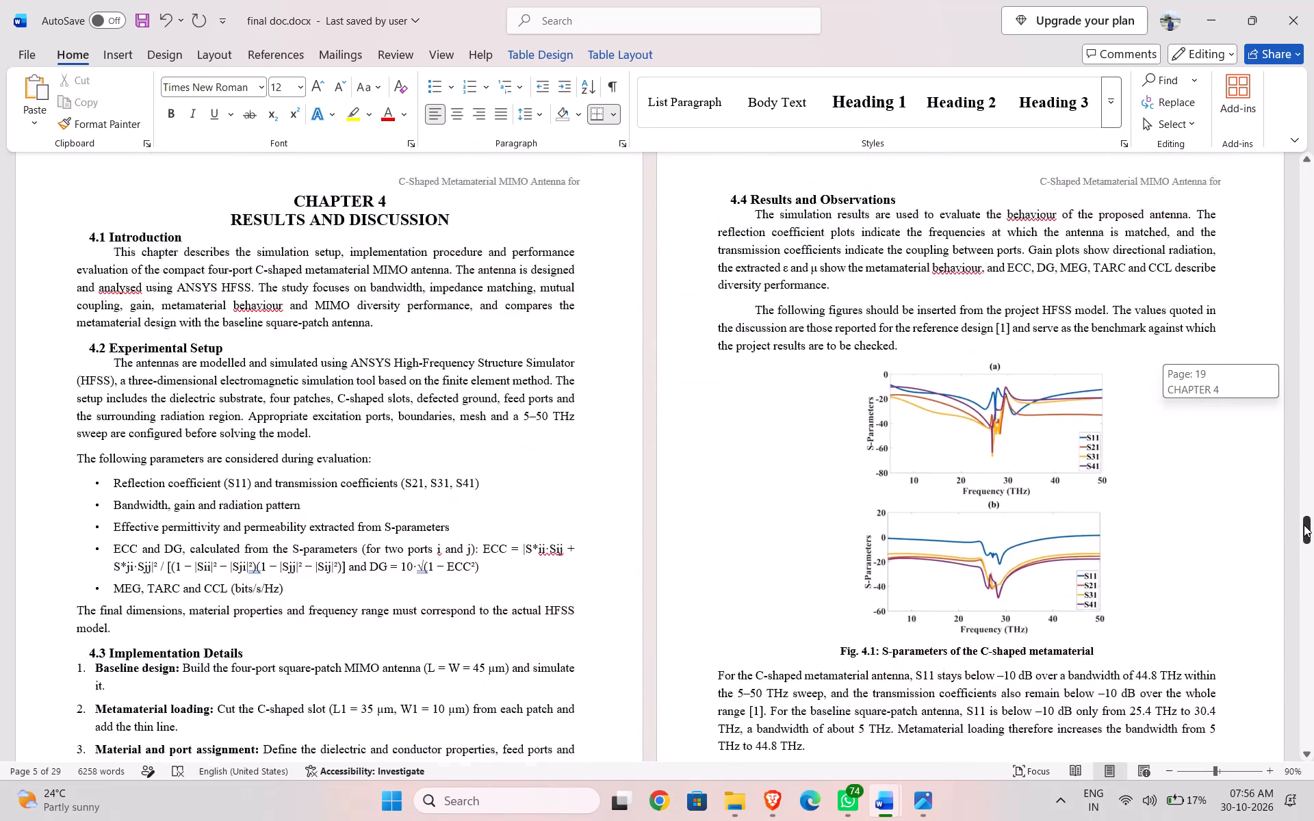
{"action": "left_click_drag", "start_coordinate": [1304, 525], "coordinate": [1304, 520]}
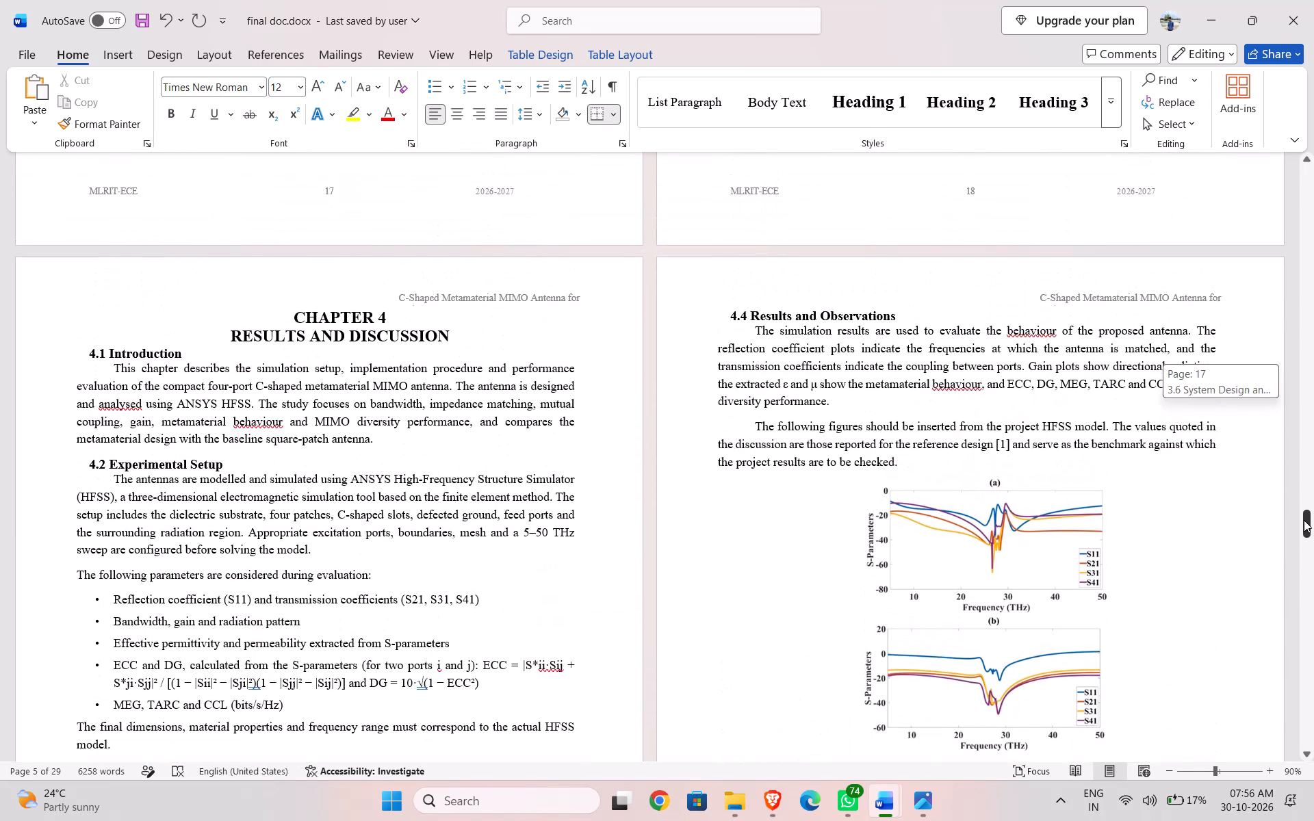
{"action": "left_click_drag", "start_coordinate": [1304, 520], "coordinate": [1312, 530]}
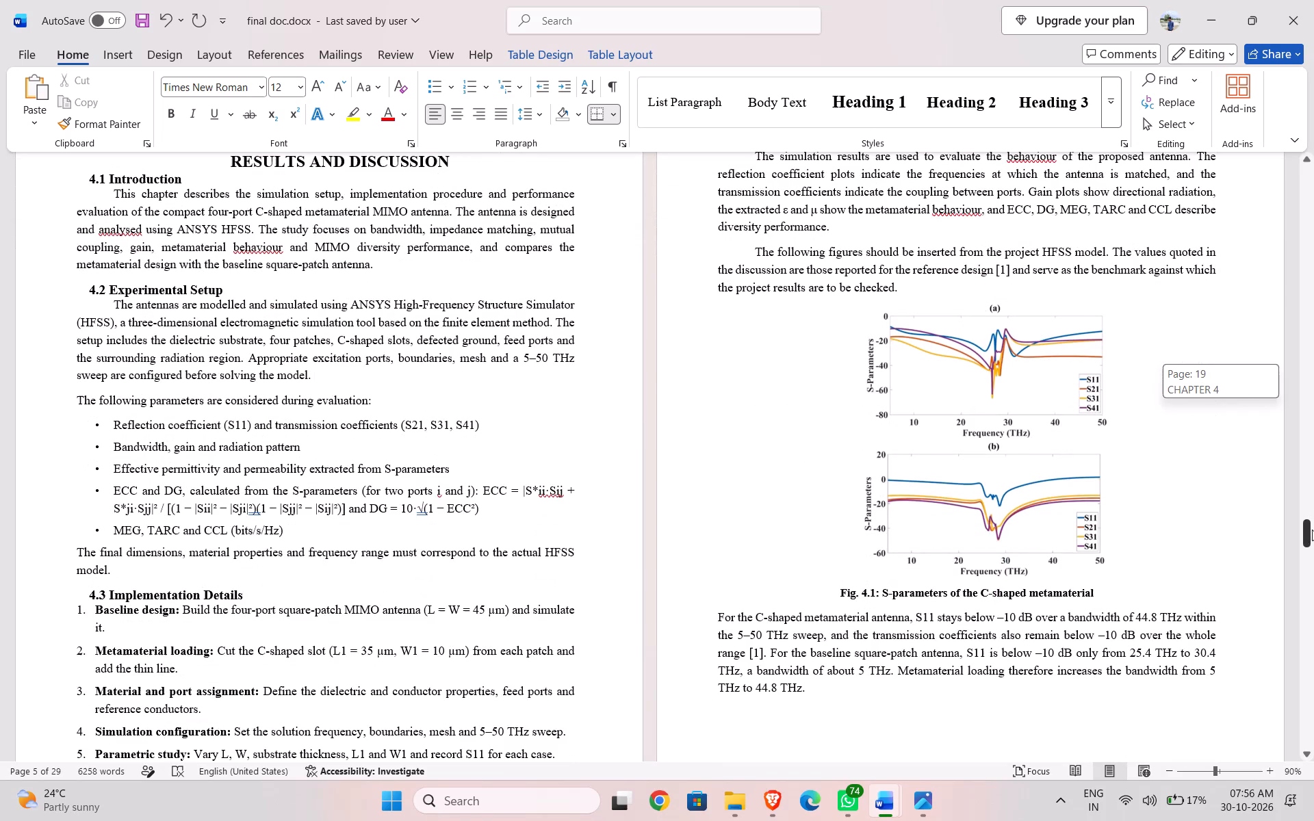
{"action": "left_click_drag", "start_coordinate": [1312, 530], "coordinate": [1313, 534]}
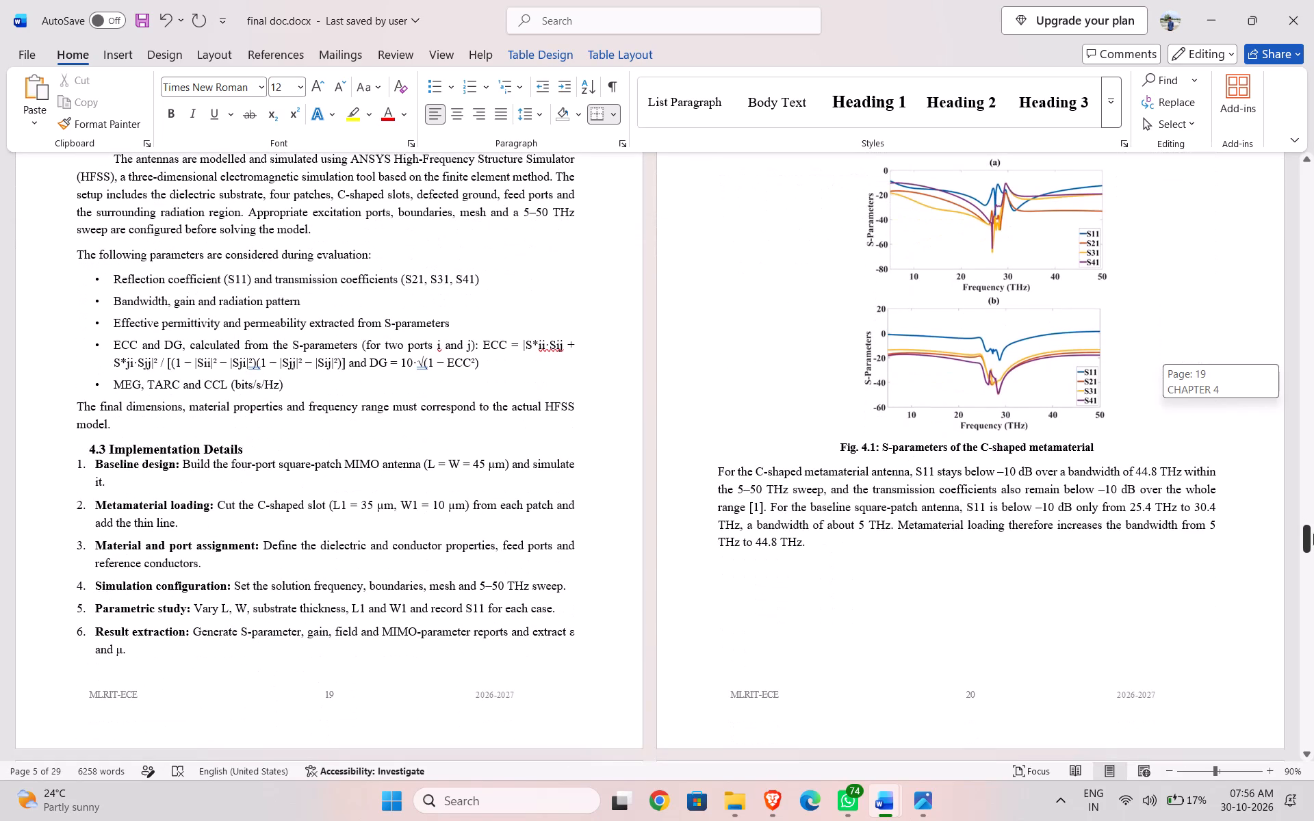
{"action": "left_click_drag", "start_coordinate": [1313, 534], "coordinate": [1313, 521]}
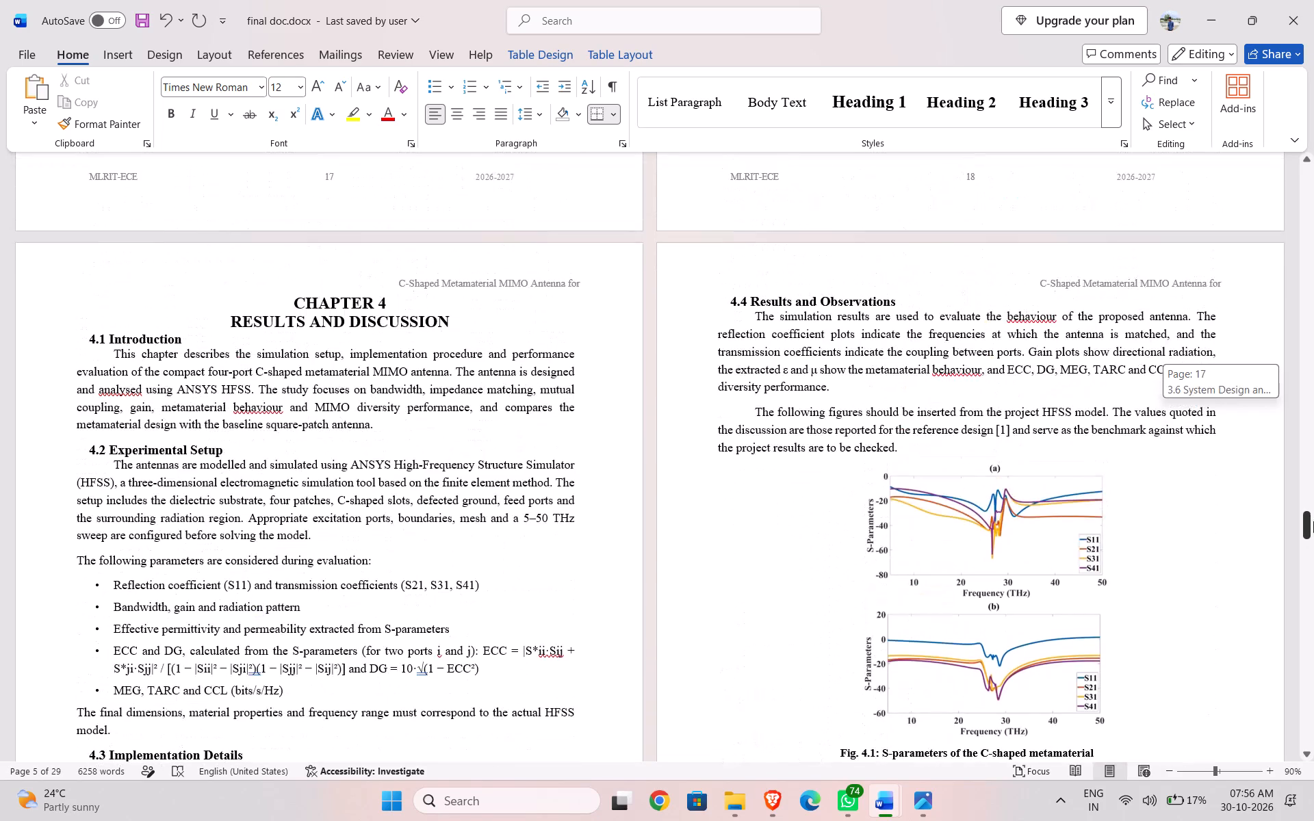
{"action": "left_click_drag", "start_coordinate": [1313, 521], "coordinate": [1313, 539]}
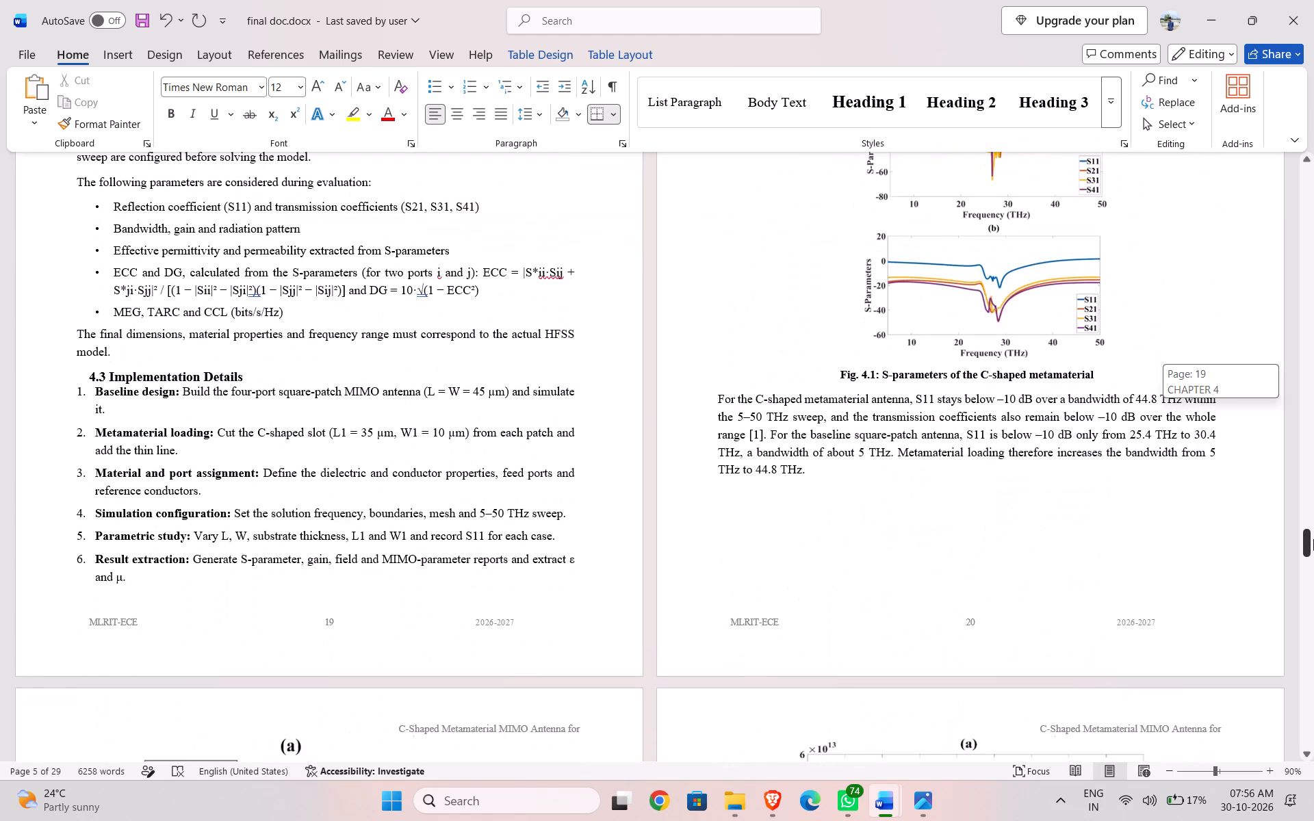
{"action": "left_click_drag", "start_coordinate": [1313, 539], "coordinate": [1284, 279]}
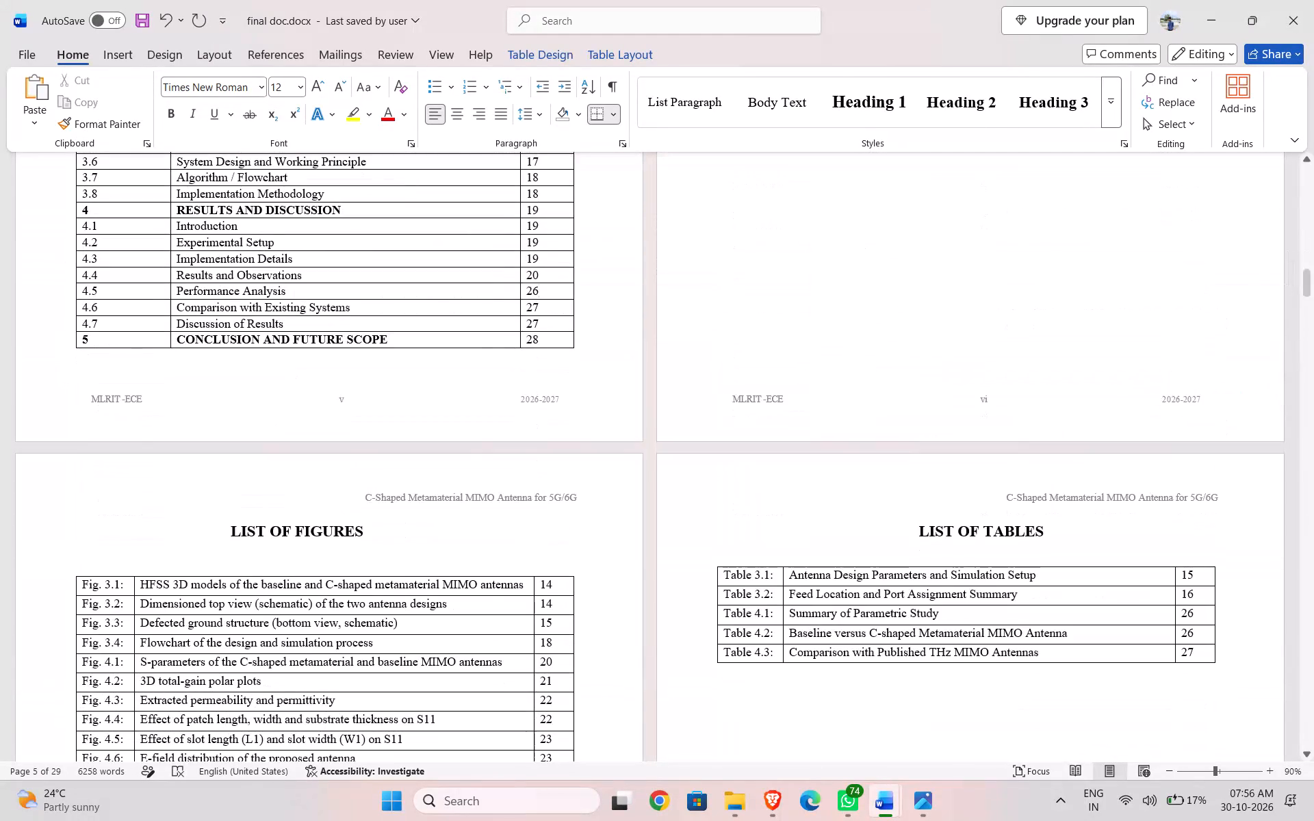
{"action": "scroll", "coordinate": [552, 304], "scroll_direction": "up", "scroll_amount": 1}
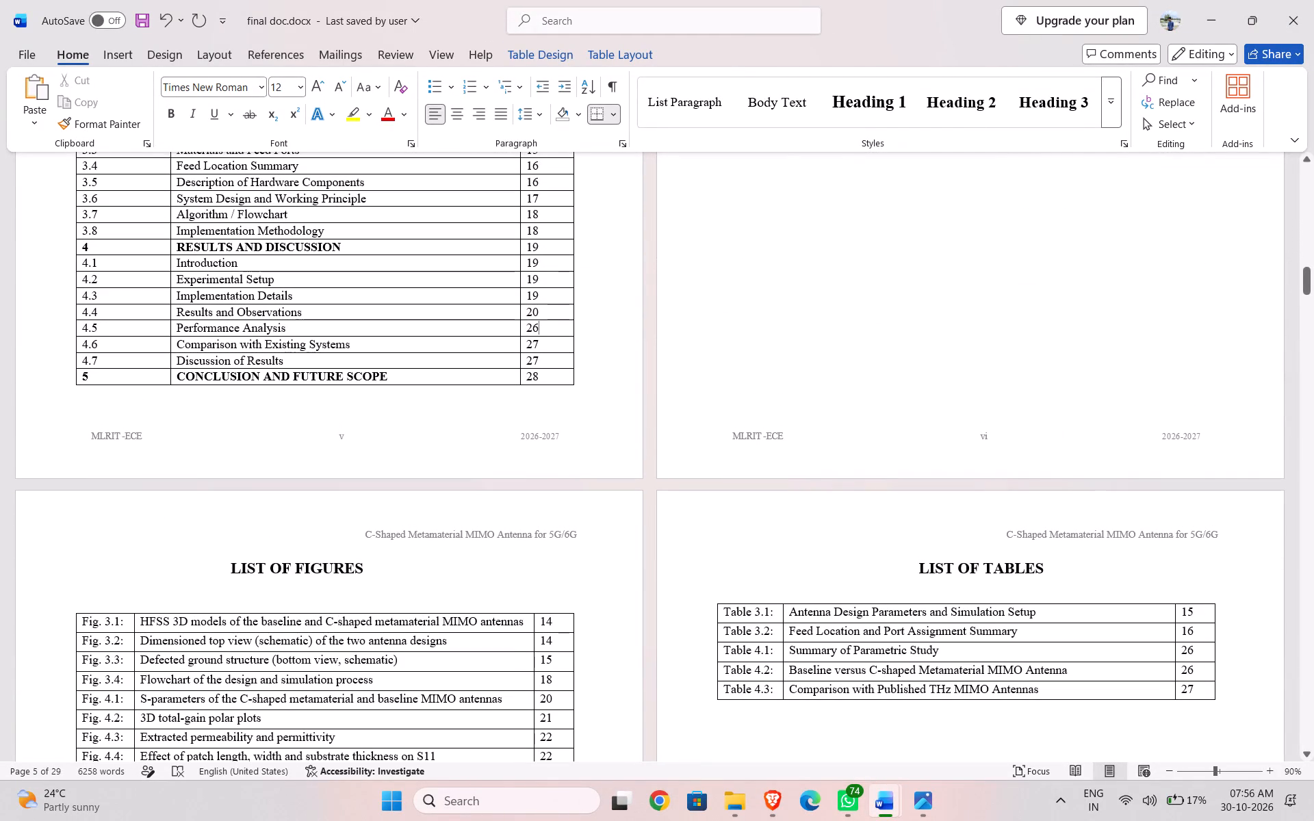
{"action": "left_click", "coordinate": [540, 247]}
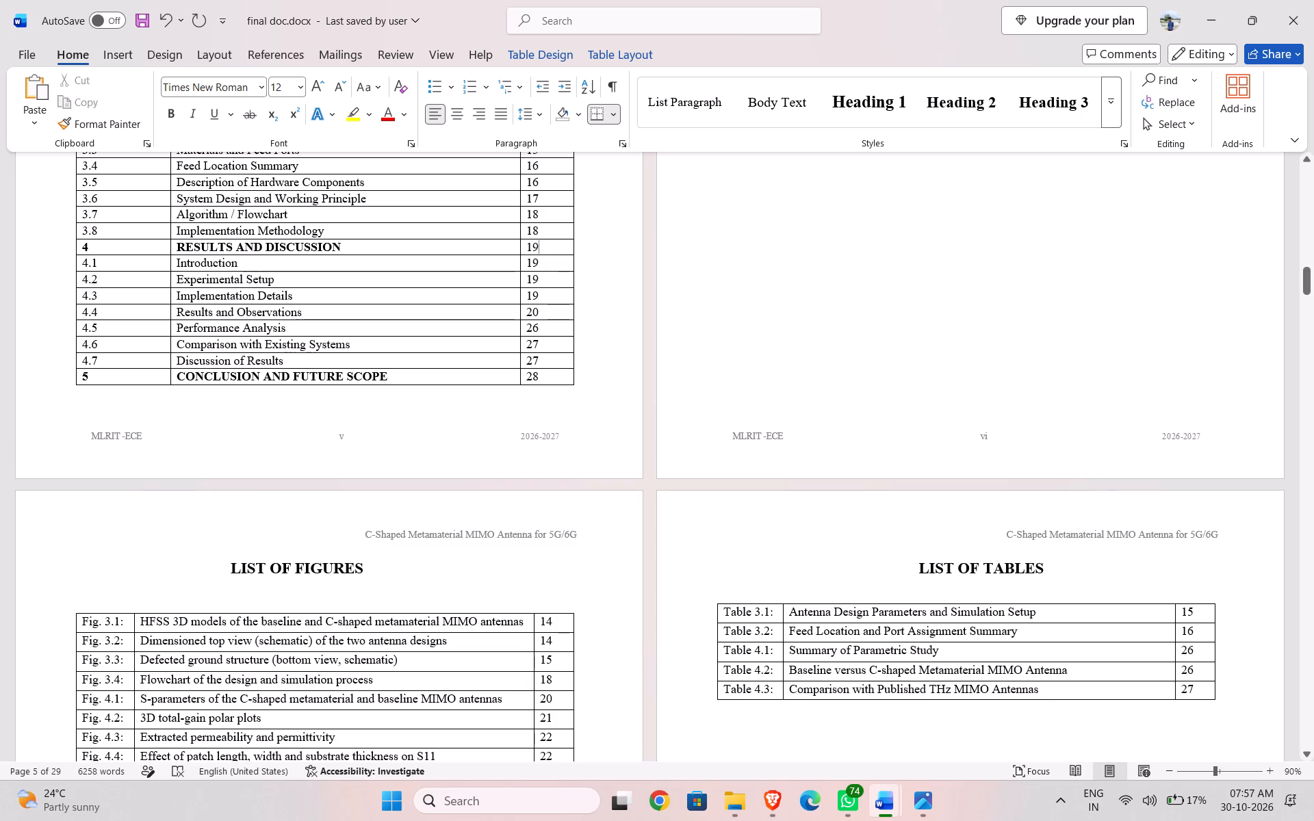